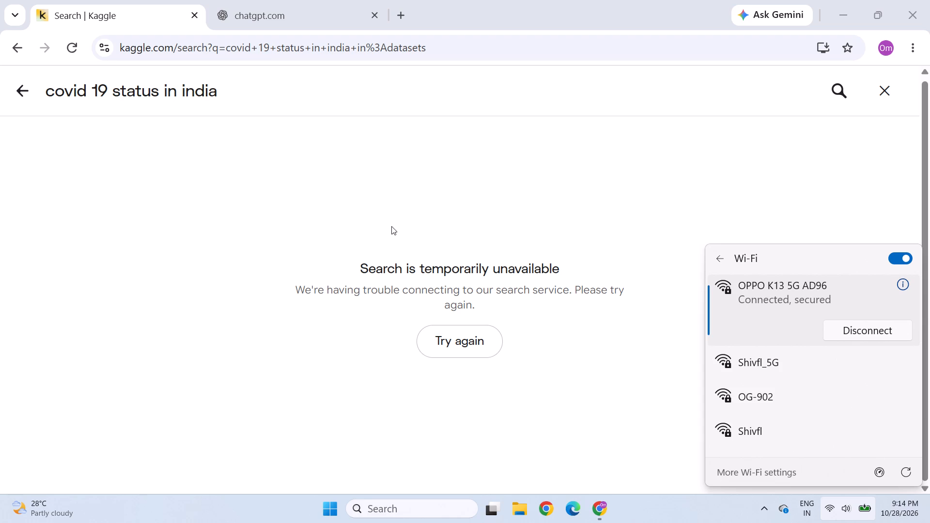
# Switch from the browser to the Calculator app by launching it.
pyautogui.click(330, 514)
pyautogui.click(533, 399)
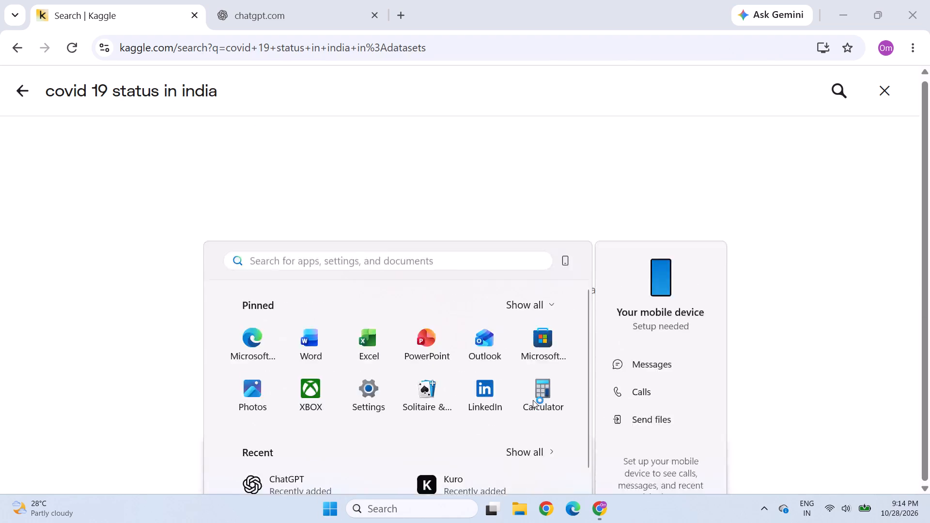
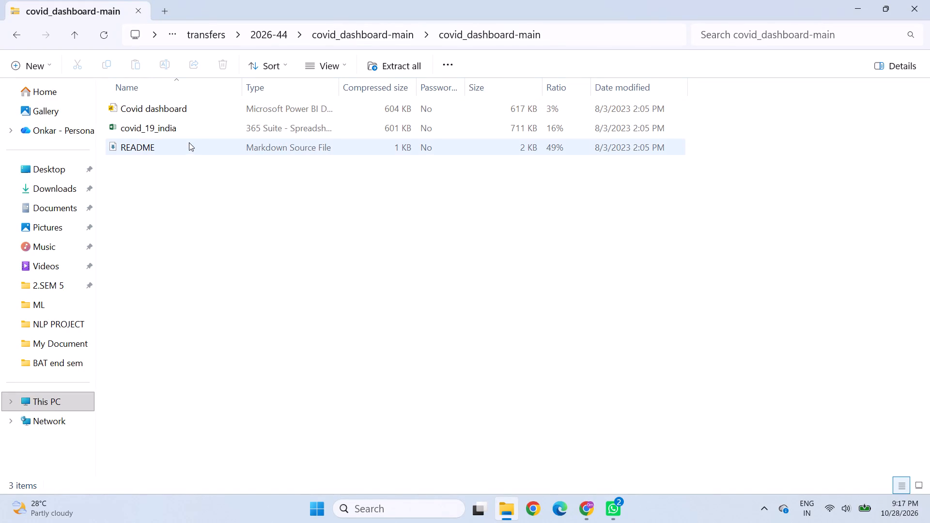
# Open the covid_19_india spreadsheet from the covid_dashboard-main folder.
pyautogui.doubleClick(193, 127)
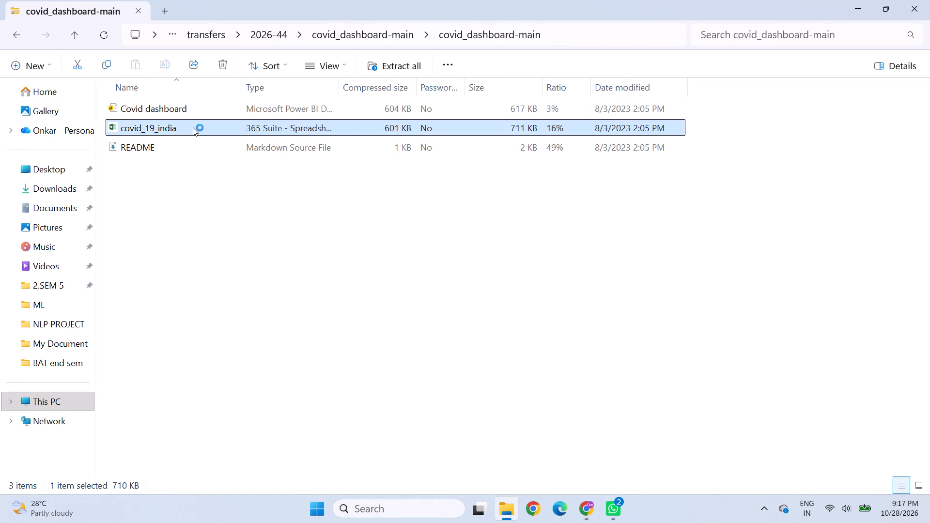
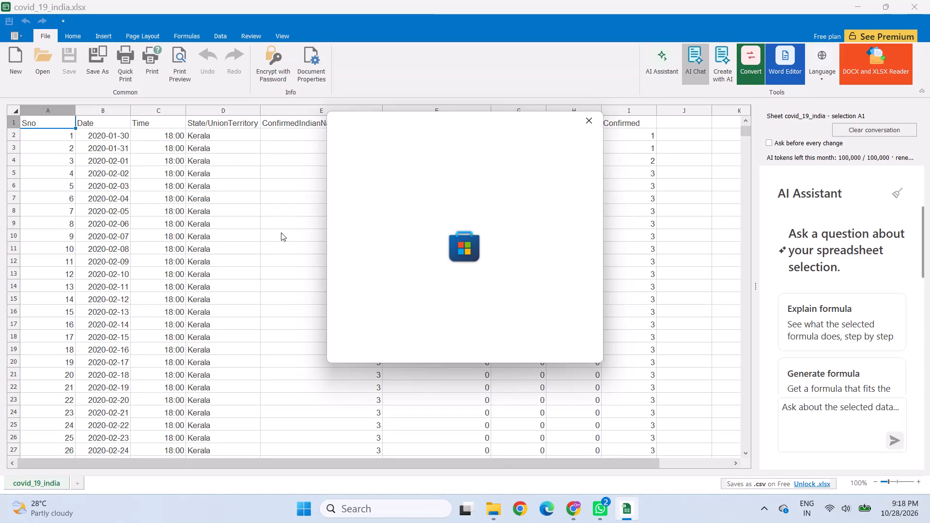
# Look over the rows of the covid_19_india spreadsheet and close the workbook.
pyautogui.click(584, 121)
pyautogui.scroll(5, 533, 203)
pyautogui.scroll(-5, 416, 217)
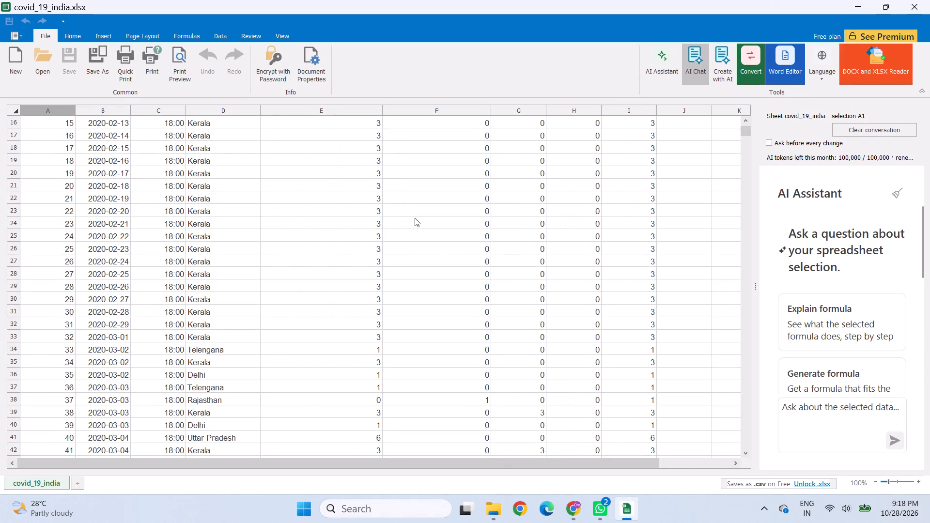
pyautogui.scroll(2, 412, 218)
pyautogui.click(929, 0)
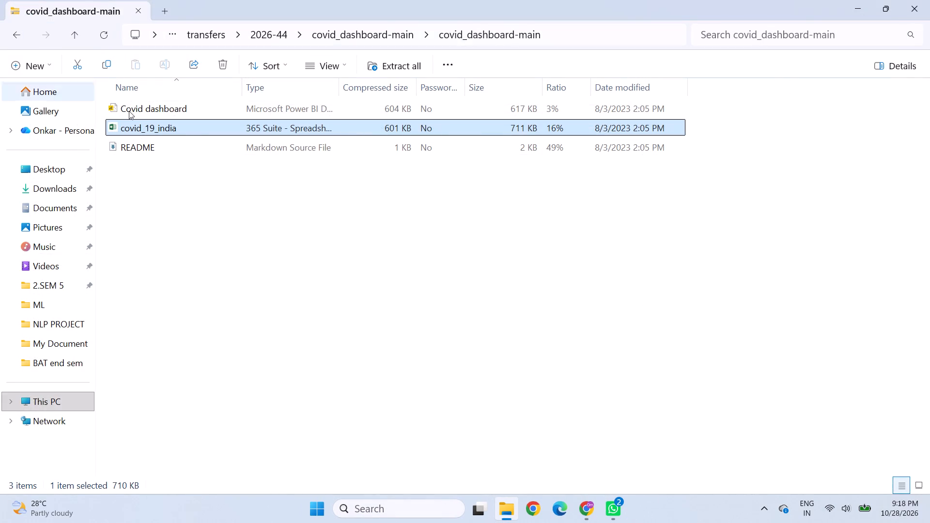
# Open the Covid dashboard report from the covid_dashboard-main folder in Power BI Desktop.
pyautogui.doubleClick(171, 111)
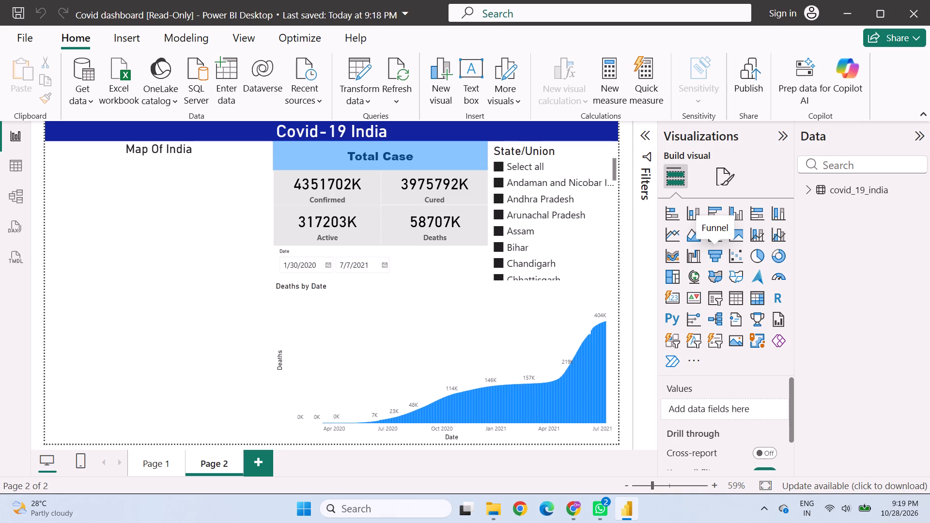
# Examine the visuals on Page 1 and Page 2 of the Covid-19 India report, including Page 2's State/Union slicer list.
pyautogui.click(157, 466)
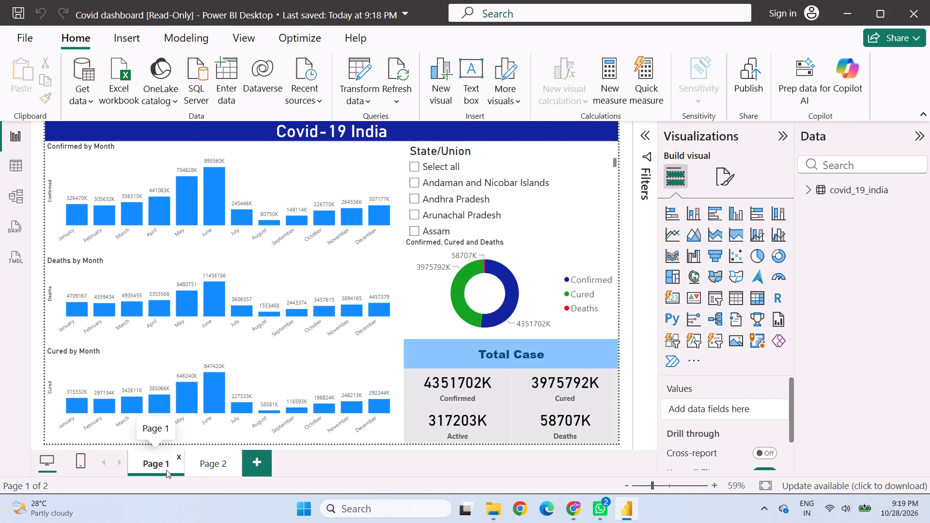
pyautogui.click(203, 461)
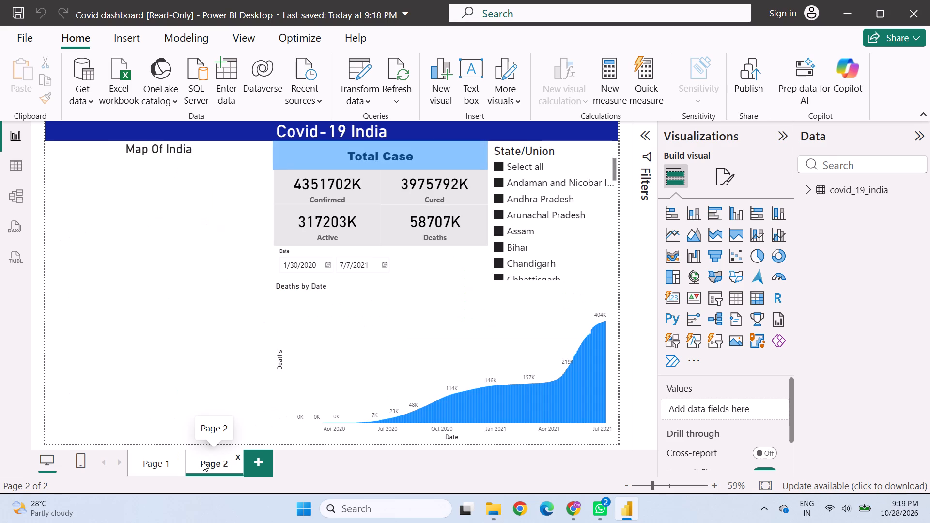
pyautogui.scroll(-6, 518, 240)
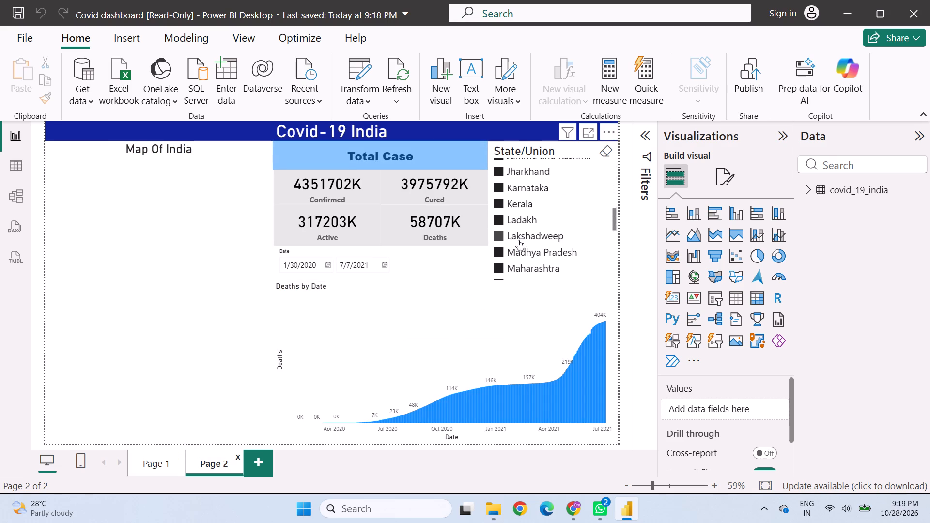
pyautogui.scroll(-14, 518, 240)
pyautogui.scroll(-8, 518, 240)
pyautogui.scroll(5, 518, 240)
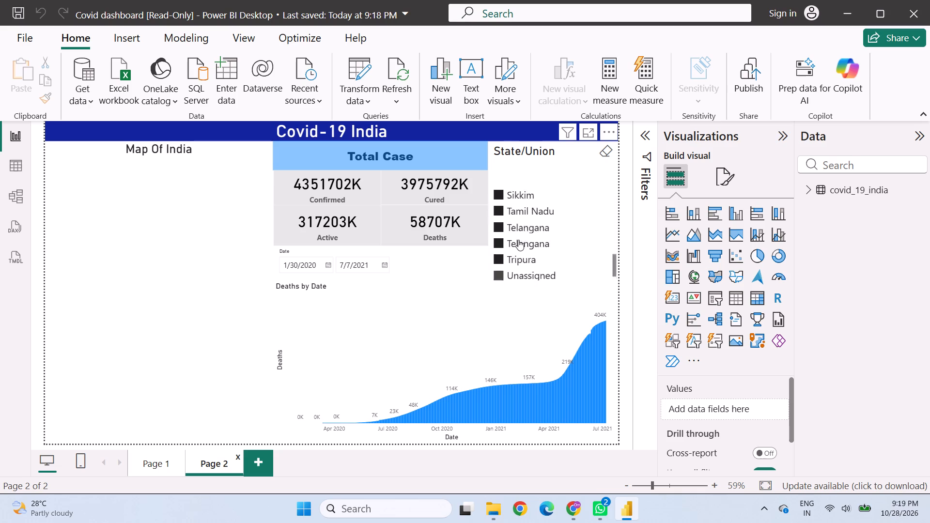
pyautogui.scroll(18, 518, 240)
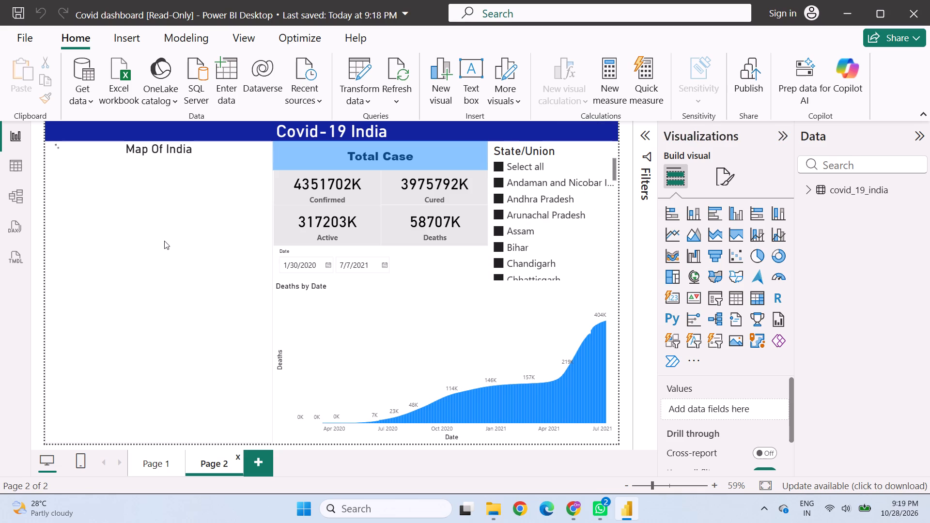
pyautogui.click(151, 465)
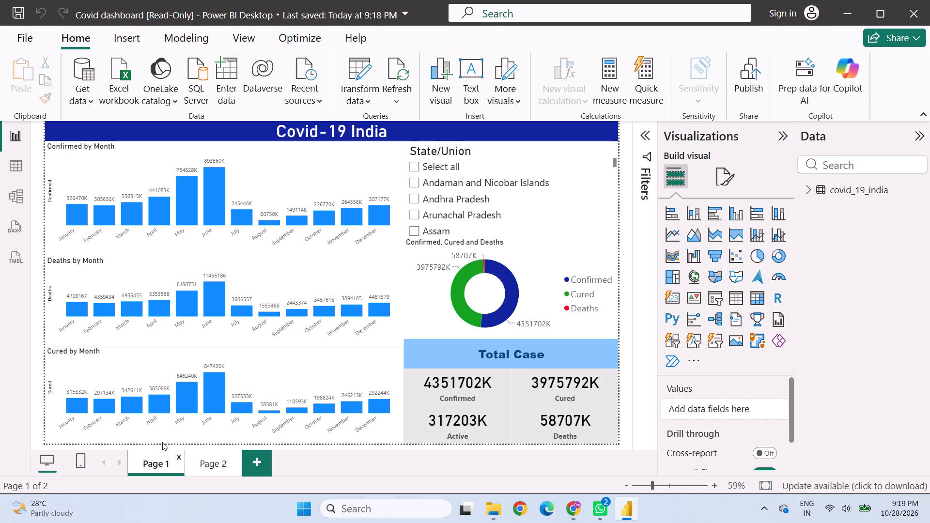
pyautogui.click(203, 454)
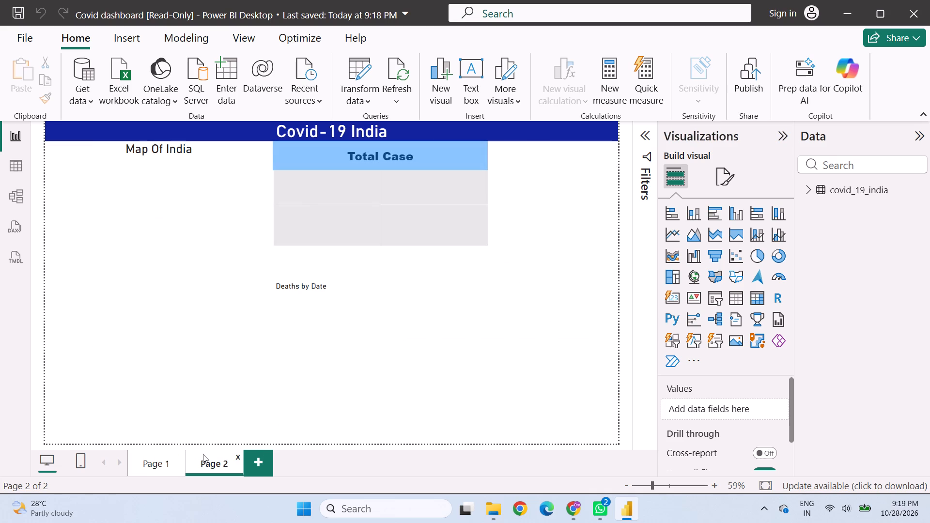
pyautogui.scroll(-4, 428, 326)
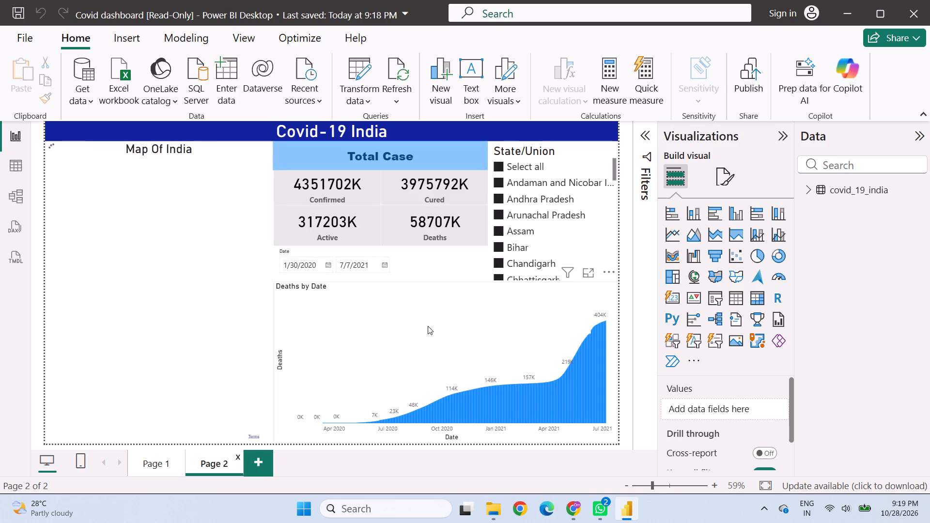
pyautogui.scroll(-2, 428, 326)
pyautogui.scroll(1, 428, 326)
pyautogui.click(236, 457)
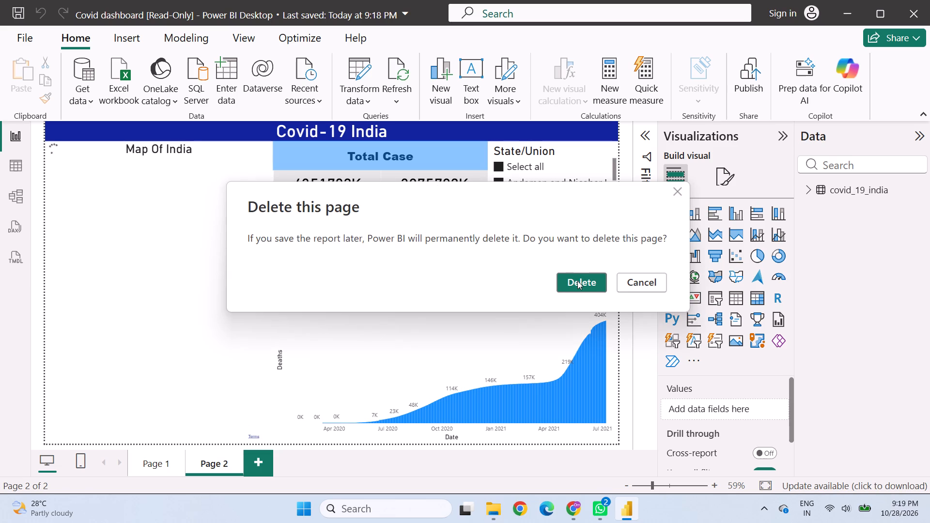
pyautogui.click(645, 285)
# Minimize the report and return to the covid_dashboard-main folder in File Explorer.
pyautogui.click(852, 12)
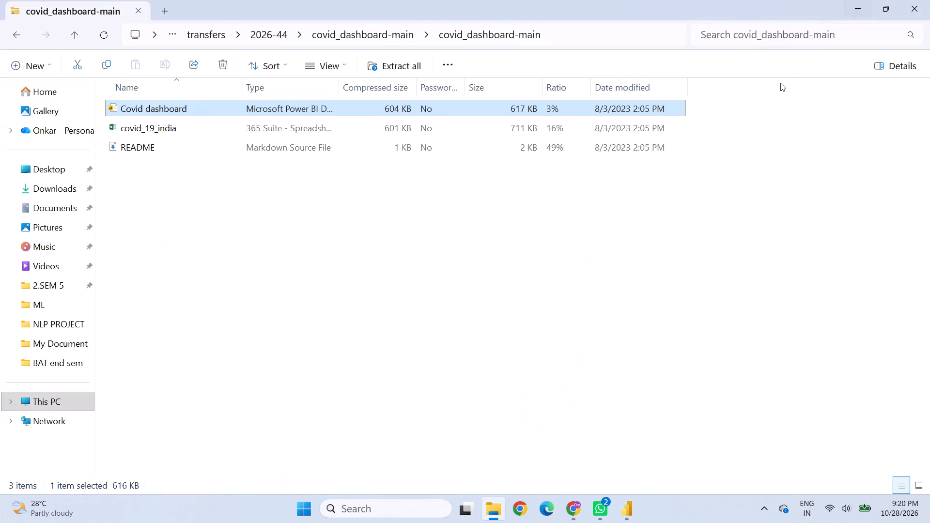
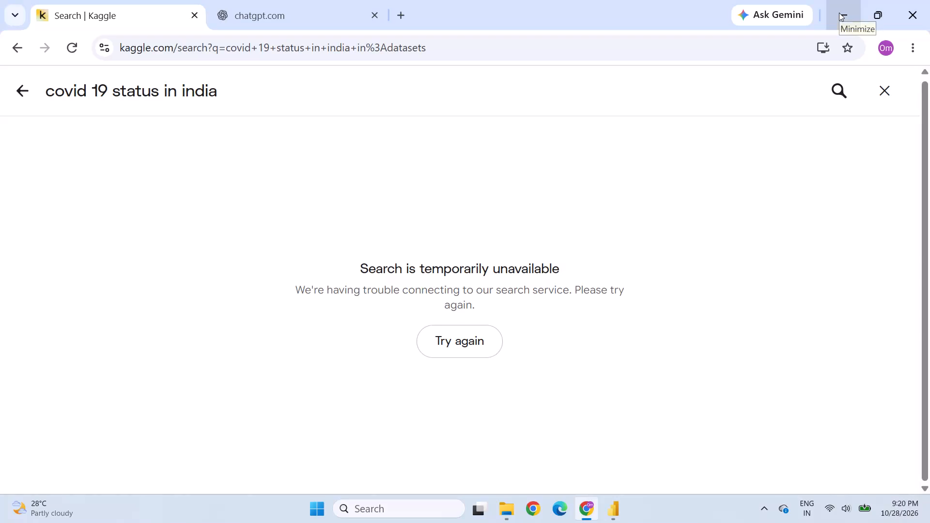
# Minimize the browser and create a new desktop folder named "BAT mini project".
pyautogui.click(839, 13)
pyautogui.rightClick(736, 115)
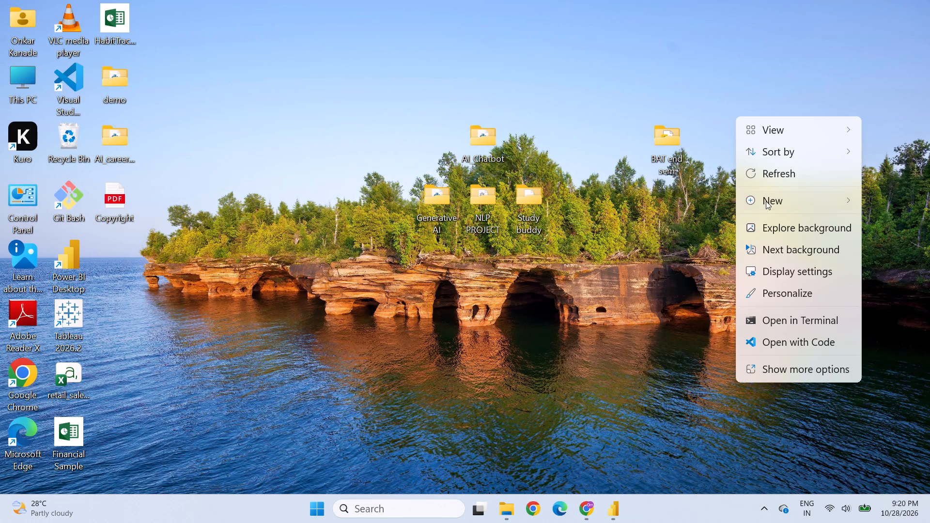
pyautogui.click(766, 201)
pyautogui.click(646, 206)
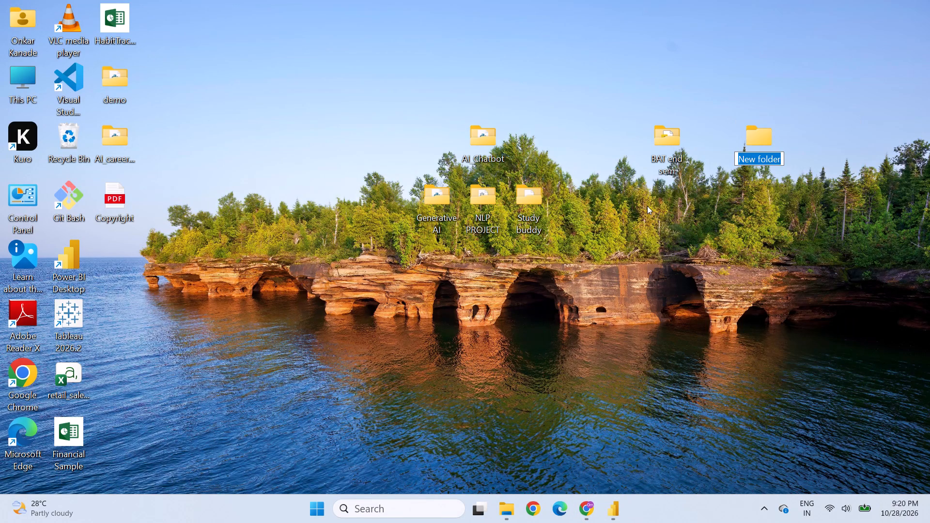
pyautogui.press('BackSpace')
pyautogui.write('BAT mini proe')
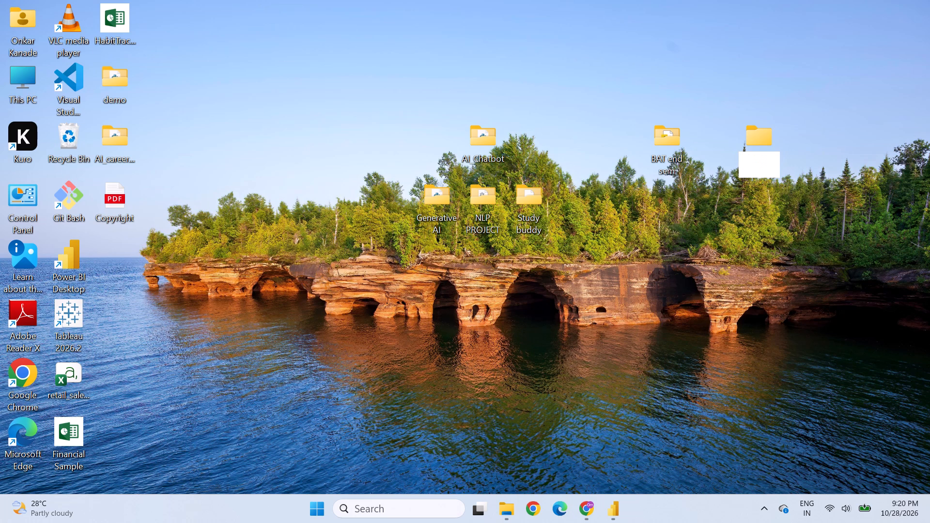
pyautogui.press('BackSpace')
pyautogui.press('BackSpace')
pyautogui.write('oject')
pyautogui.press('Return')
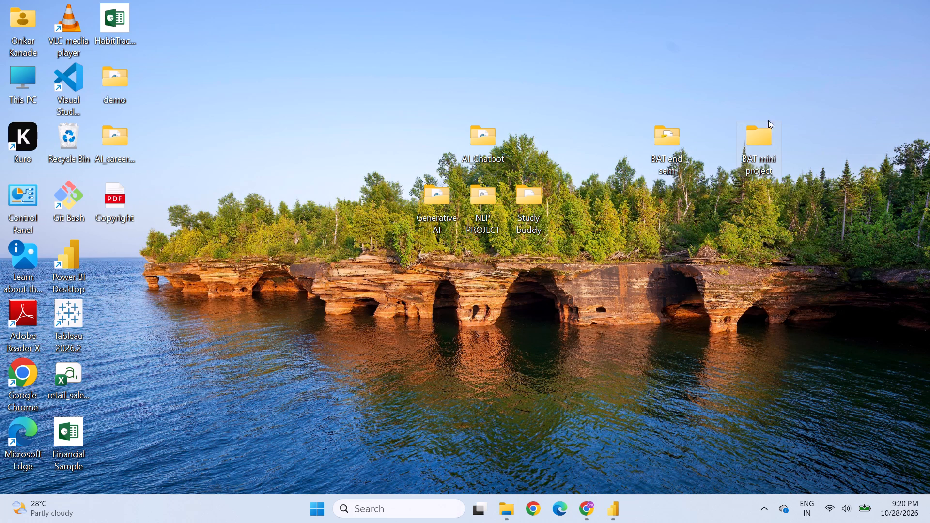
# Move the Covid dashboard and covid_19_india files from covid_dashboard-main into the BAT mini project folder, and close that folder's window.
pyautogui.click(512, 511)
pyautogui.click(503, 509)
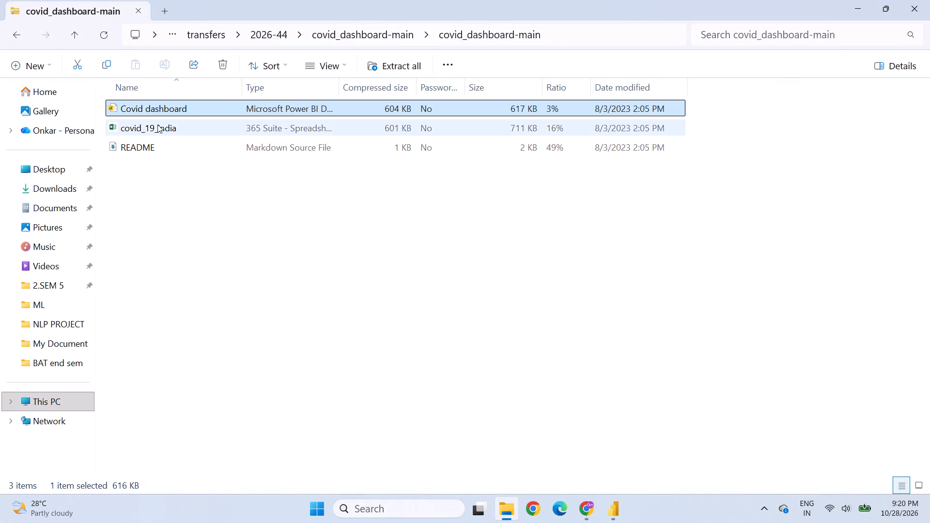
pyautogui.click(165, 106)
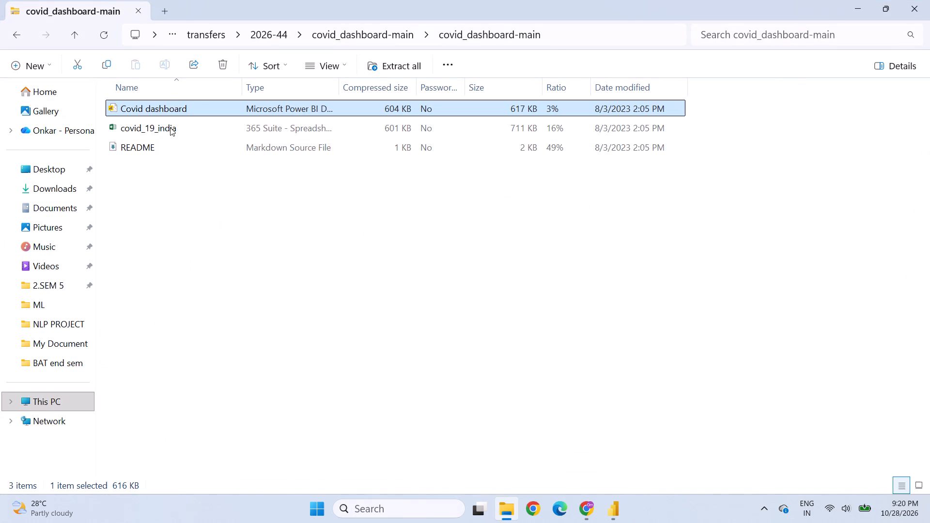
pyautogui.keyDown('ctrl'); pyautogui.click(170, 127); pyautogui.keyUp('ctrl')
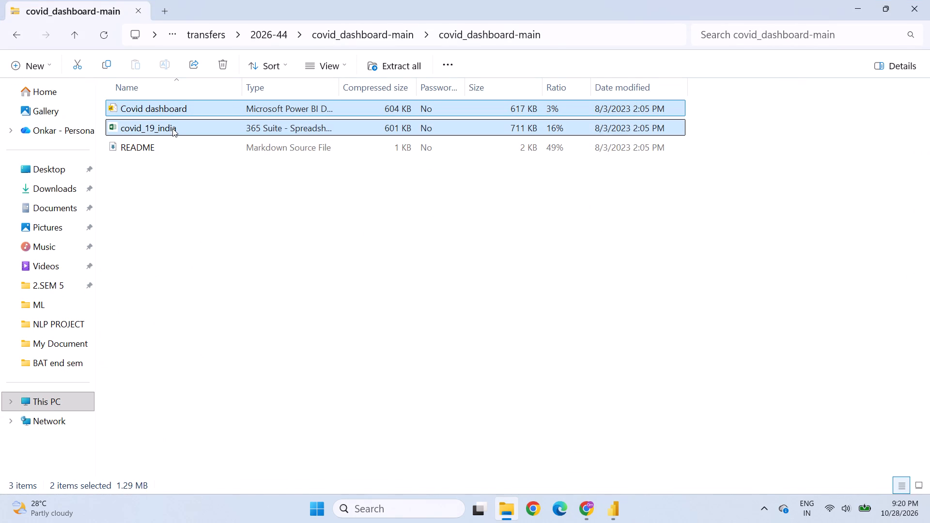
pyautogui.hotkey('ctrl', 'x')
pyautogui.click(861, 2)
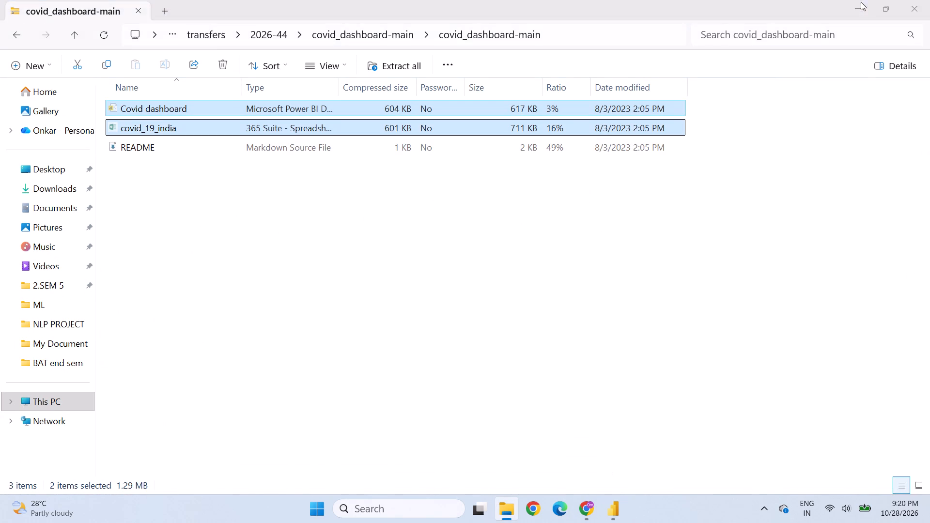
pyautogui.doubleClick(756, 140)
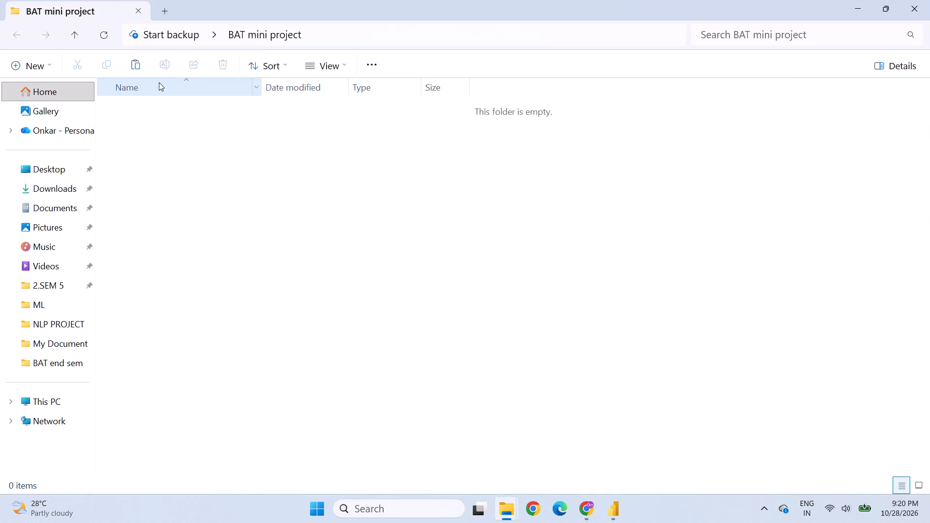
pyautogui.click(138, 66)
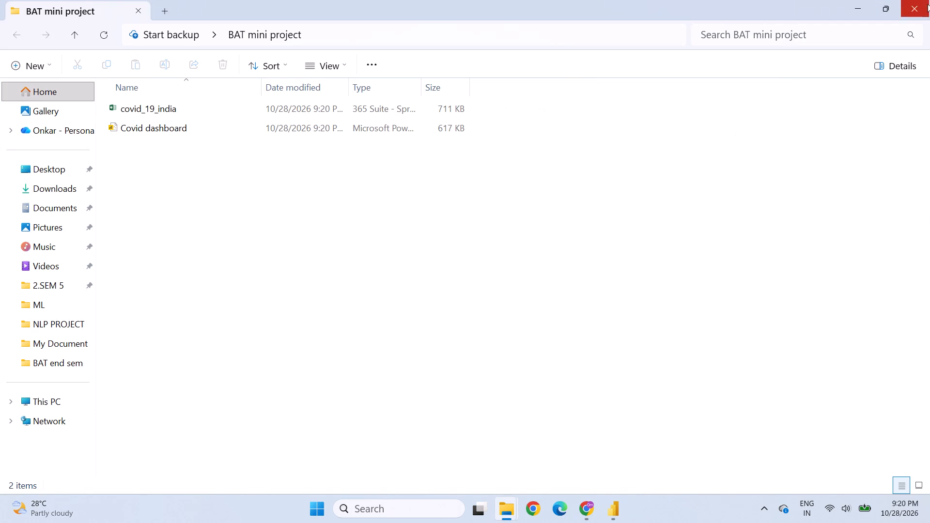
pyautogui.click(928, 4)
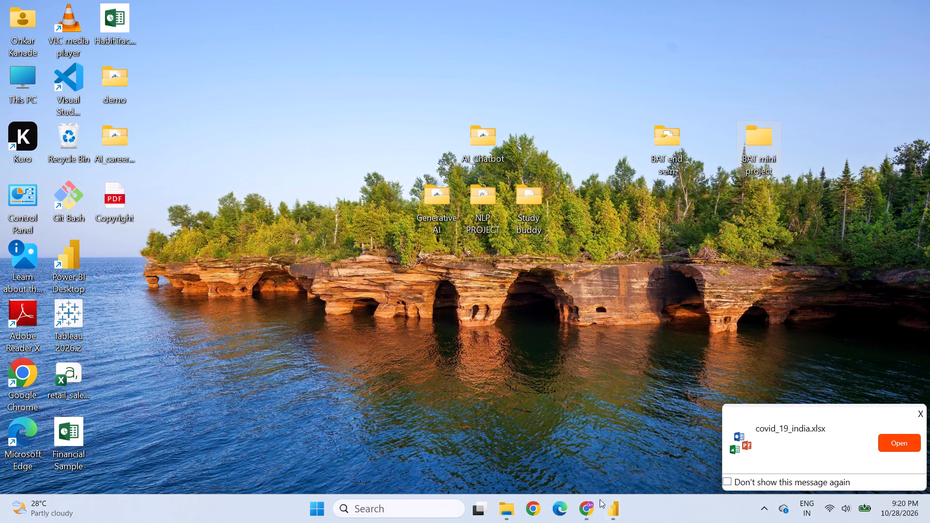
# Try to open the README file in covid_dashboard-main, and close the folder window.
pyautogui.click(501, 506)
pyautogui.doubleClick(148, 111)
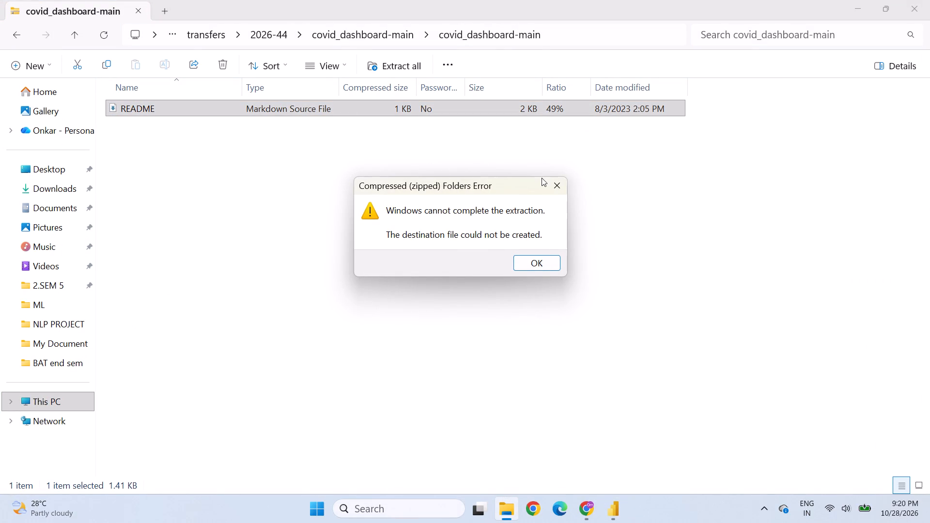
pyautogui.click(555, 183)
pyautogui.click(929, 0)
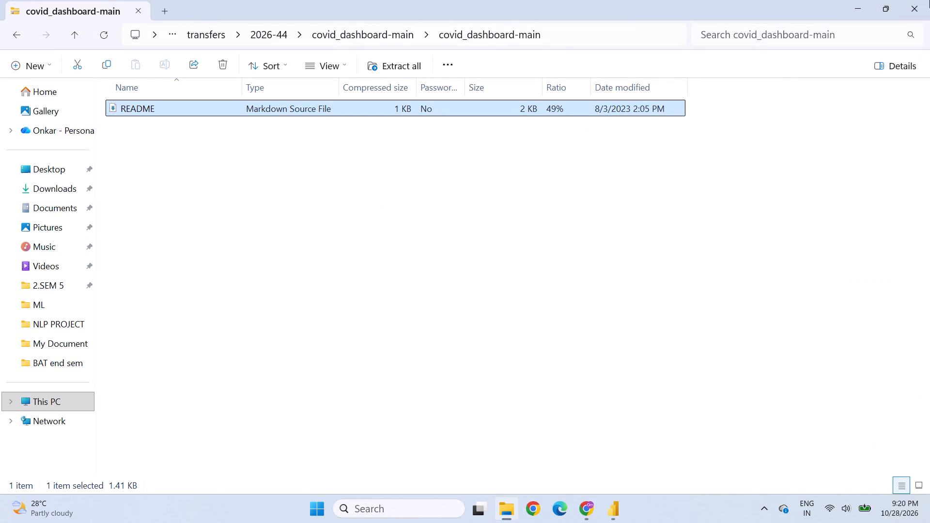
pyautogui.click(502, 507)
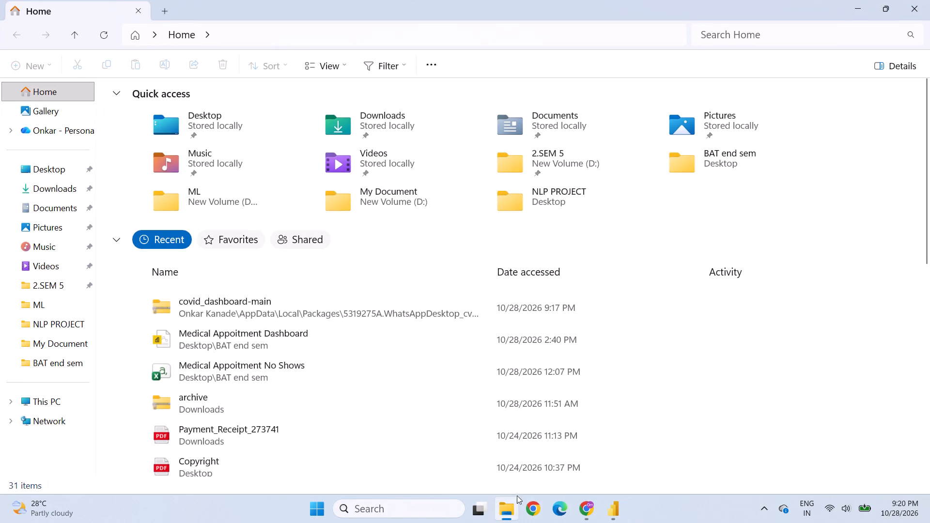
pyautogui.click(61, 191)
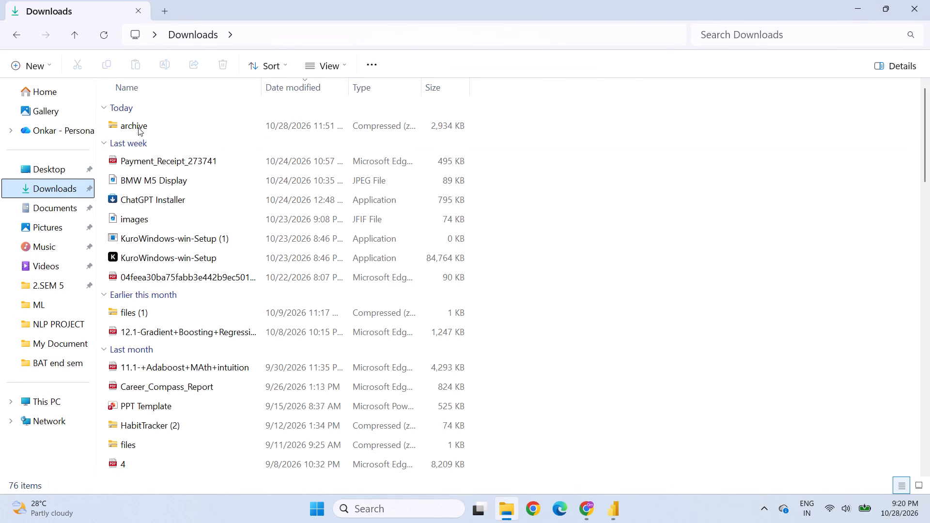
pyautogui.doubleClick(138, 127)
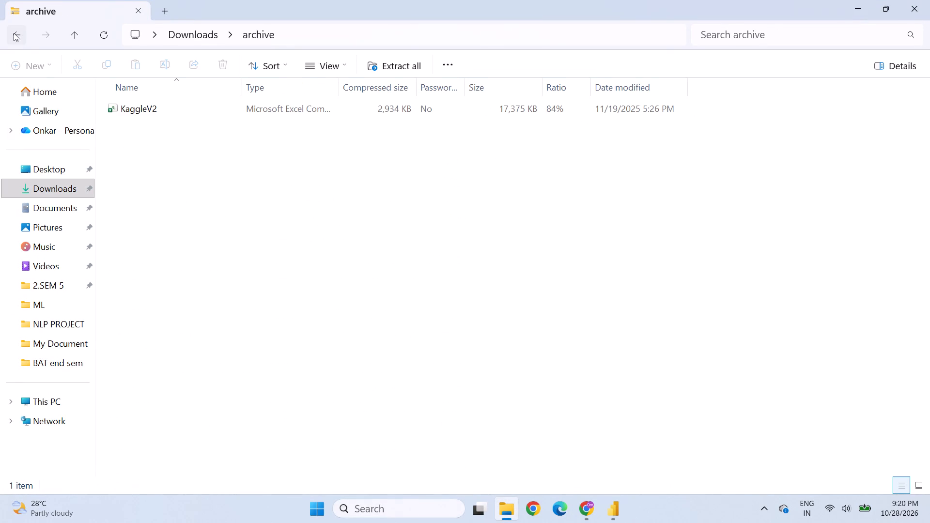
pyautogui.click(14, 33)
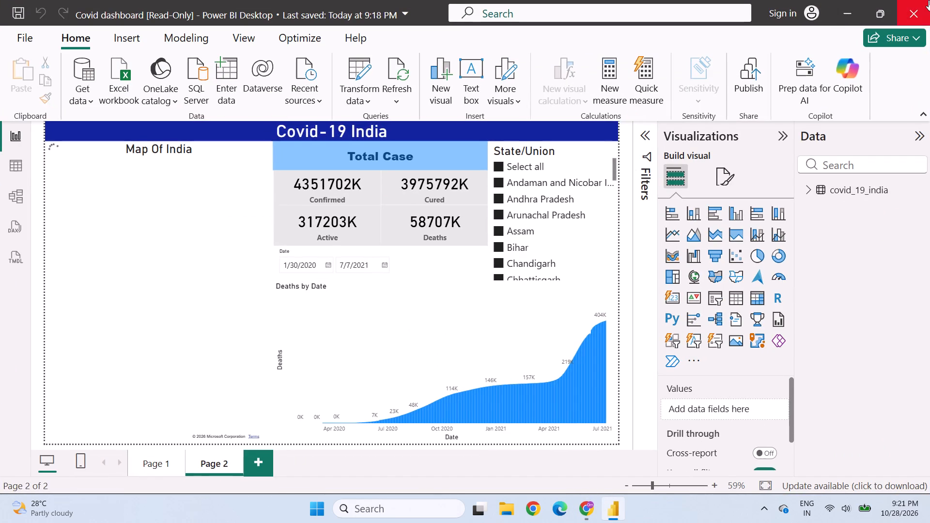
# Open the Covid dashboard report from the BAT mini project folder in Power BI Desktop and expand the covid_19_india table's fields.
pyautogui.doubleClick(762, 136)
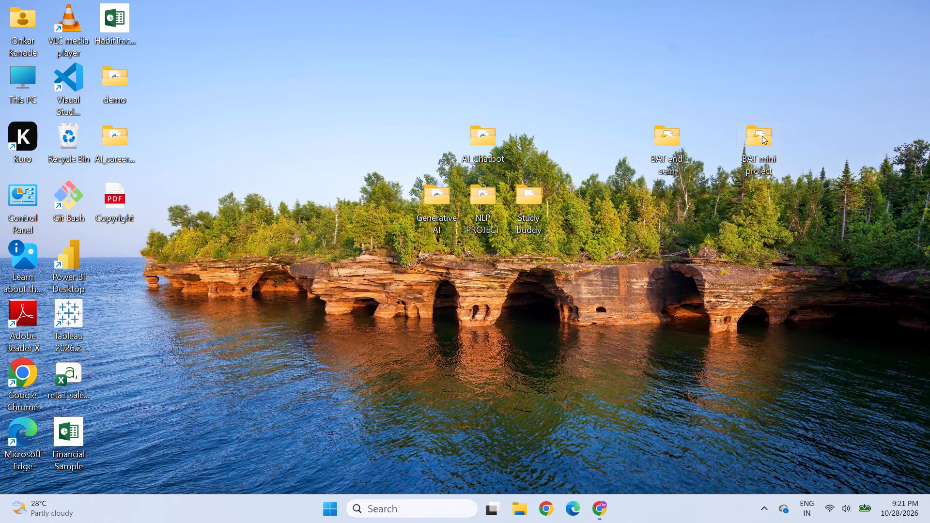
pyautogui.doubleClick(215, 114)
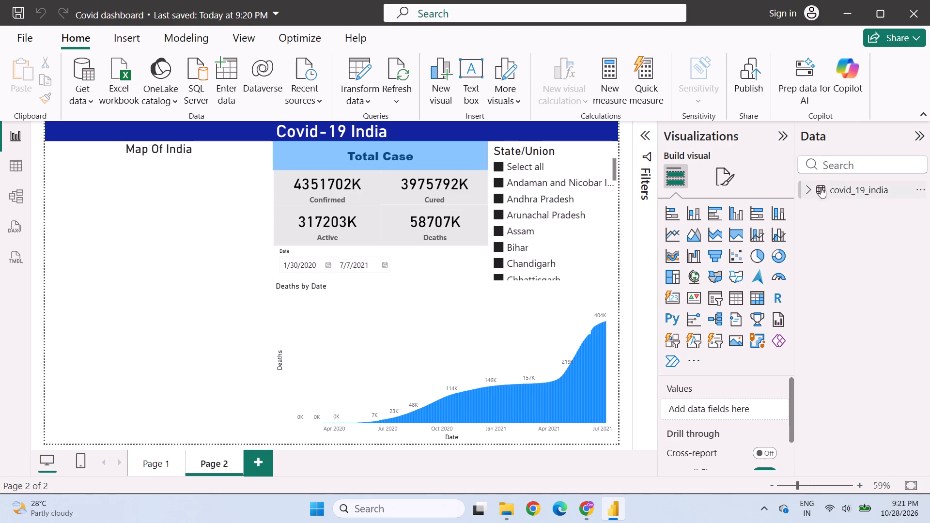
pyautogui.click(811, 188)
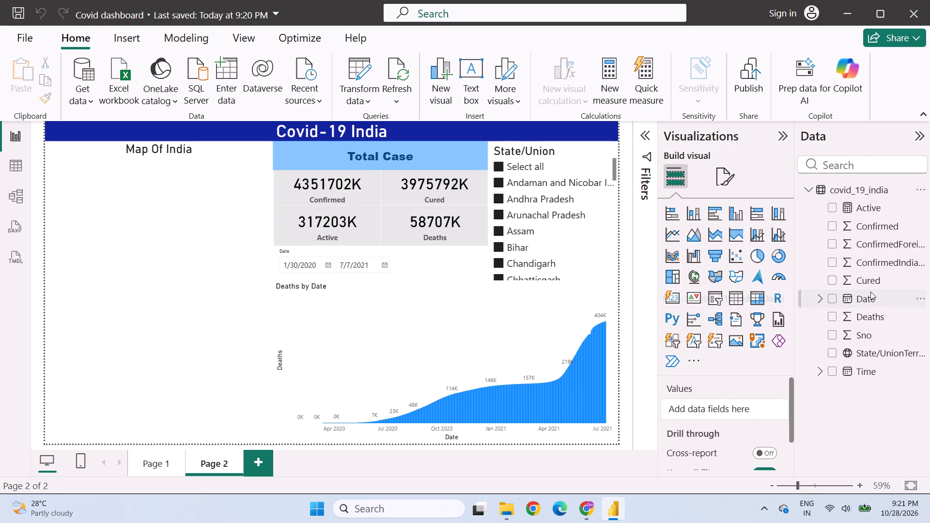
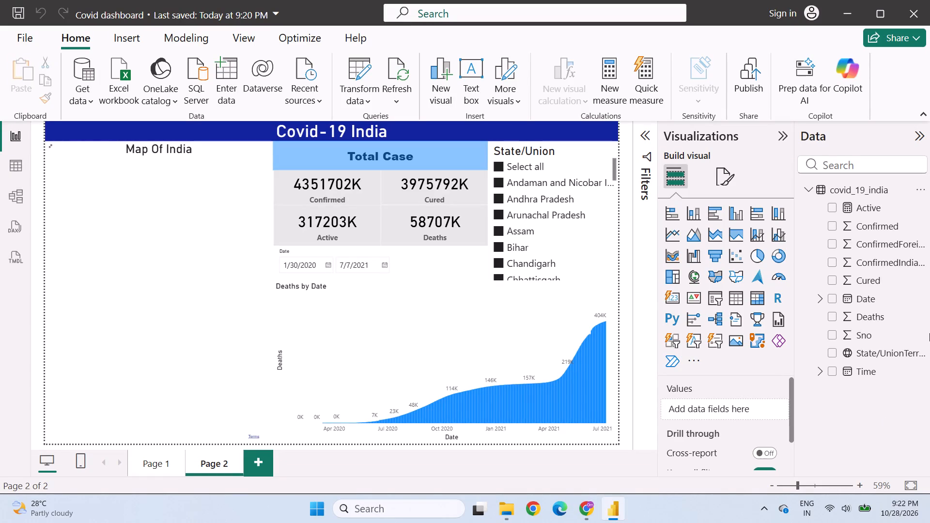
pyautogui.click(844, 6)
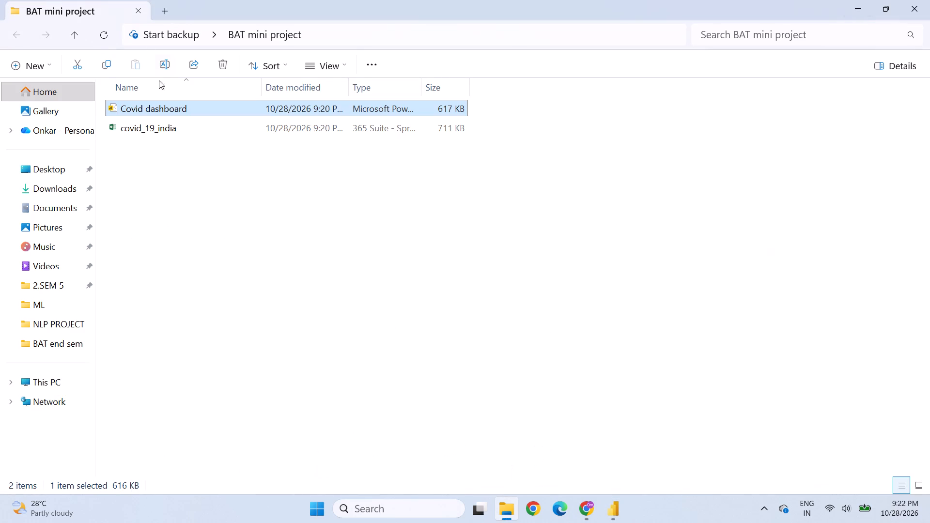
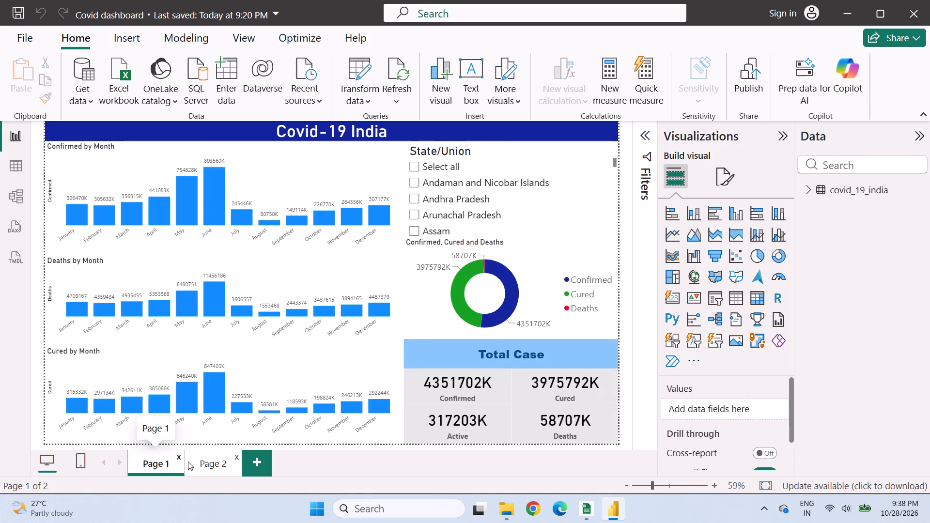
pyautogui.click(205, 461)
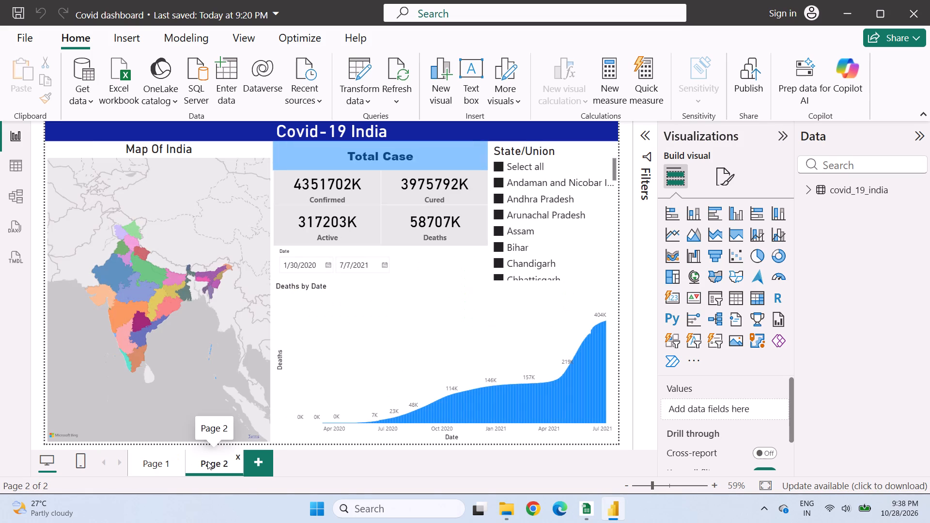
pyautogui.click(496, 231)
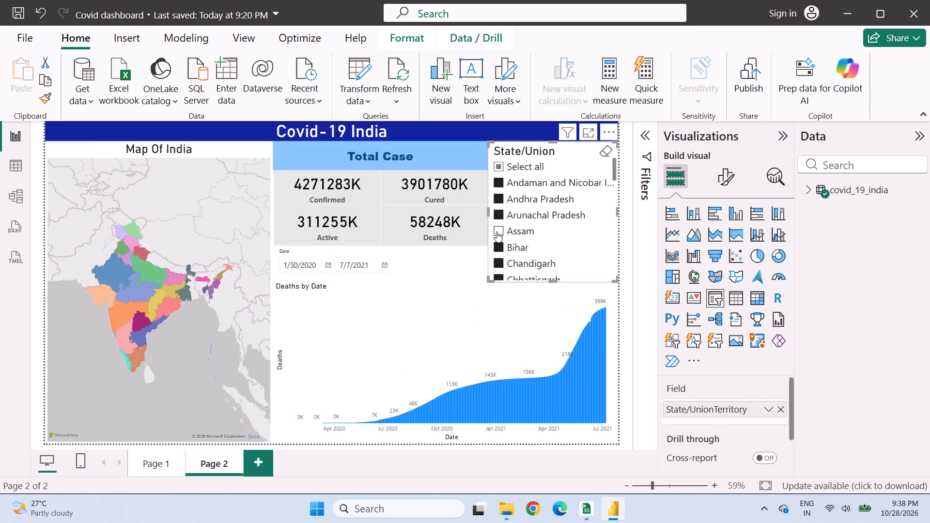
pyautogui.click(497, 247)
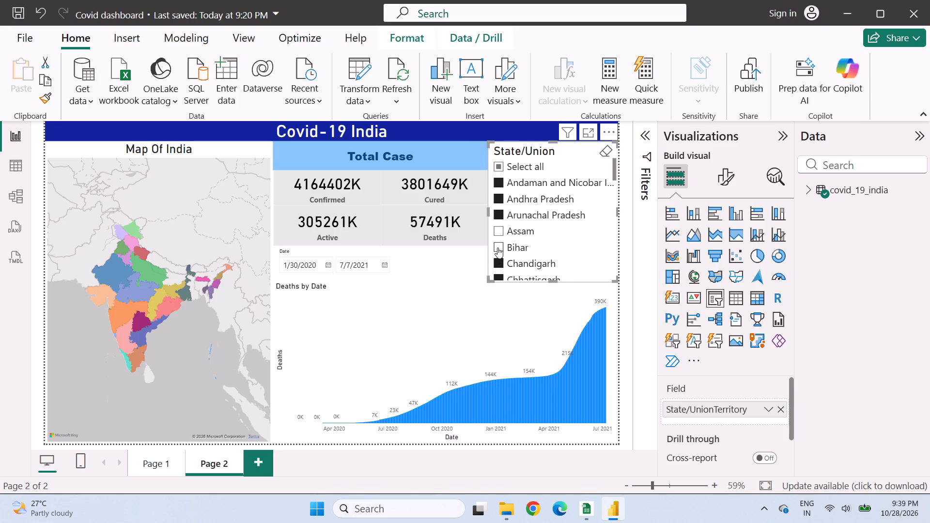
pyautogui.scroll(-15, 497, 247)
pyautogui.scroll(-7, 498, 246)
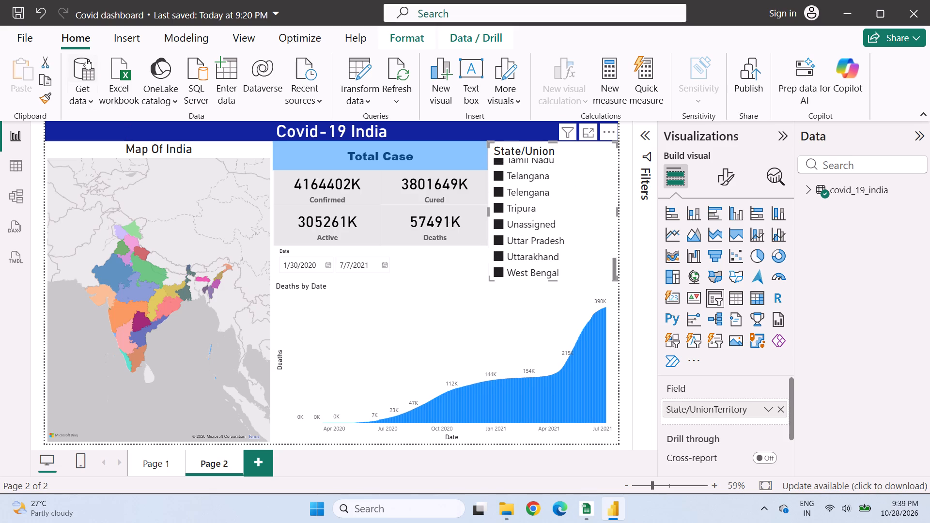
# Close the existing Covid dashboard report without saving its changes.
pyautogui.click(929, 0)
pyautogui.click(521, 279)
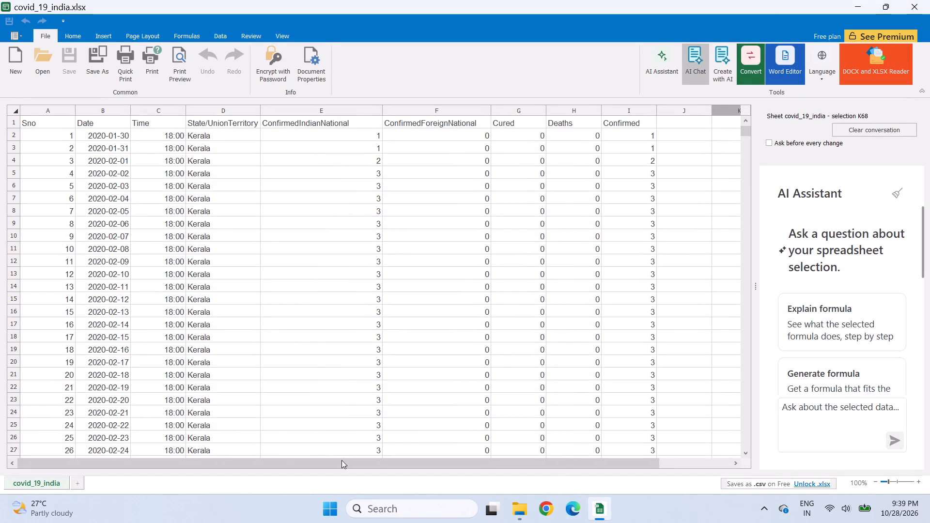
# Launch Power BI Desktop again and start a blank report.
pyautogui.click(325, 512)
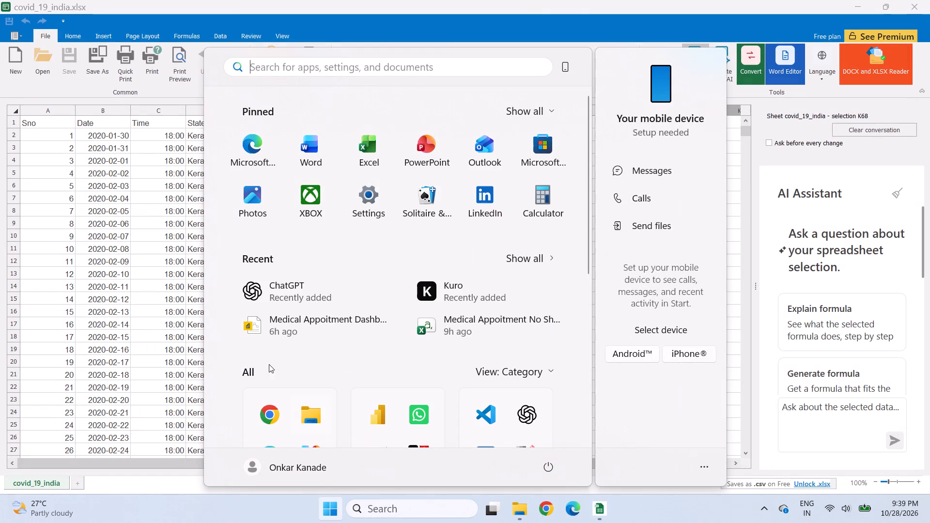
pyautogui.click(377, 410)
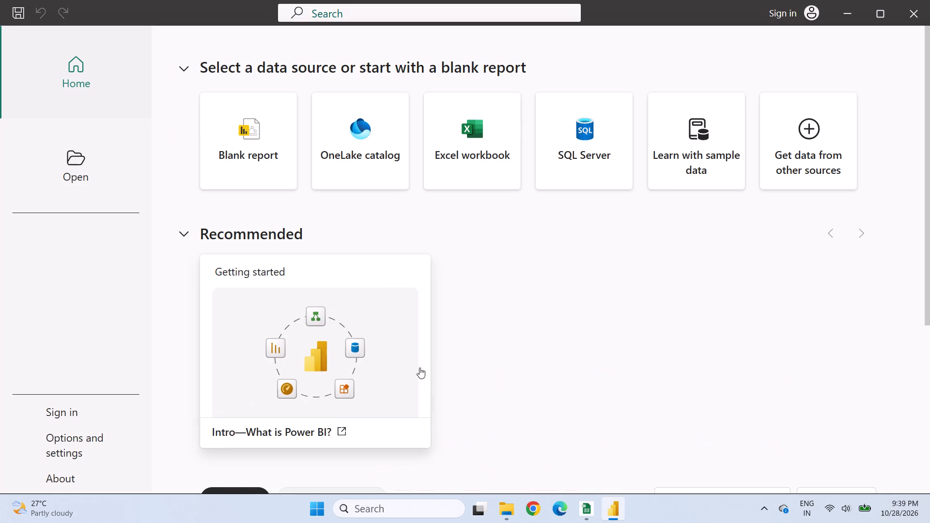
pyautogui.click(229, 138)
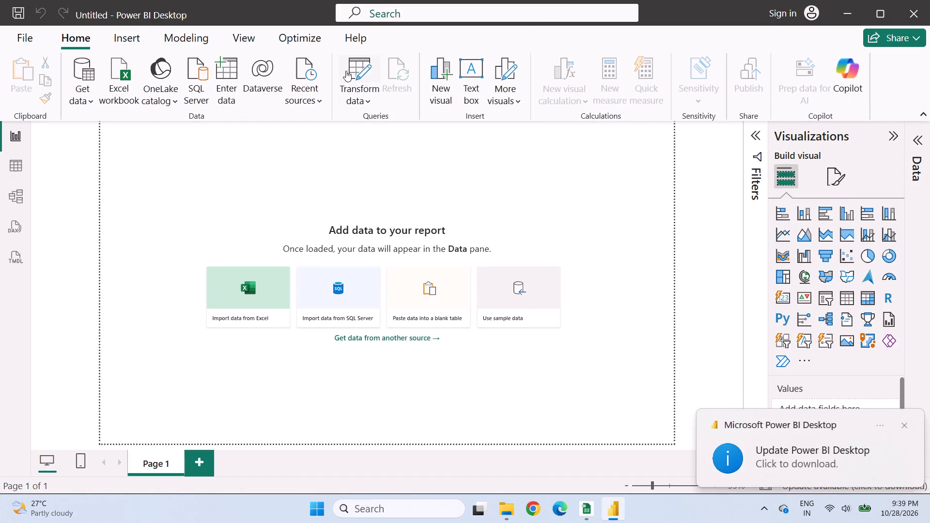
# Connect to the covid_19_india file in the Desktop folder BAT mini project using the Text/CSV source with all file types shown.
pyautogui.click(77, 60)
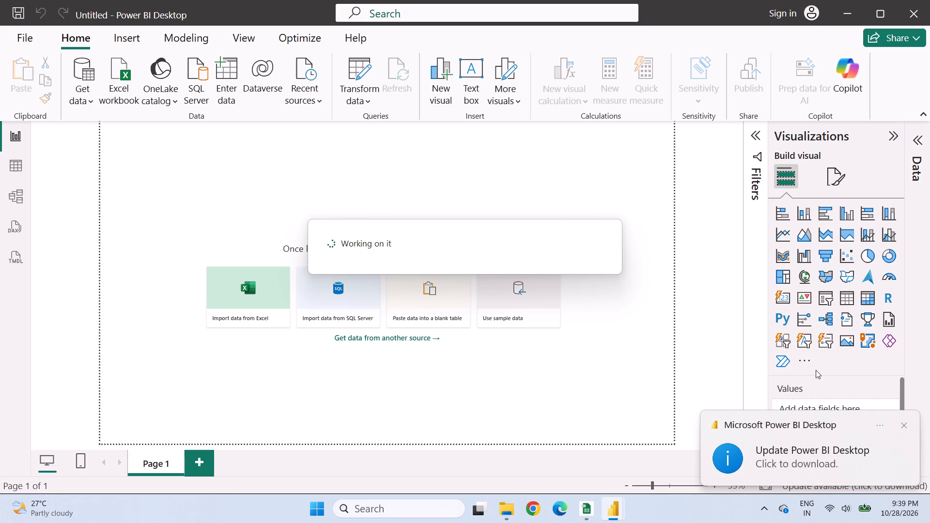
pyautogui.click(901, 429)
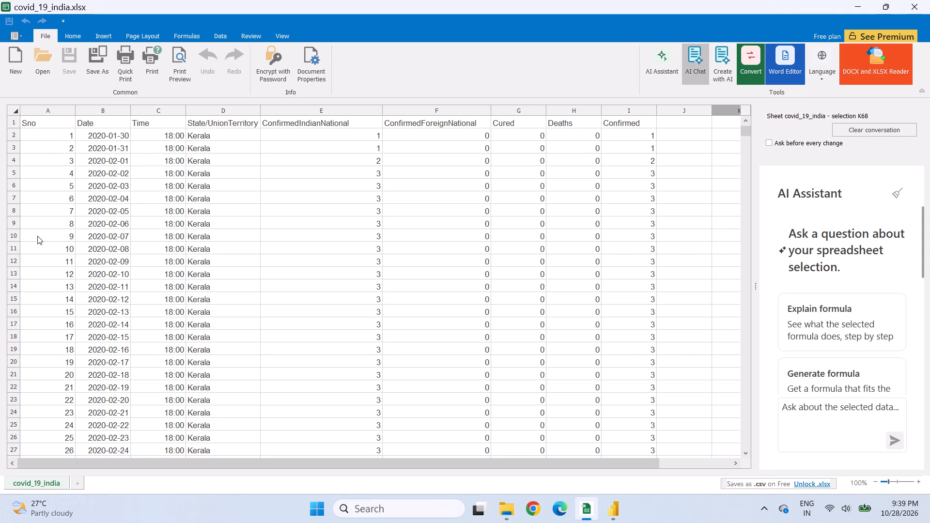
pyautogui.click(613, 508)
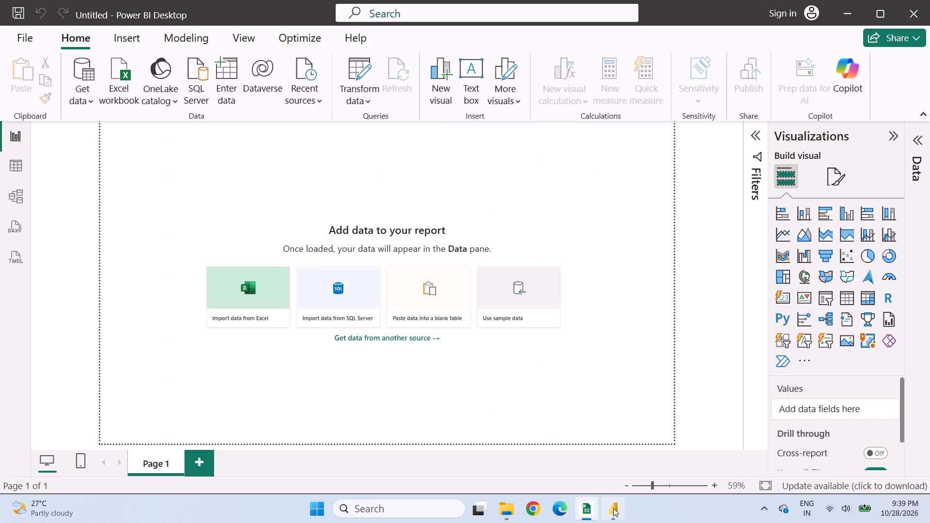
pyautogui.click(72, 69)
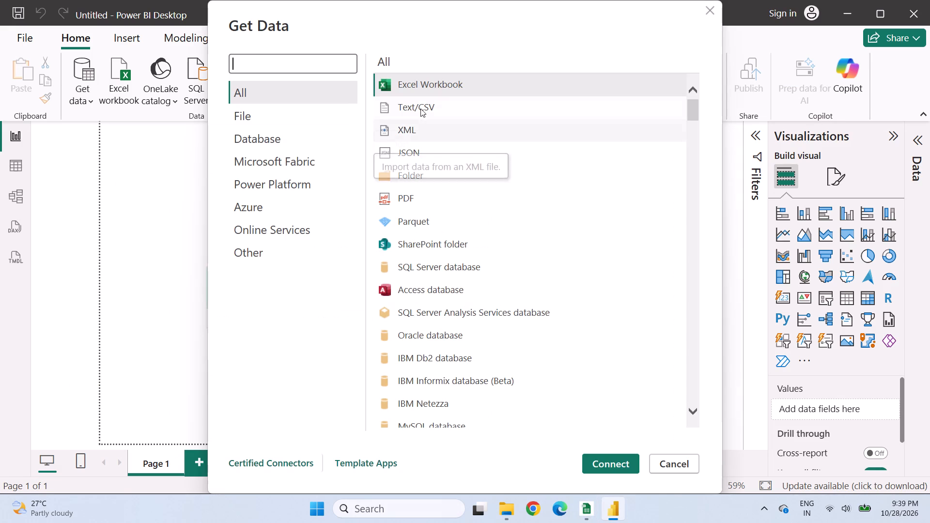
pyautogui.click(420, 104)
pyautogui.click(609, 462)
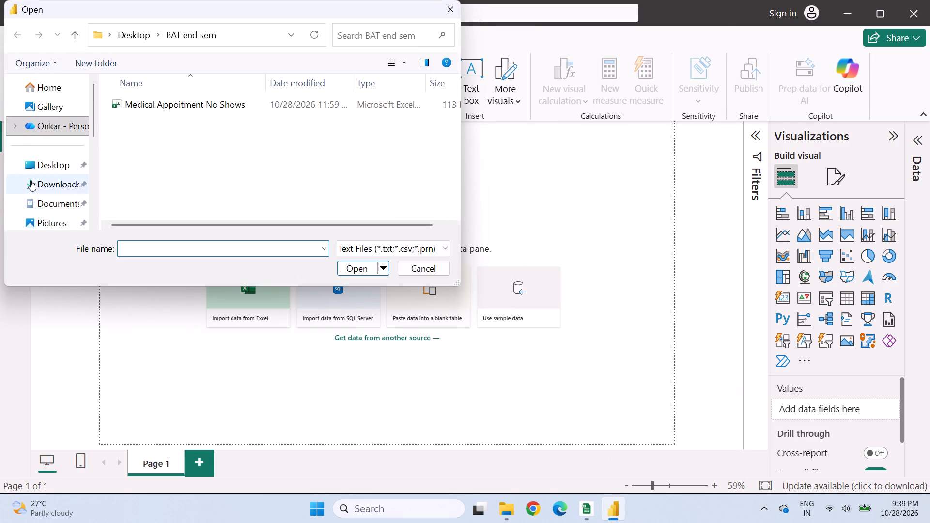
pyautogui.click(48, 161)
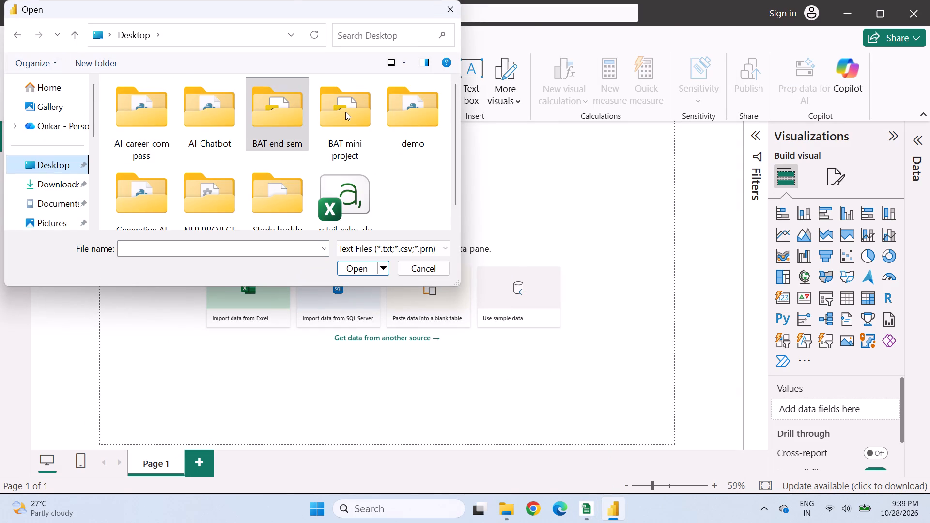
pyautogui.doubleClick(345, 112)
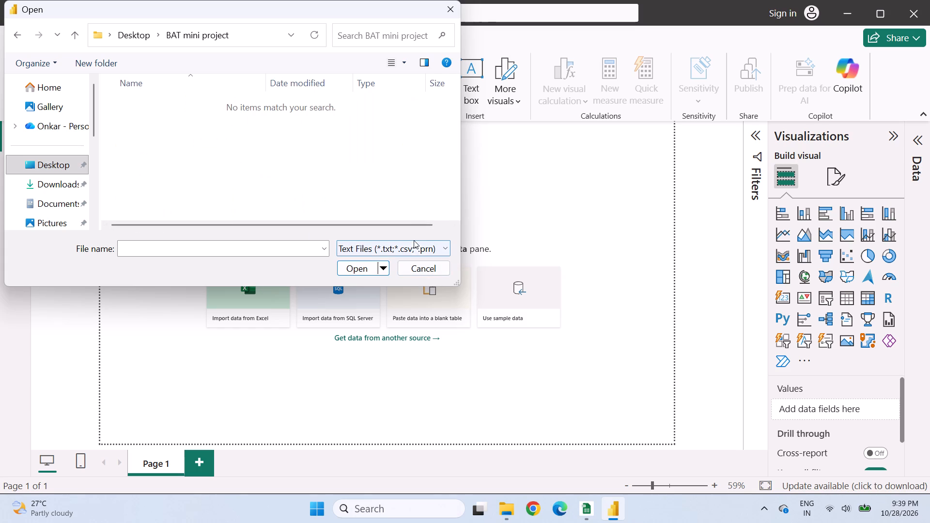
pyautogui.click(416, 247)
pyautogui.click(390, 273)
pyautogui.click(156, 126)
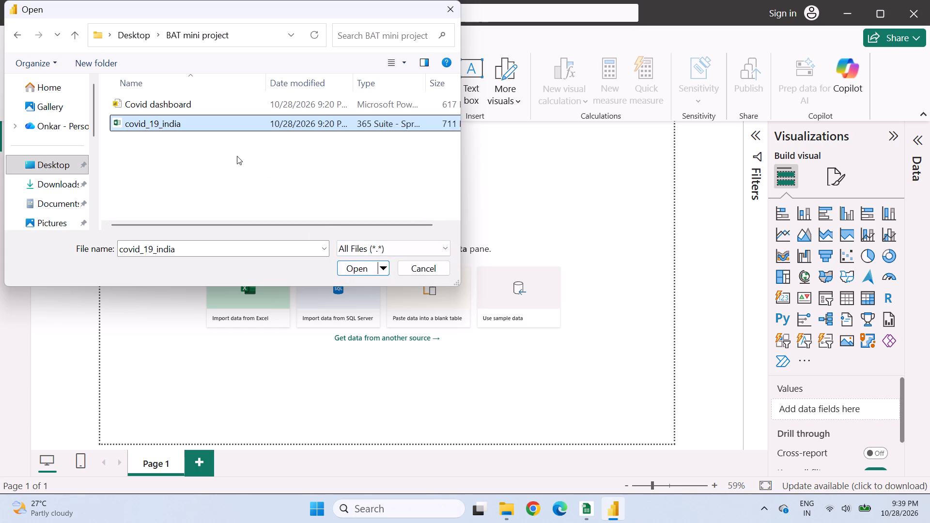
pyautogui.click(353, 268)
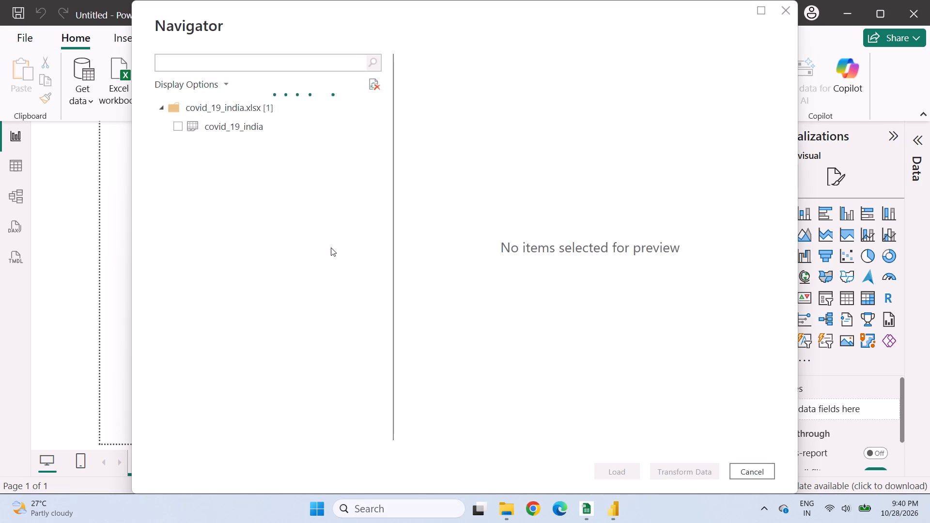
# Select the covid_19_india sheet, check its preview columns and open it for transformation in Power Query Editor.
pyautogui.click(176, 128)
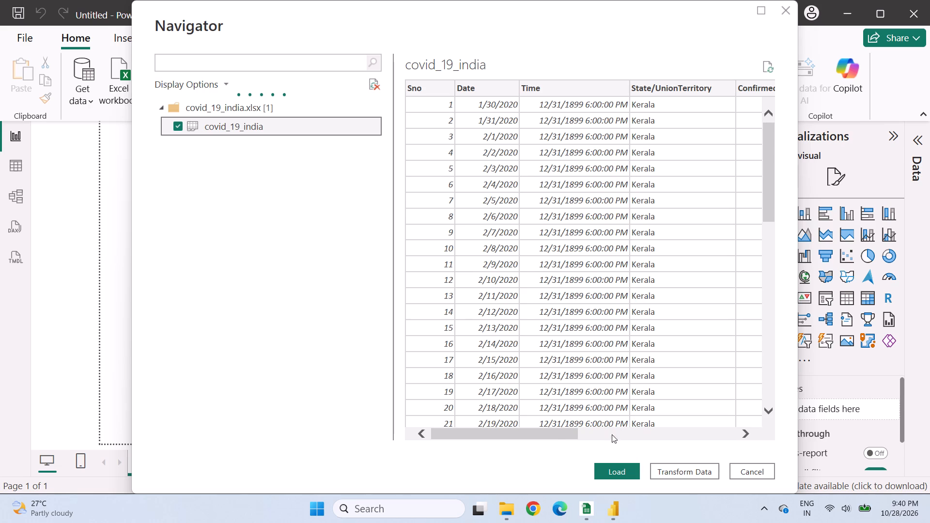
pyautogui.moveTo(547, 432); pyautogui.dragTo(775, 442)
pyautogui.click(693, 476)
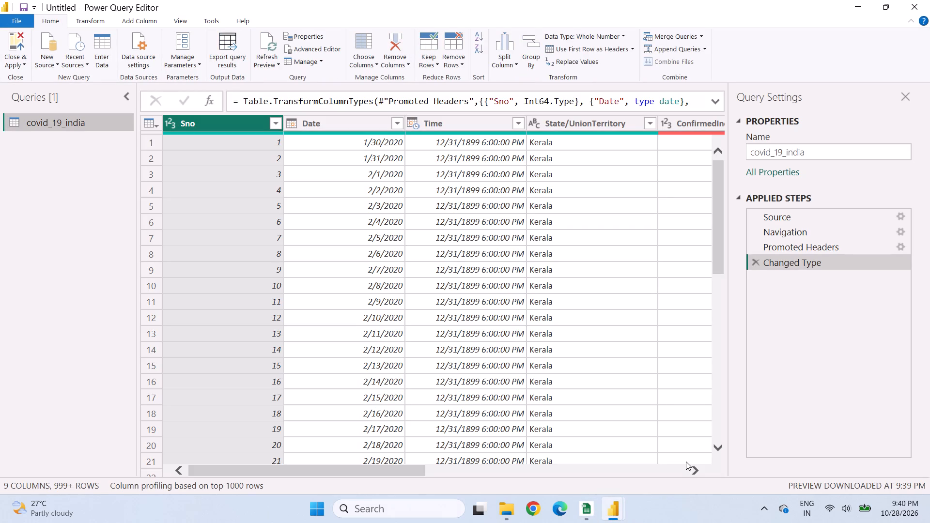
# Remove the Sno, Time, ConfirmedIndianNational and ConfirmedForeignNational columns from the covid_19_india query.
pyautogui.scroll(1, 413, 244)
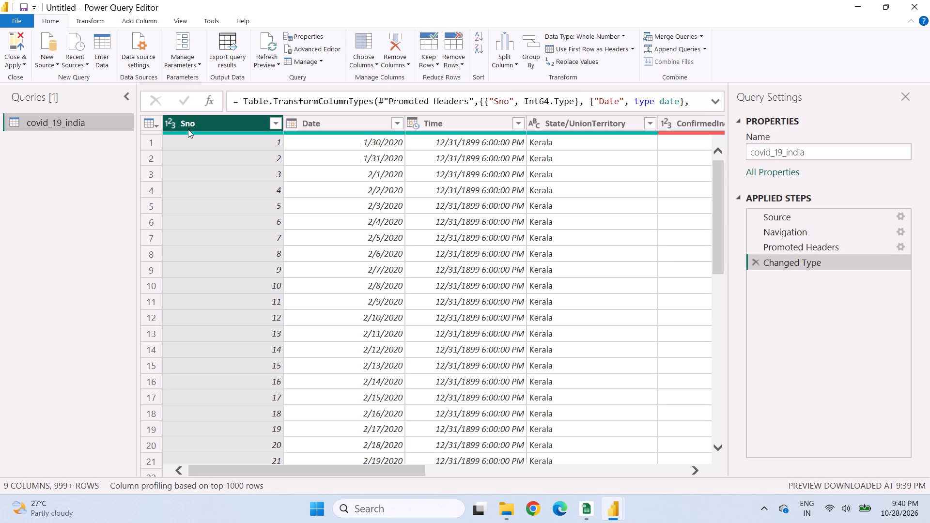
pyautogui.rightClick(203, 114)
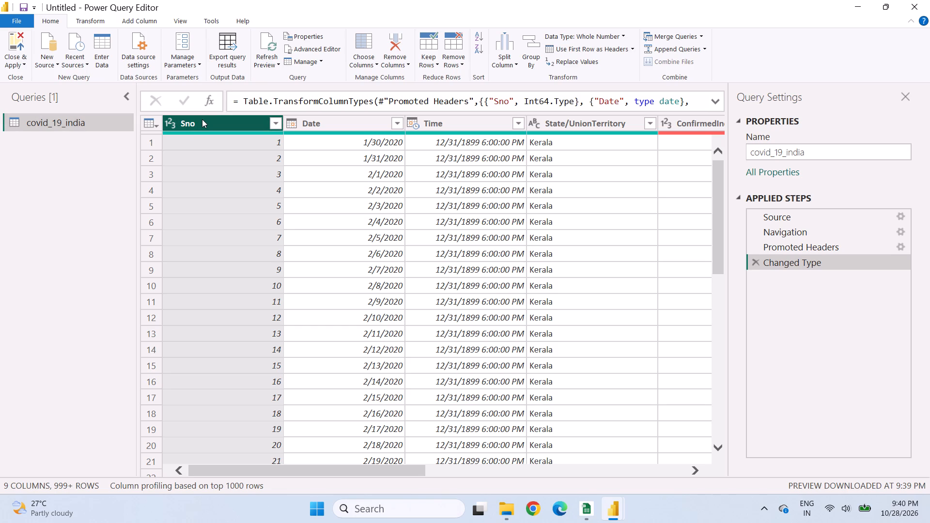
pyautogui.rightClick(202, 119)
pyautogui.click(223, 140)
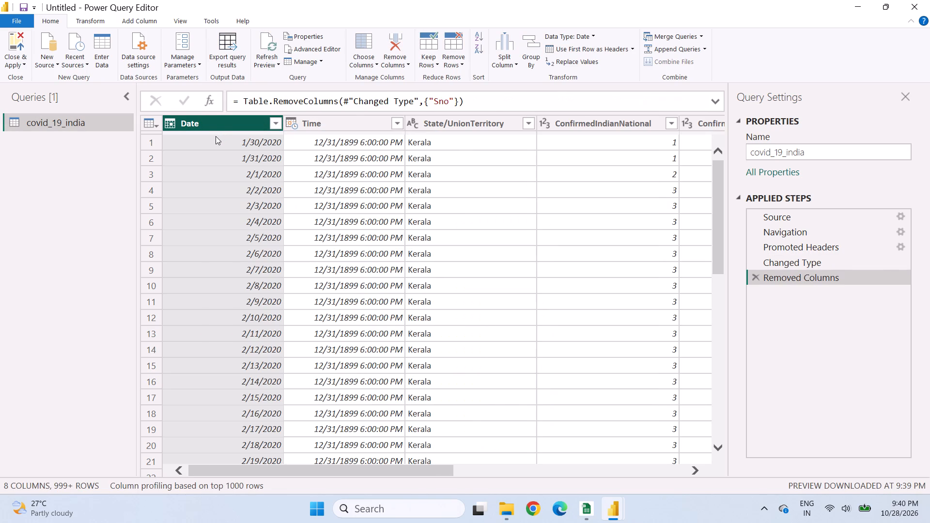
pyautogui.rightClick(327, 122)
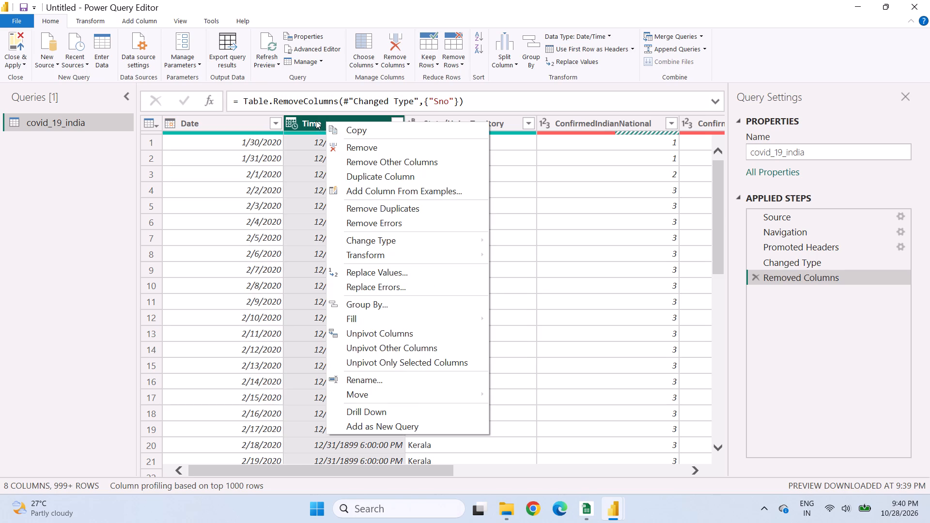
pyautogui.click(351, 148)
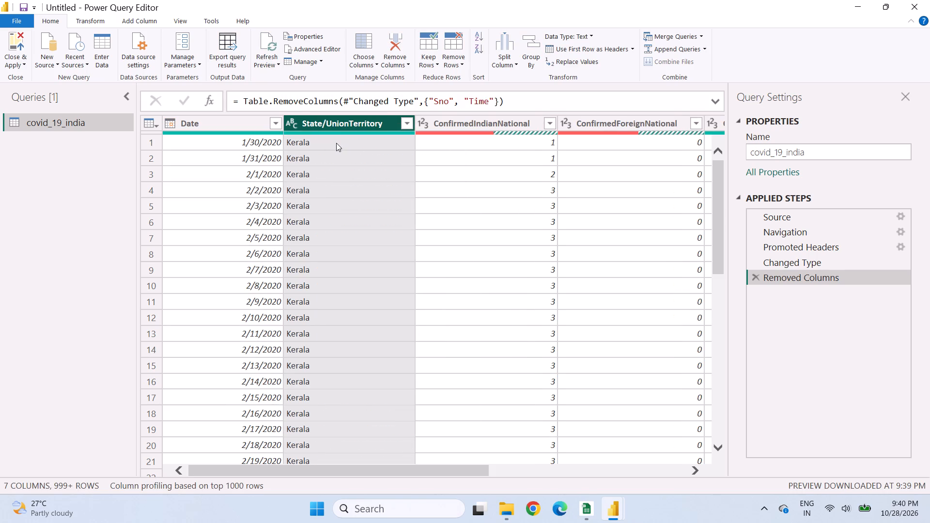
pyautogui.rightClick(470, 120)
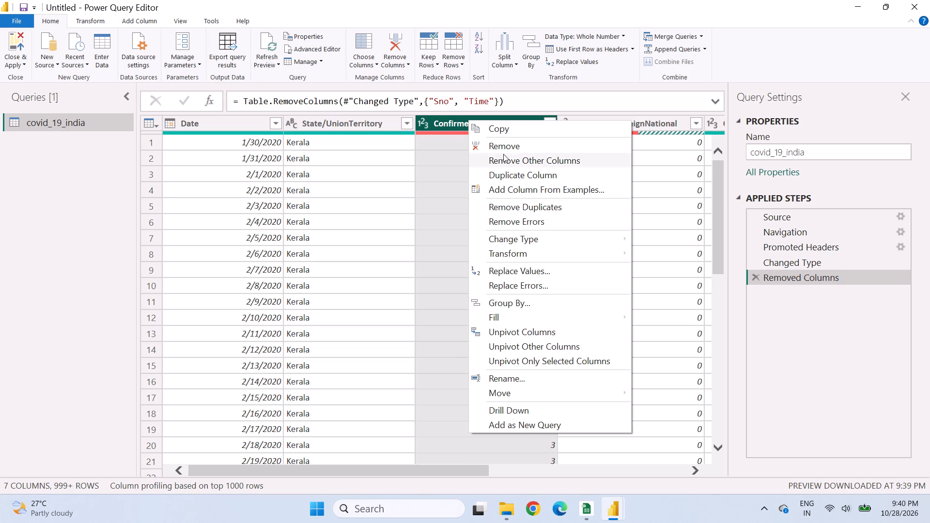
pyautogui.click(495, 144)
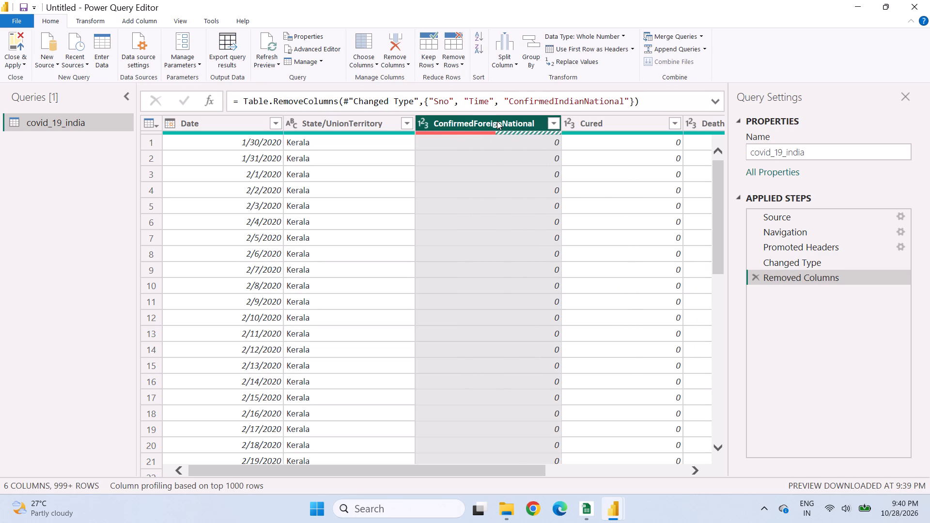
pyautogui.rightClick(497, 121)
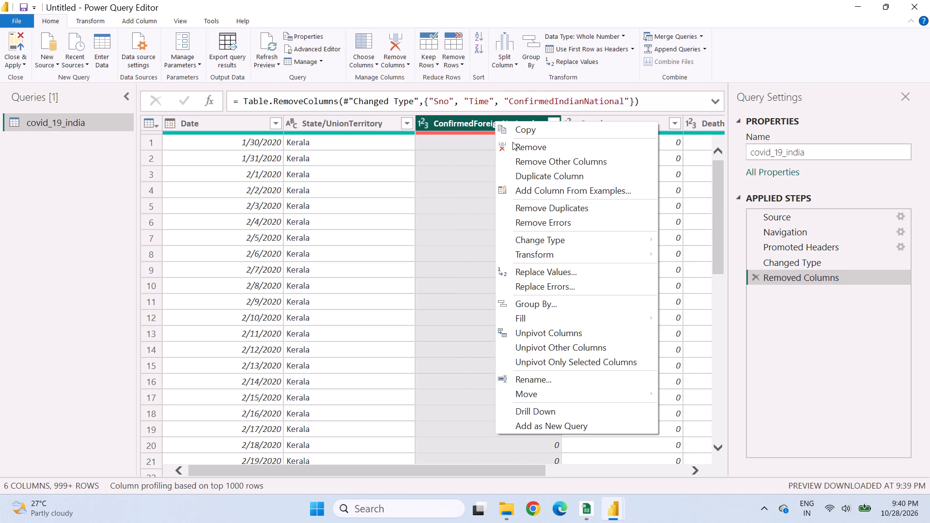
pyautogui.click(519, 145)
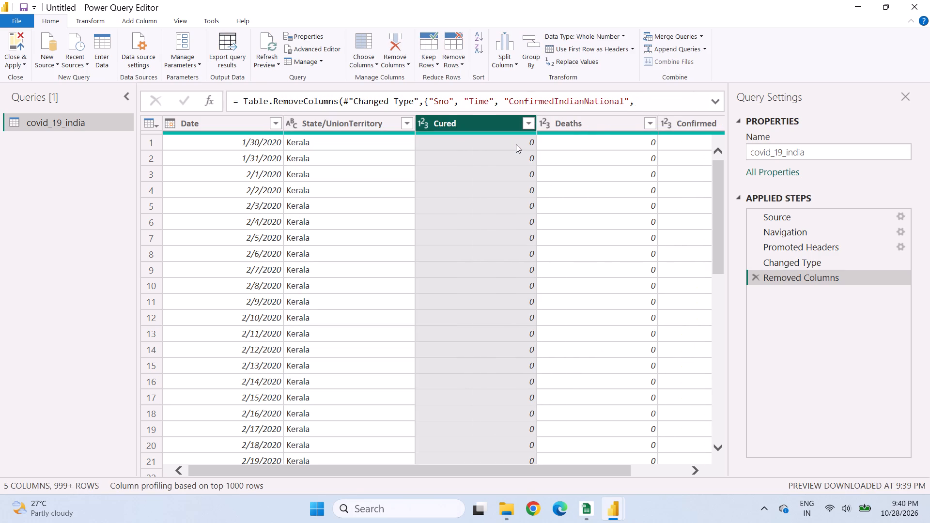
# Look over the rows and remaining columns of the covid_19_india query, from Date through Confirmed.
pyautogui.scroll(-6, 514, 145)
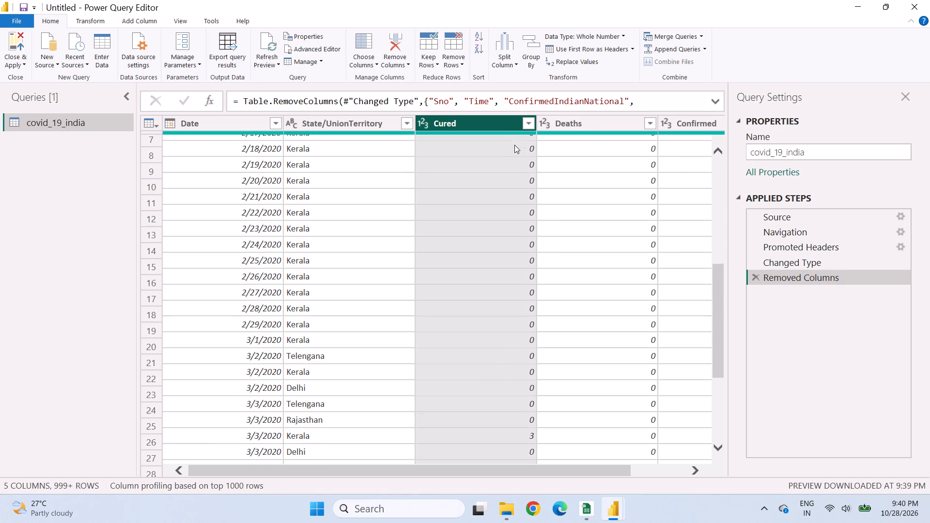
pyautogui.scroll(-8, 514, 145)
pyautogui.moveTo(454, 474); pyautogui.dragTo(537, 477)
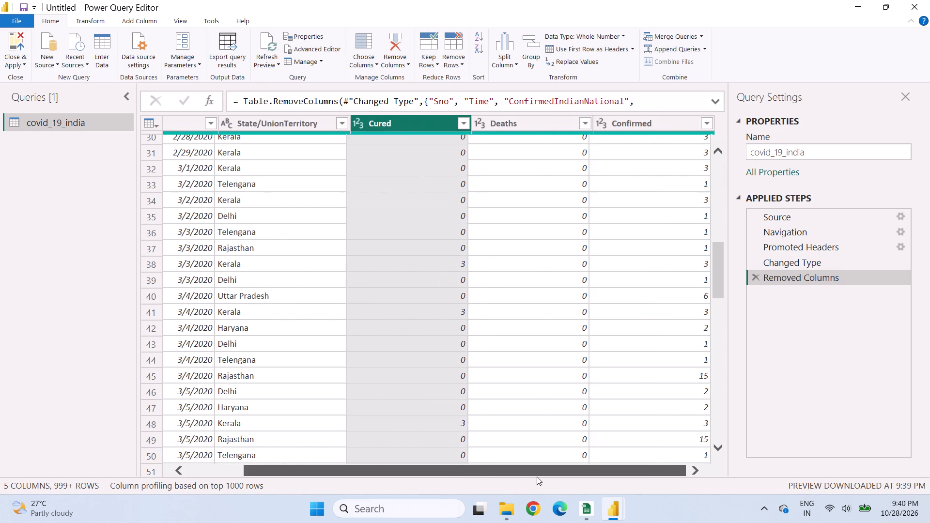
pyautogui.moveTo(537, 477); pyautogui.dragTo(376, 466)
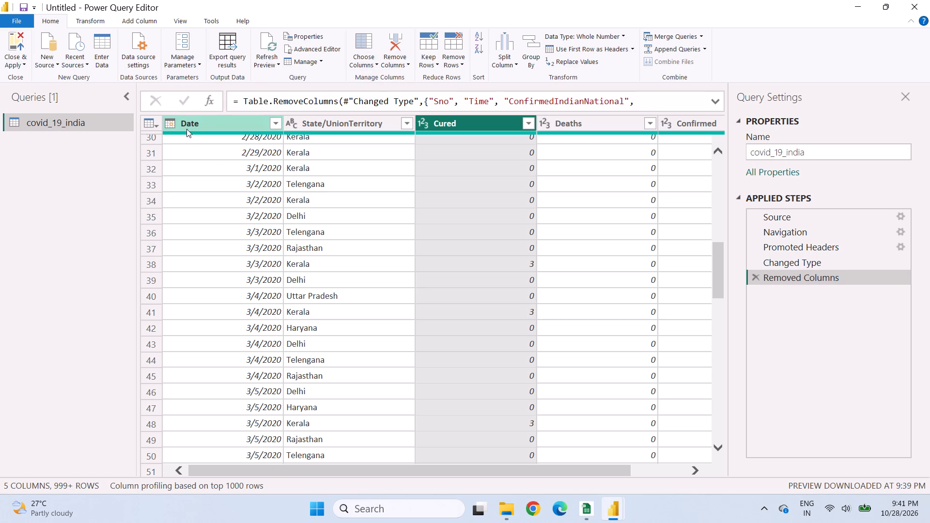
# Go through the Date, State/UnionTerritory, Cured, Deaths and Confirmed columns of the query one by one.
pyautogui.click(165, 124)
pyautogui.click(300, 124)
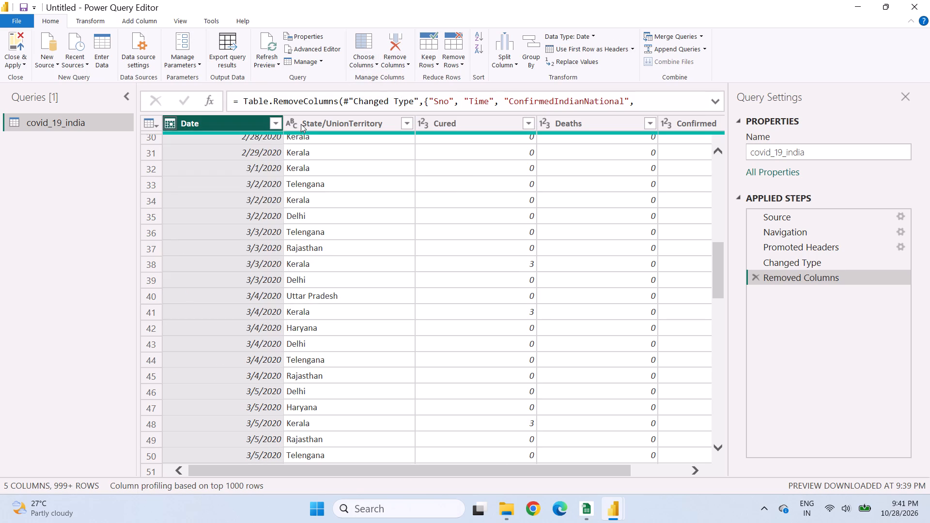
pyautogui.click(457, 124)
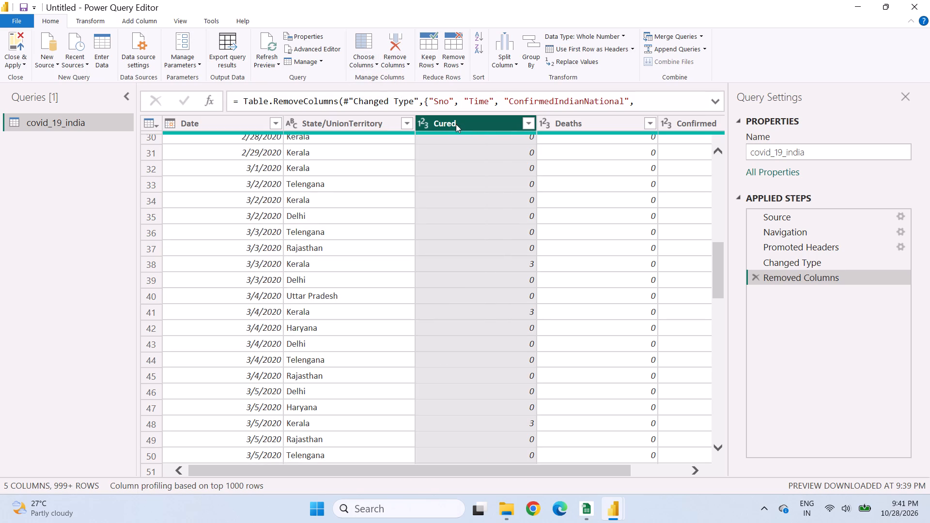
pyautogui.click(576, 121)
pyautogui.click(673, 123)
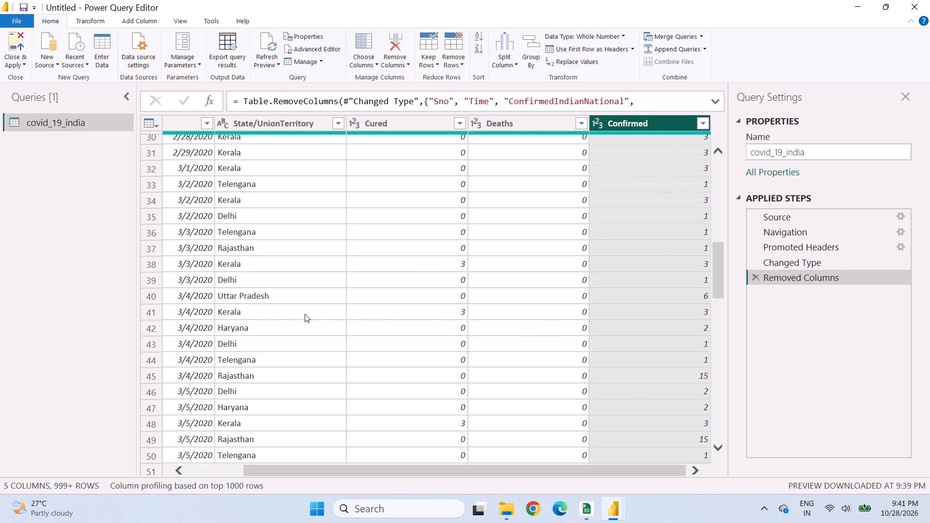
pyautogui.moveTo(319, 472); pyautogui.dragTo(245, 458)
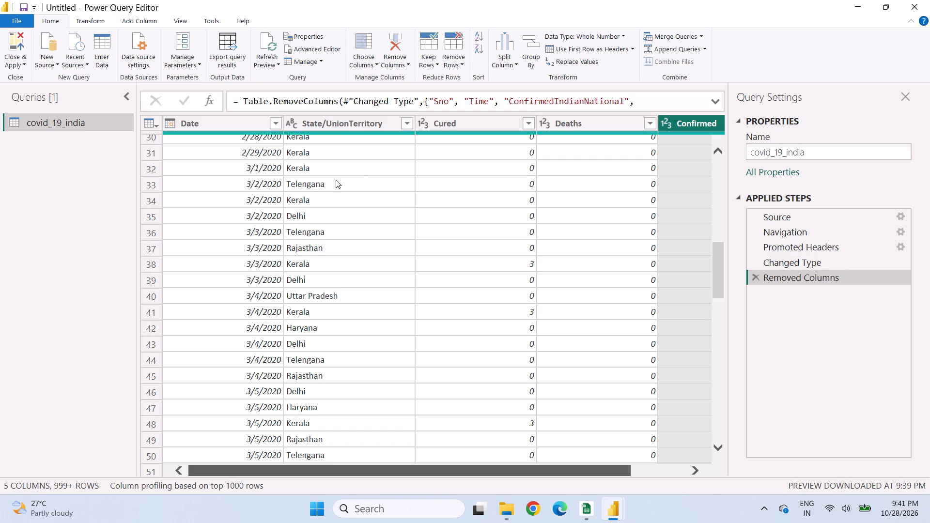
# Apply the Clean text format to the State/UnionTerritory column.
pyautogui.click(339, 126)
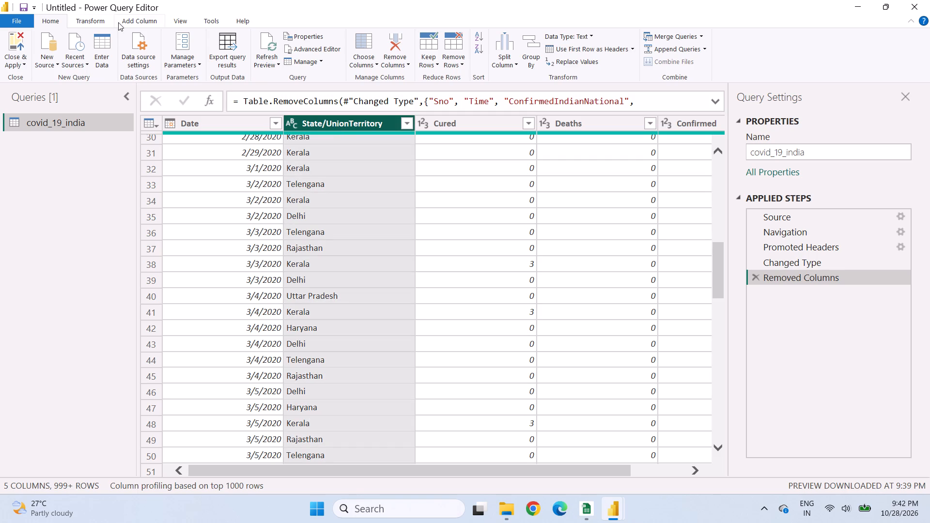
pyautogui.click(104, 19)
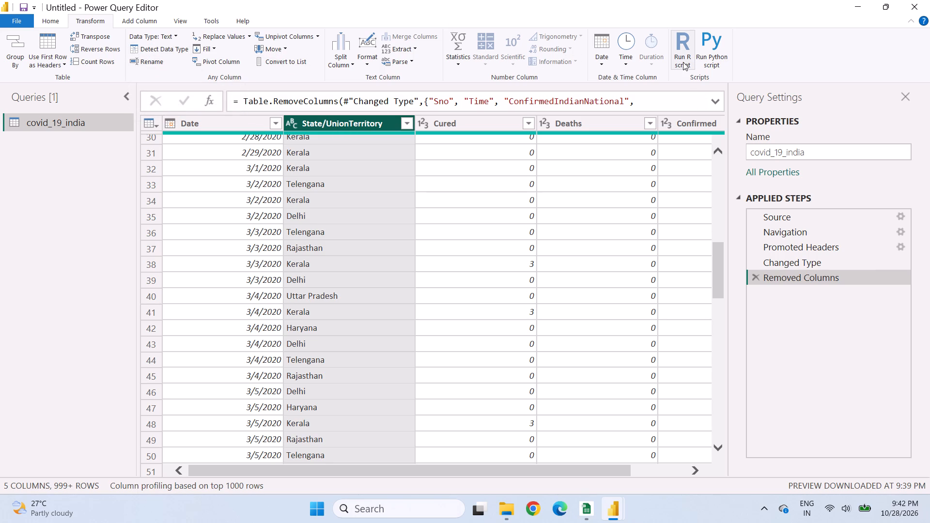
pyautogui.click(369, 57)
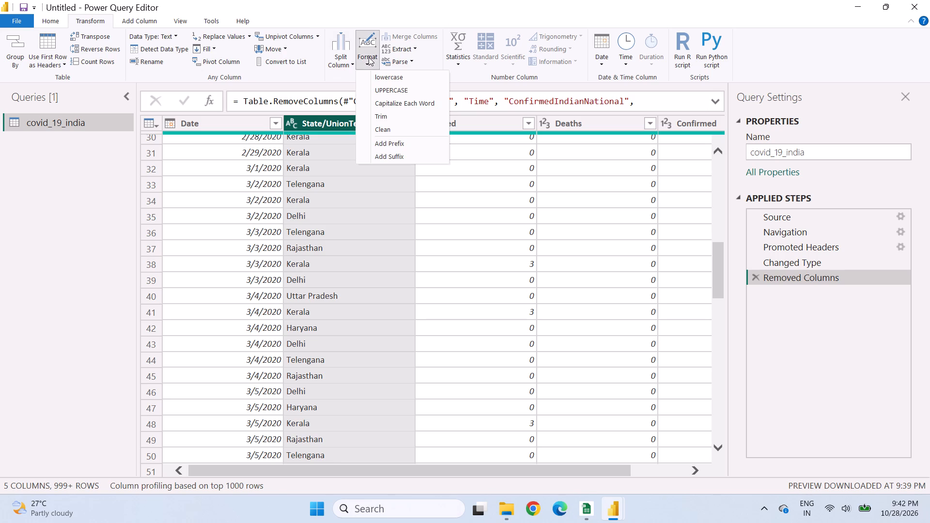
pyautogui.click(389, 131)
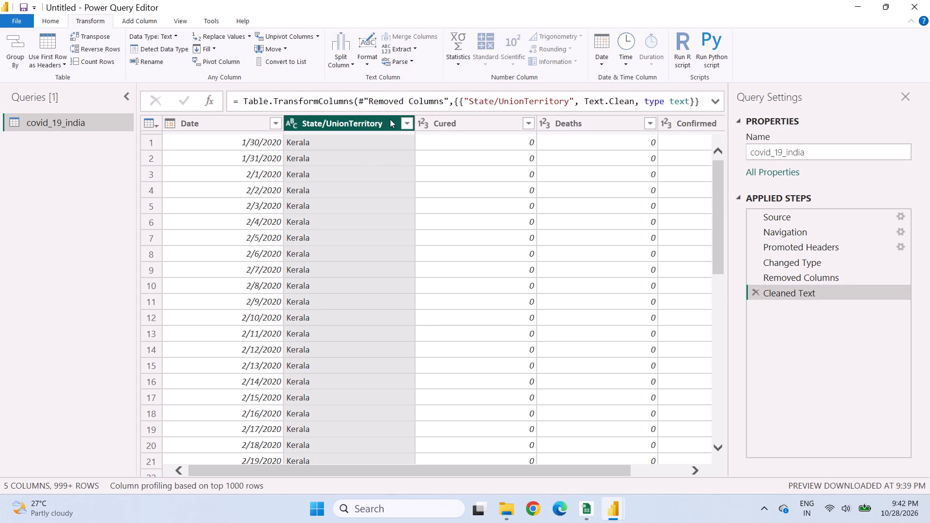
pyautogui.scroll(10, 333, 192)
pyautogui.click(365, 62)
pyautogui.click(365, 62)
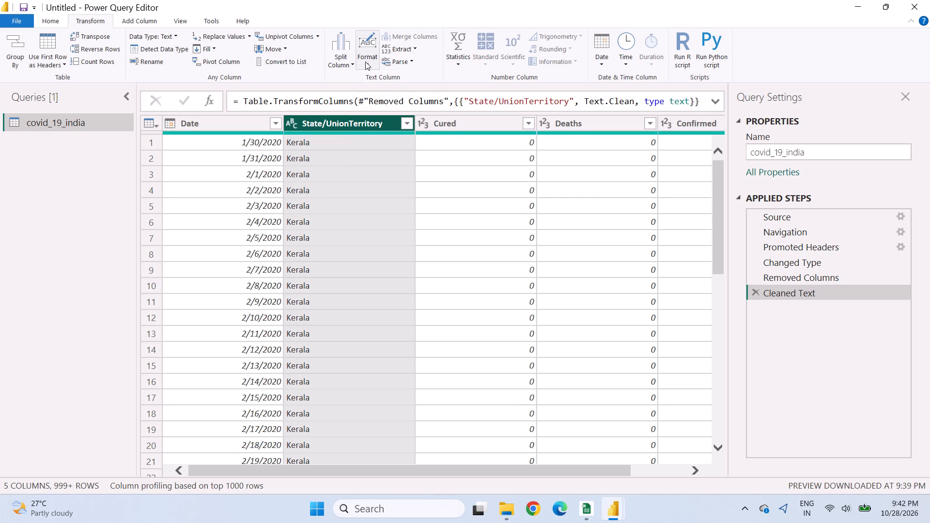
# Turn on Column quality and Column distribution in the data preview of the covid_19_india query.
pyautogui.click(139, 21)
pyautogui.click(177, 21)
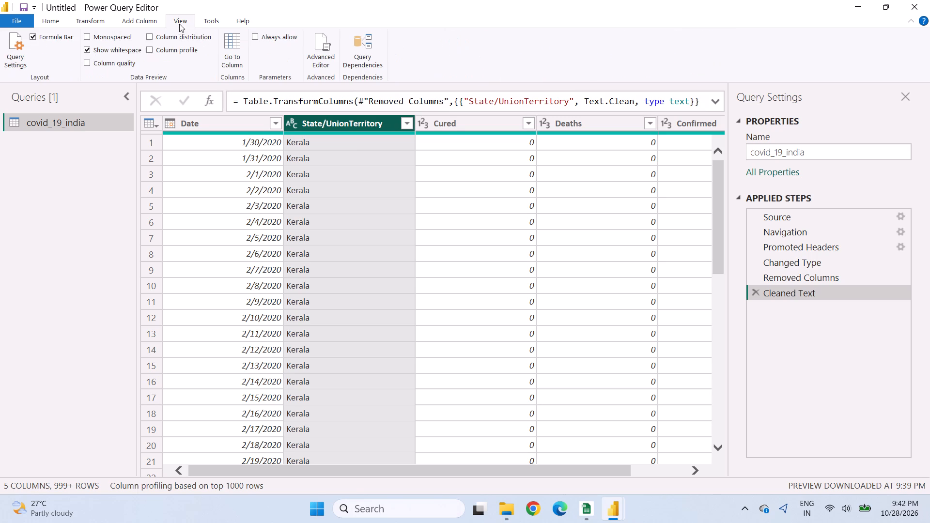
pyautogui.click(86, 63)
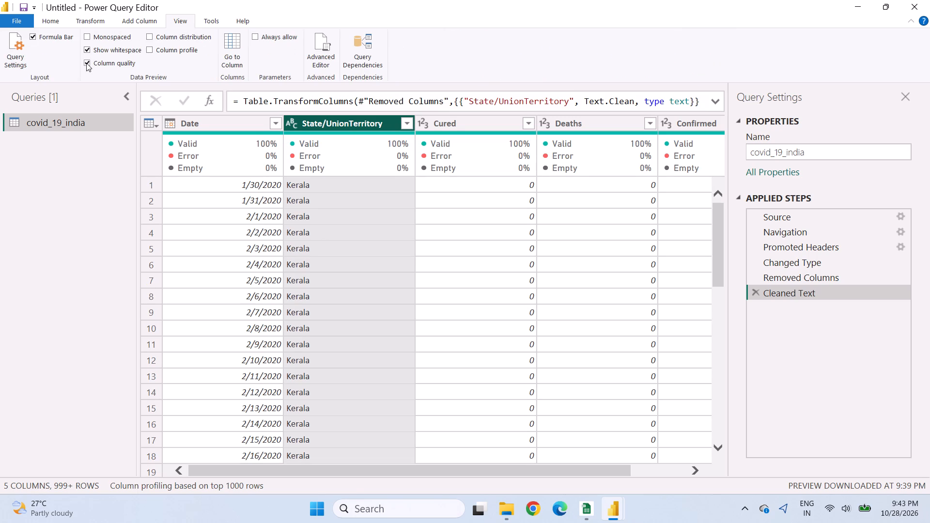
pyautogui.moveTo(407, 472); pyautogui.dragTo(424, 474)
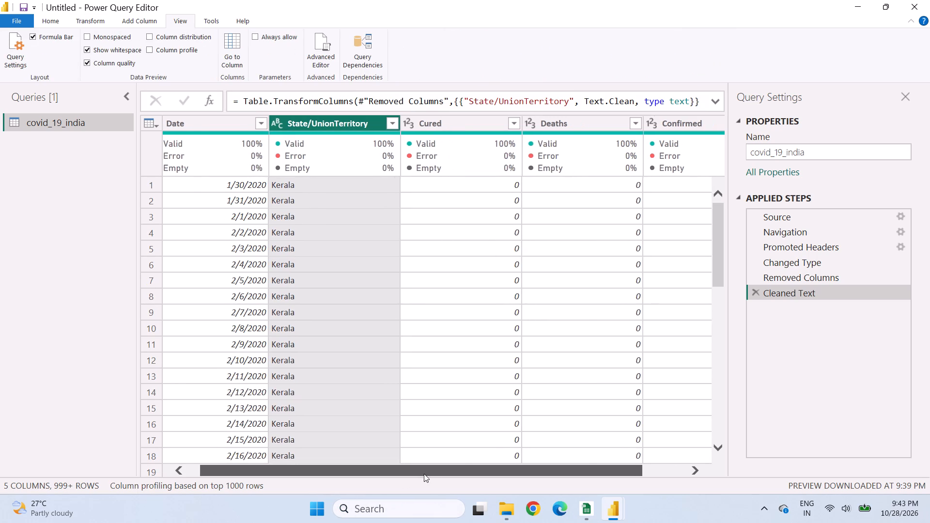
pyautogui.moveTo(424, 474); pyautogui.dragTo(298, 469)
pyautogui.click(146, 36)
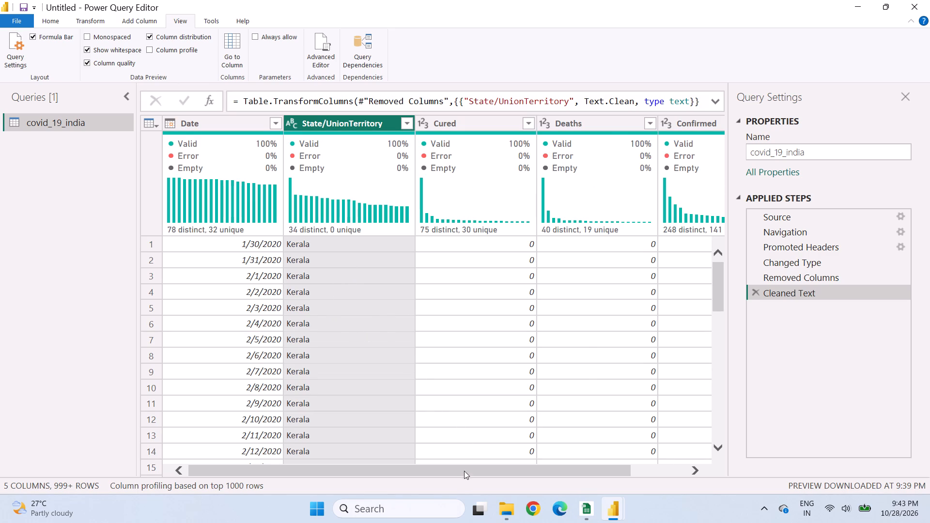
# Examine the quality and distribution figures of all columns and look through the query's rows down to row 500 and back.
pyautogui.moveTo(464, 470); pyautogui.dragTo(424, 470)
pyautogui.scroll(-5, 537, 378)
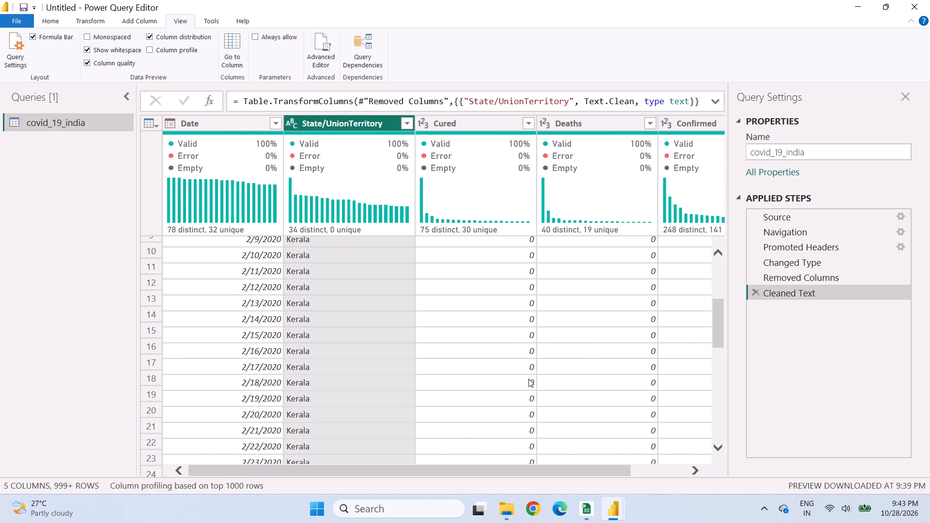
pyautogui.scroll(11, 527, 379)
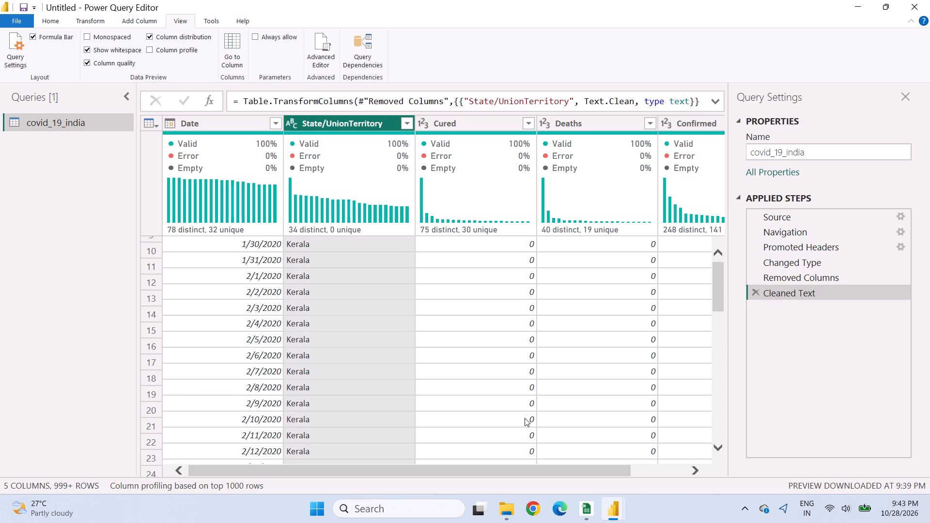
pyautogui.moveTo(538, 471); pyautogui.dragTo(625, 471)
pyautogui.scroll(-11, 447, 304)
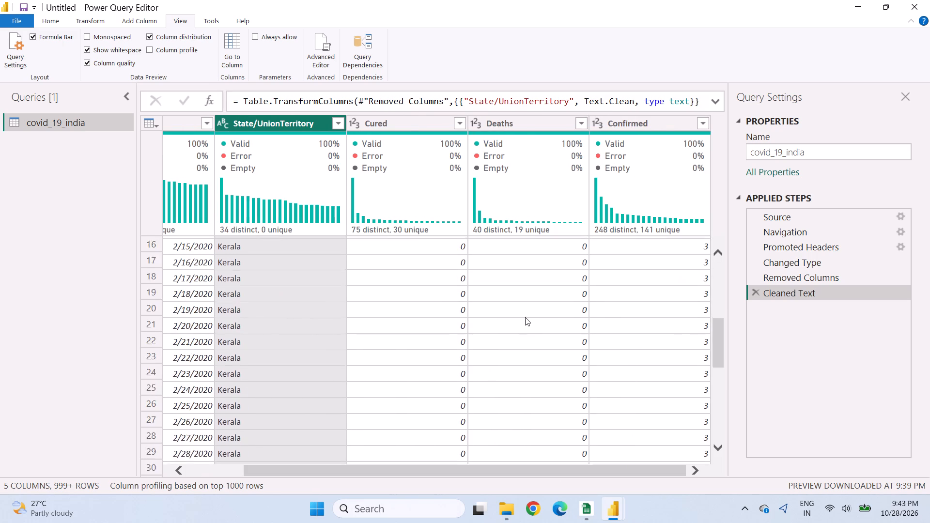
pyautogui.scroll(-18, 525, 317)
pyautogui.scroll(-14, 522, 319)
pyautogui.scroll(-8, 520, 319)
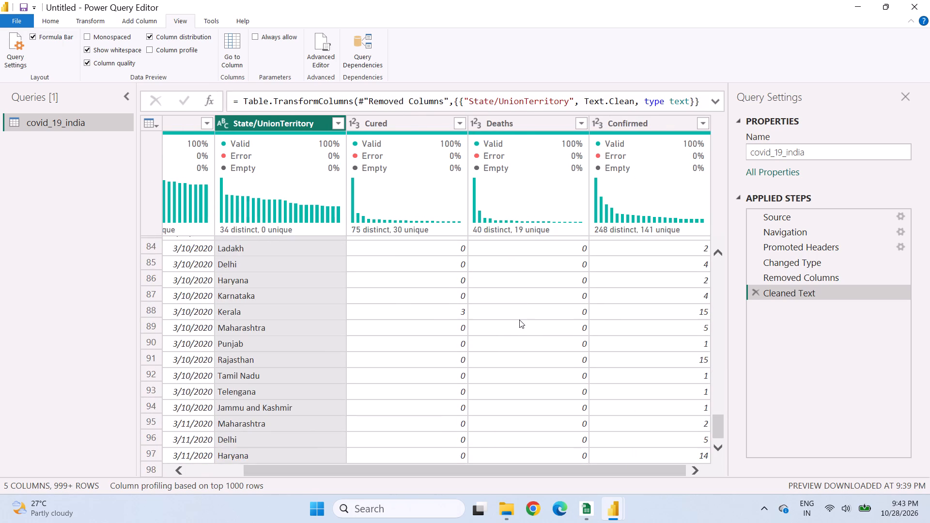
pyautogui.scroll(-15, 519, 320)
pyautogui.scroll(-16, 519, 319)
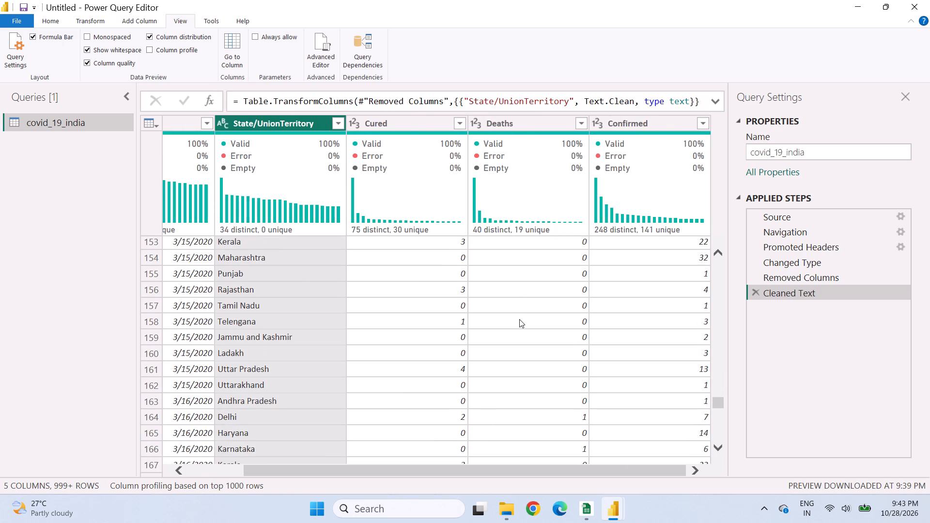
pyautogui.scroll(-13, 519, 319)
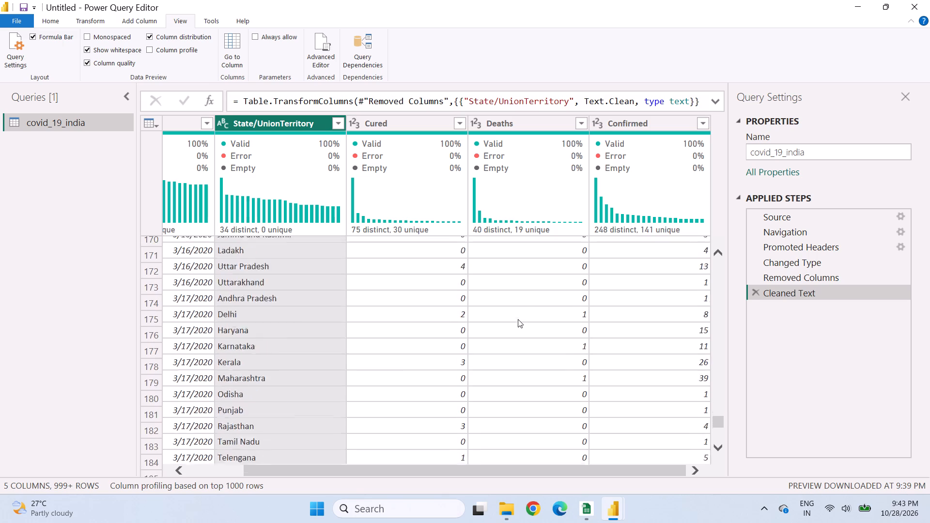
pyautogui.scroll(-14, 518, 319)
pyautogui.scroll(-14, 518, 319)
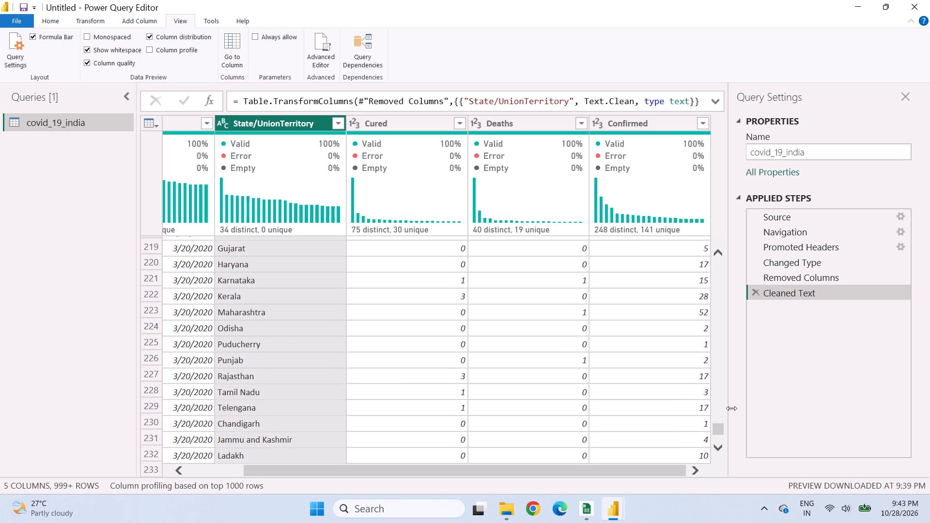
pyautogui.moveTo(718, 425); pyautogui.dragTo(715, 455)
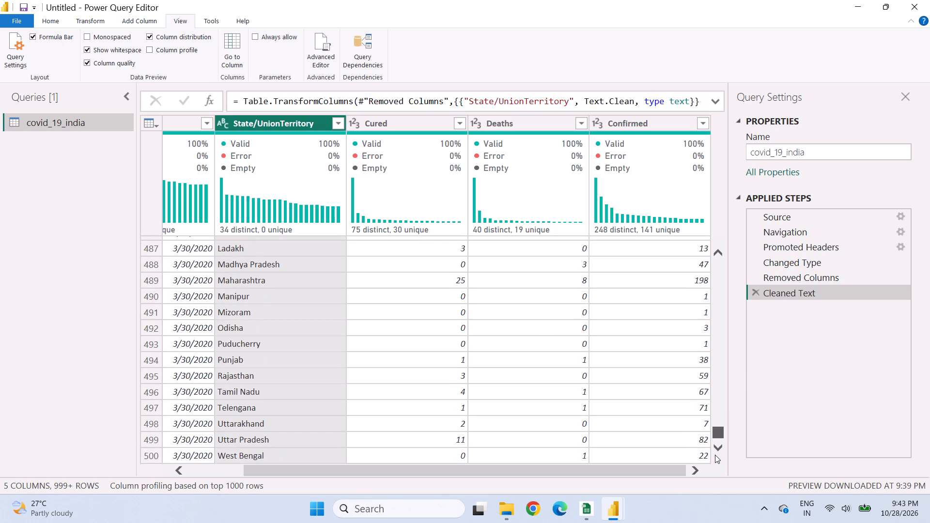
pyautogui.moveTo(715, 455); pyautogui.dragTo(676, 242)
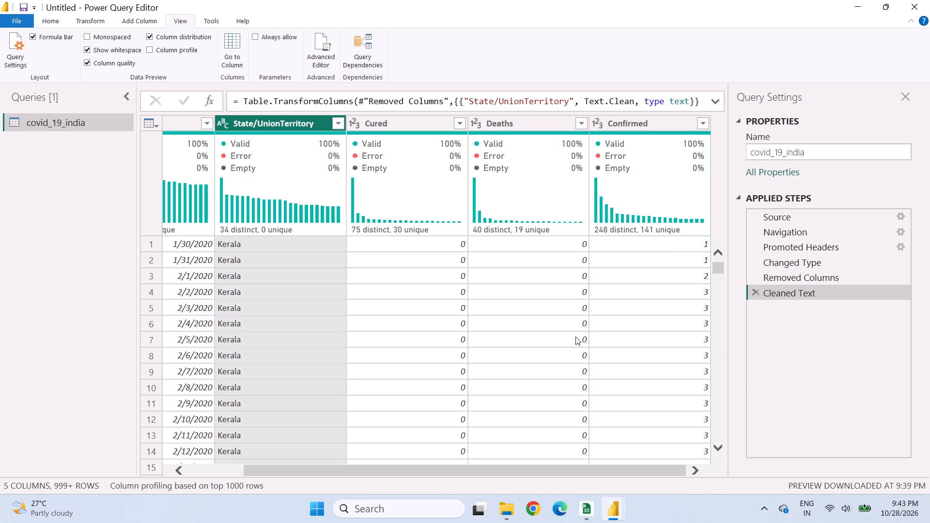
pyautogui.scroll(5, 575, 337)
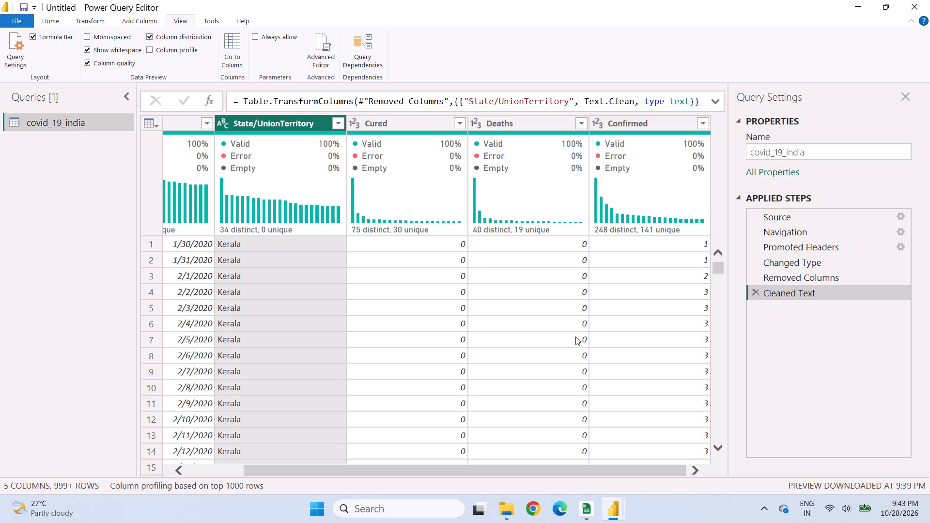
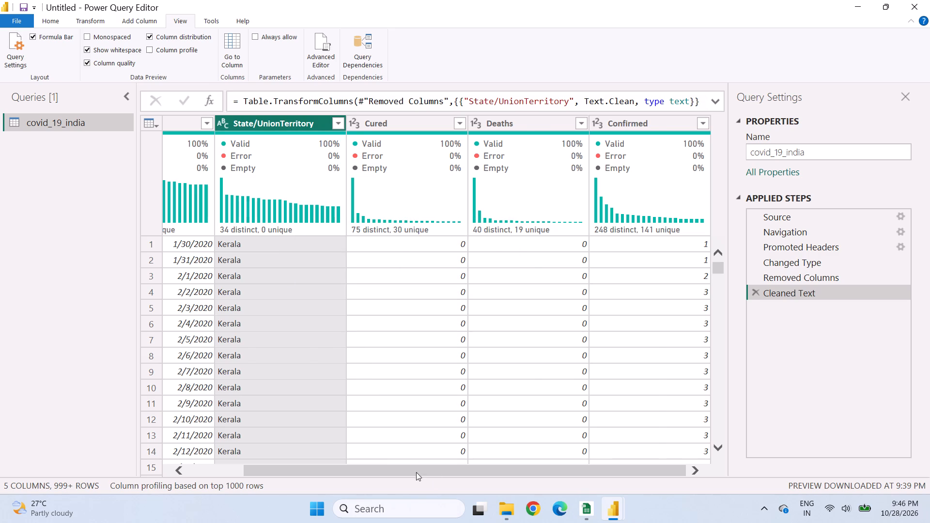
# Add a column with the year extracted from the Date column.
pyautogui.moveTo(416, 472); pyautogui.dragTo(221, 471)
pyautogui.click(211, 117)
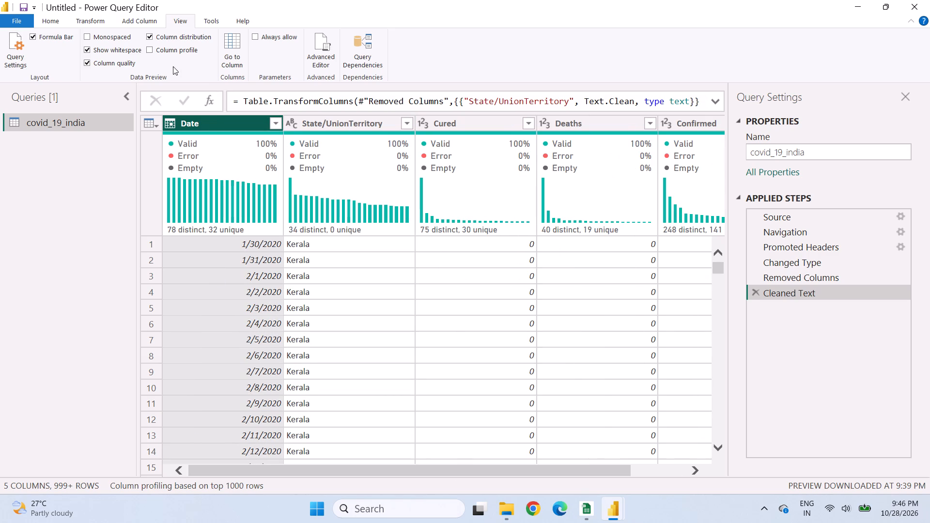
pyautogui.click(144, 23)
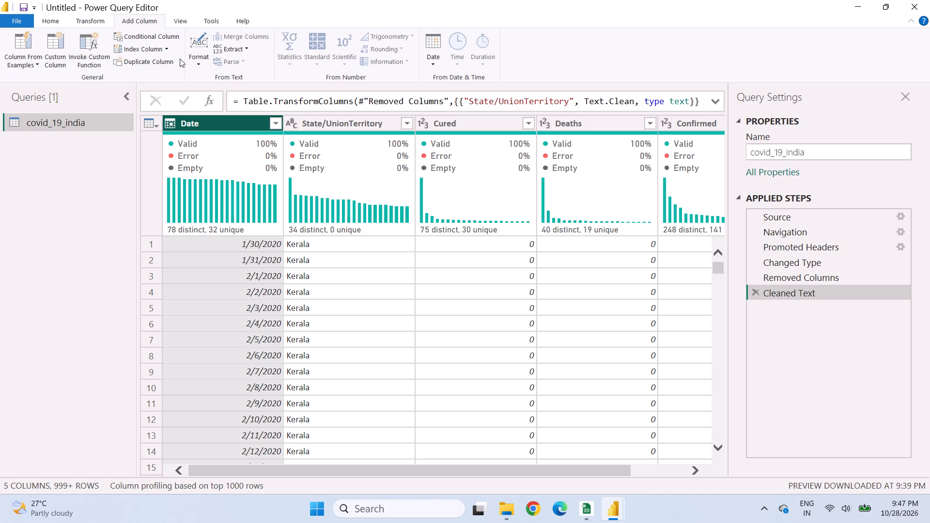
pyautogui.click(436, 60)
pyautogui.click(458, 128)
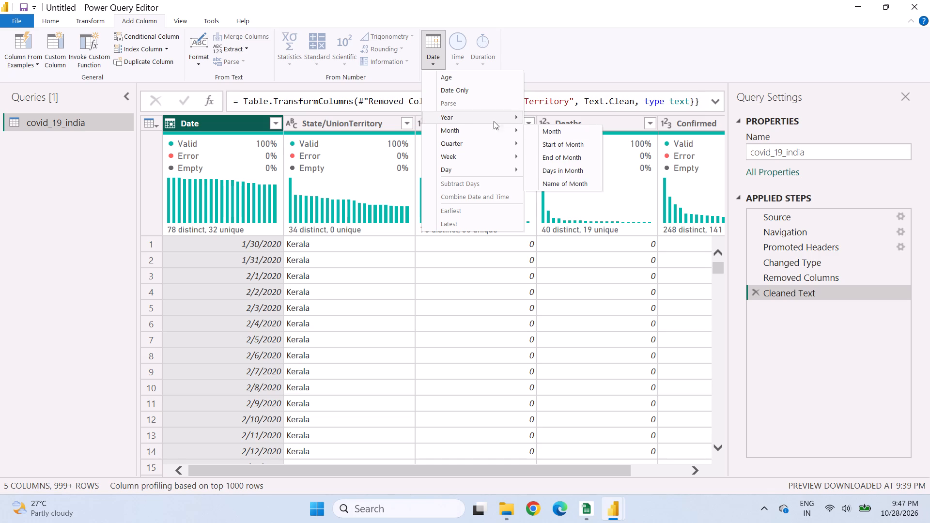
pyautogui.click(469, 121)
pyautogui.click(546, 121)
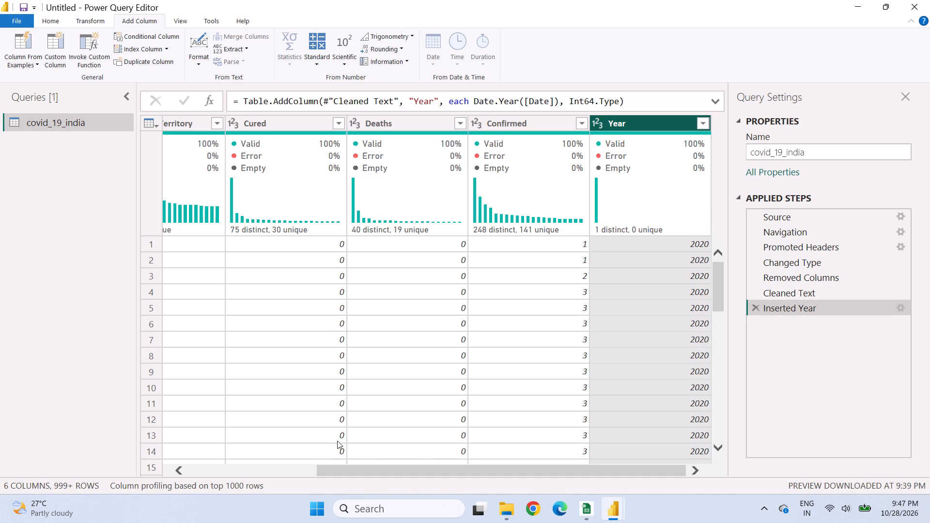
# Add a column with the name of the month extracted from the Date column.
pyautogui.moveTo(362, 474); pyautogui.dragTo(136, 462)
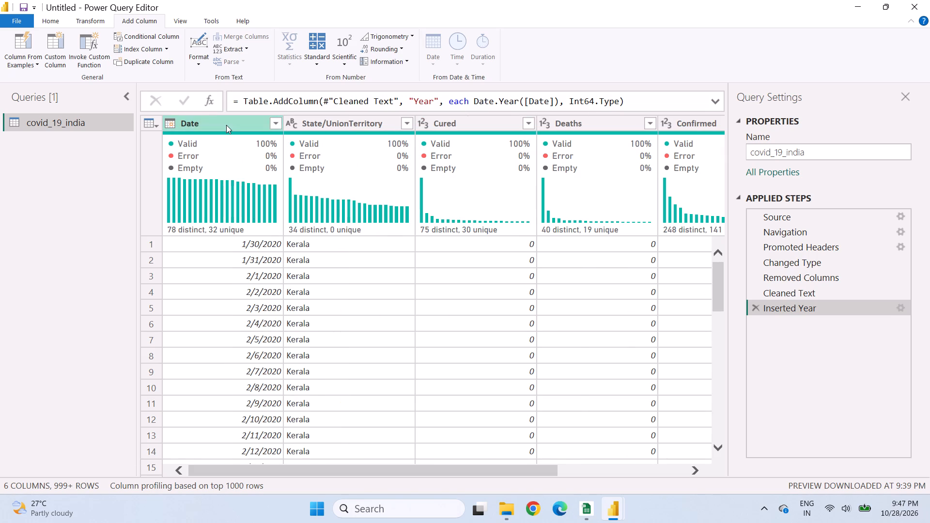
pyautogui.click(226, 125)
pyautogui.click(430, 53)
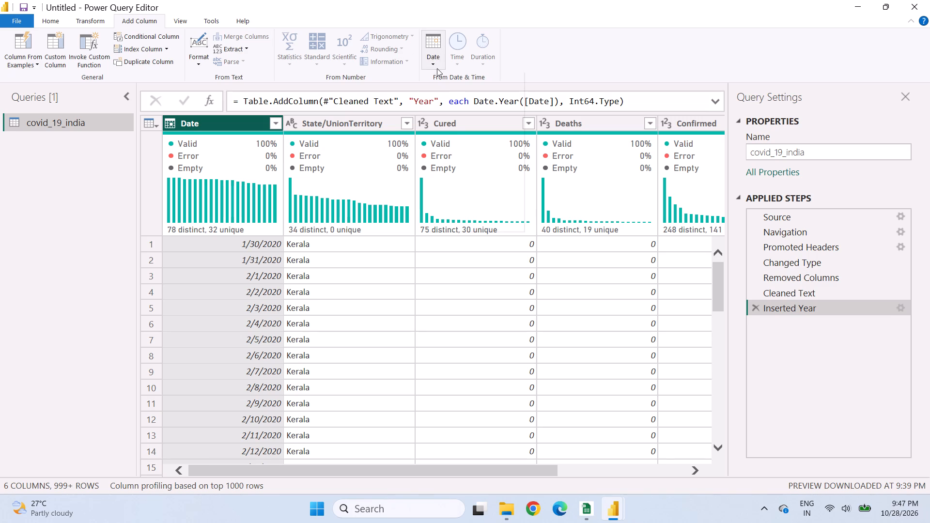
pyautogui.click(468, 129)
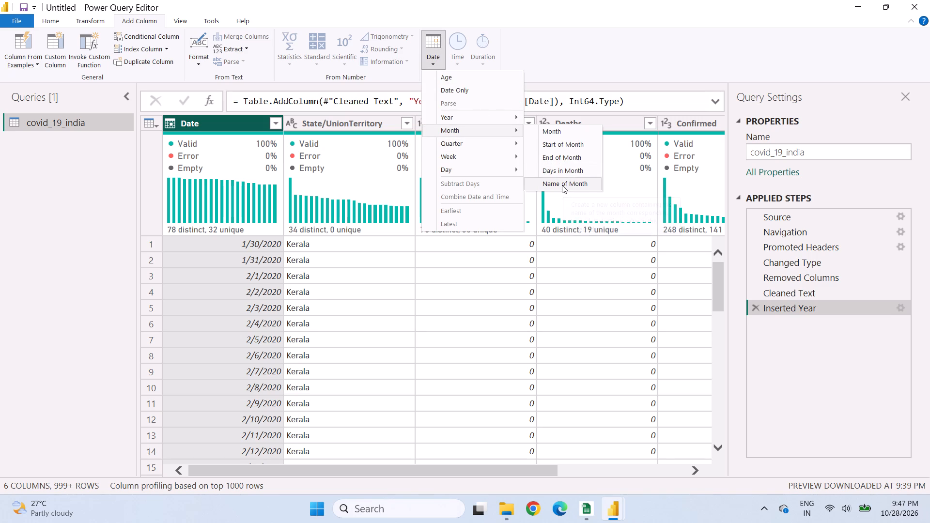
pyautogui.click(562, 185)
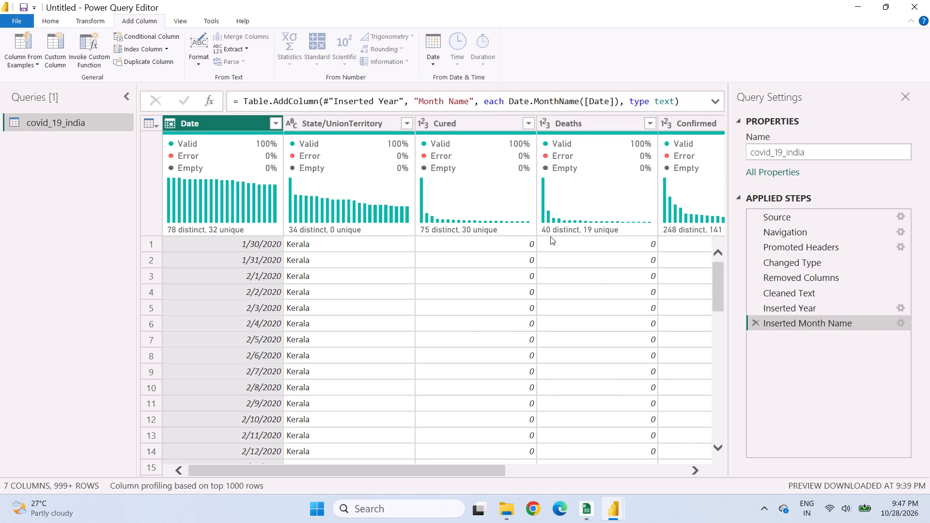
# Rename the new month name column as Month.
pyautogui.moveTo(443, 468); pyautogui.dragTo(759, 478)
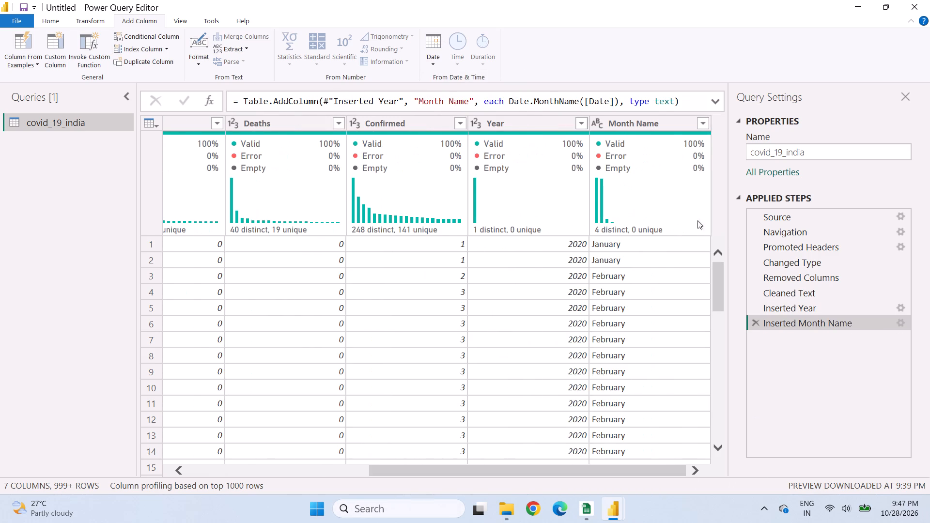
pyautogui.doubleClick(661, 125)
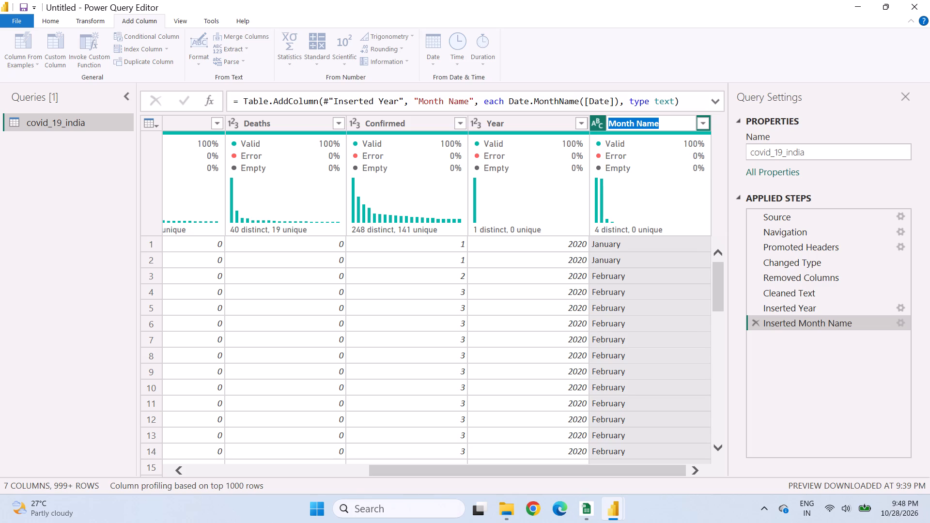
pyautogui.press('BackSpace')
pyautogui.write('Month')
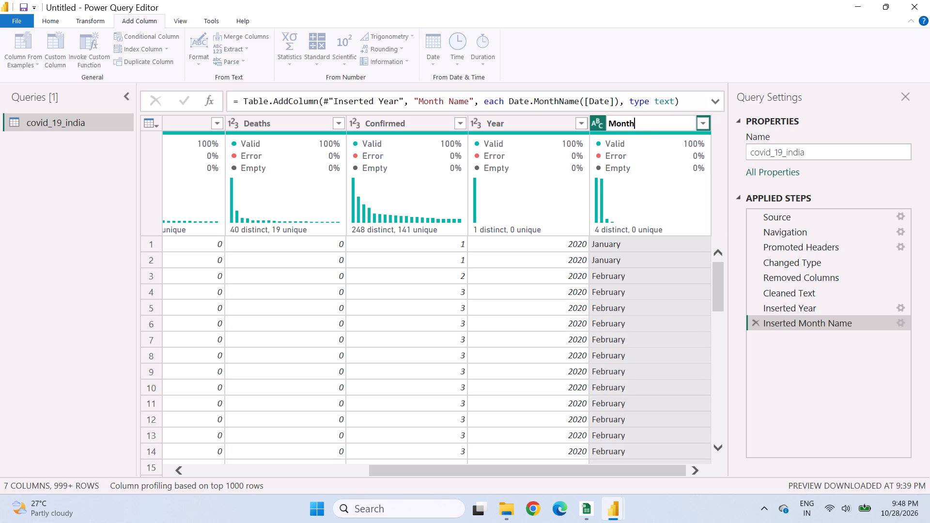
pyautogui.press('Return')
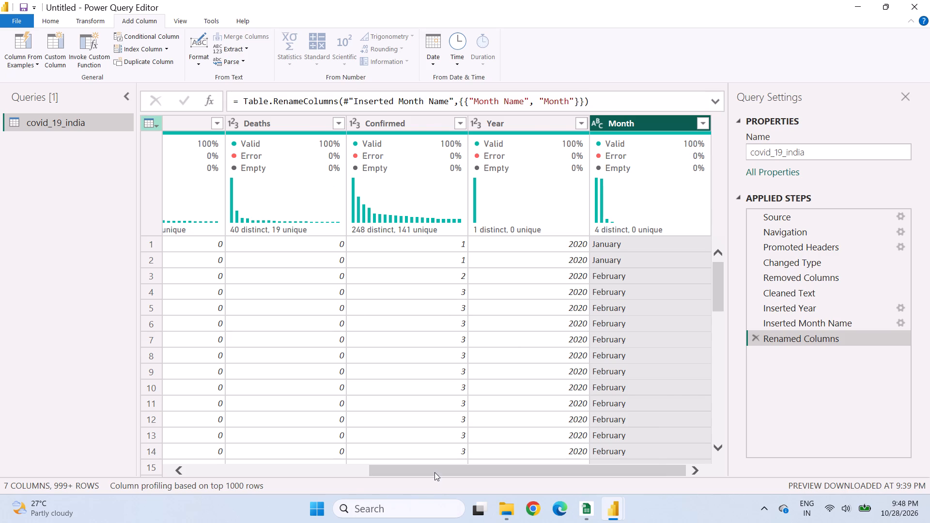
# Add a column with the numeric month extracted from the Date column.
pyautogui.moveTo(434, 472); pyautogui.dragTo(134, 453)
pyautogui.click(199, 119)
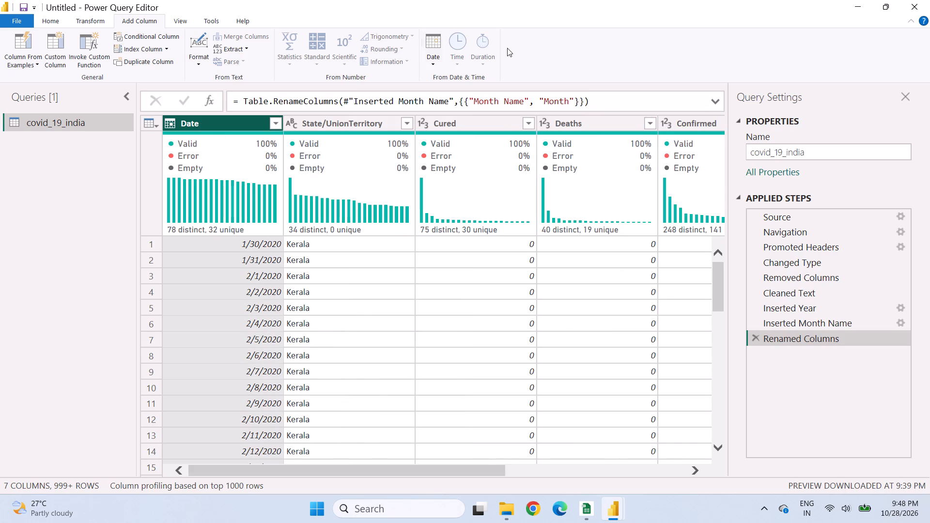
pyautogui.click(442, 54)
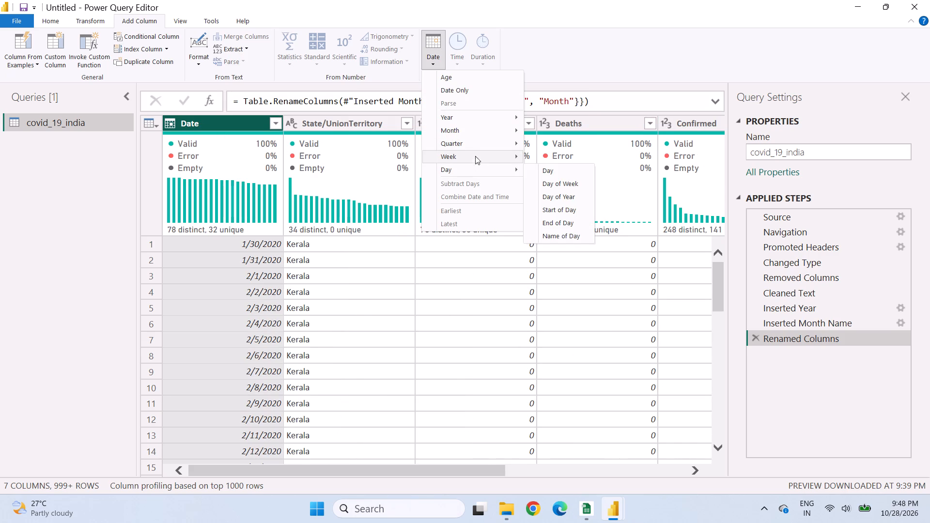
pyautogui.click(468, 134)
pyautogui.click(573, 130)
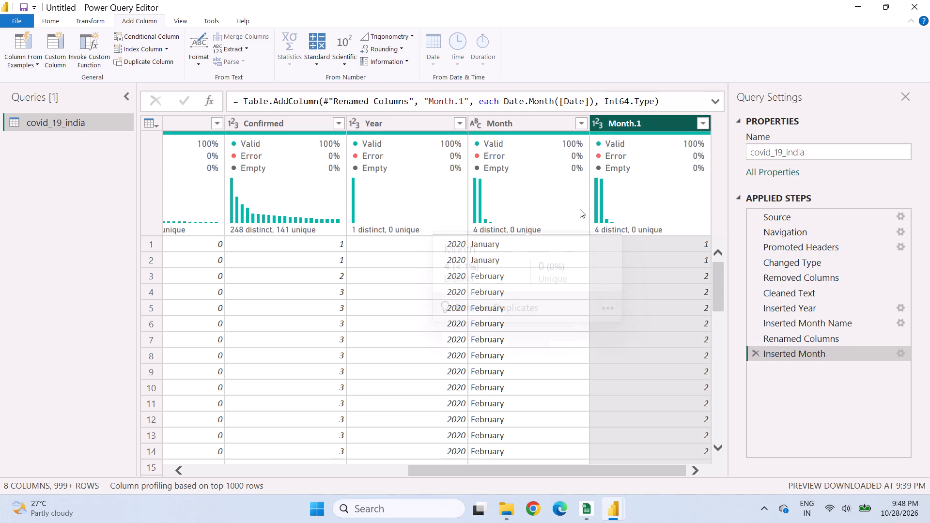
# Rename the new numeric month column as MonthNumber.
pyautogui.click(654, 123)
pyautogui.doubleClick(647, 119)
pyautogui.click(648, 121)
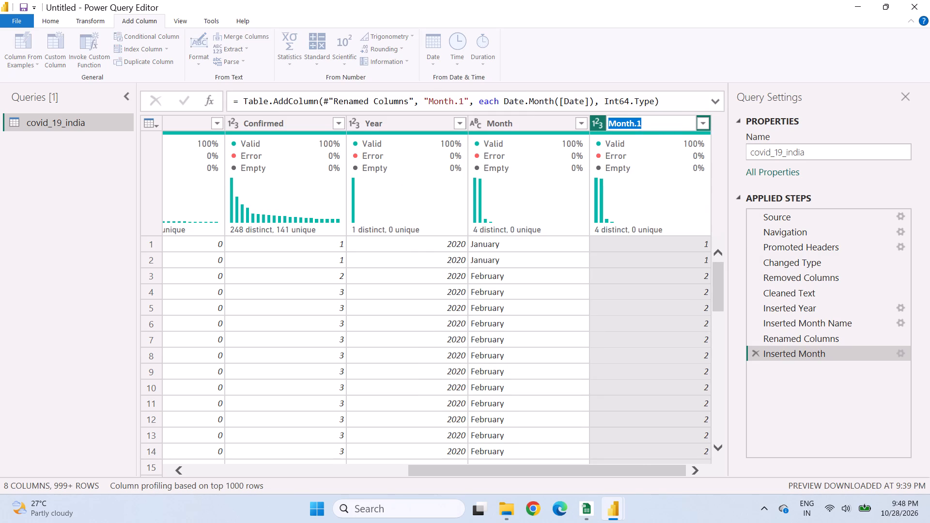
pyautogui.press('Delete')
pyautogui.press('BackSpace')
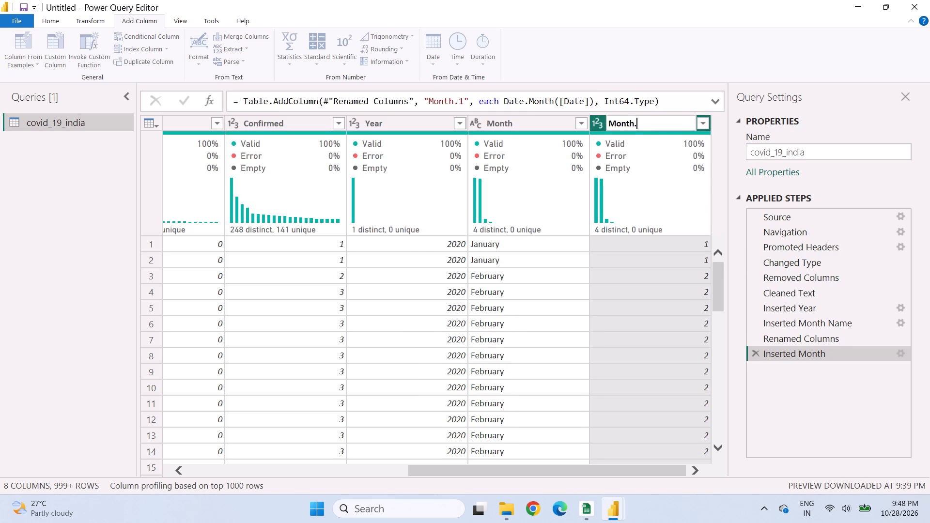
pyautogui.press('BackSpace')
pyautogui.press('space')
pyautogui.press('BackSpace')
pyautogui.write('Number')
pyautogui.press('Return')
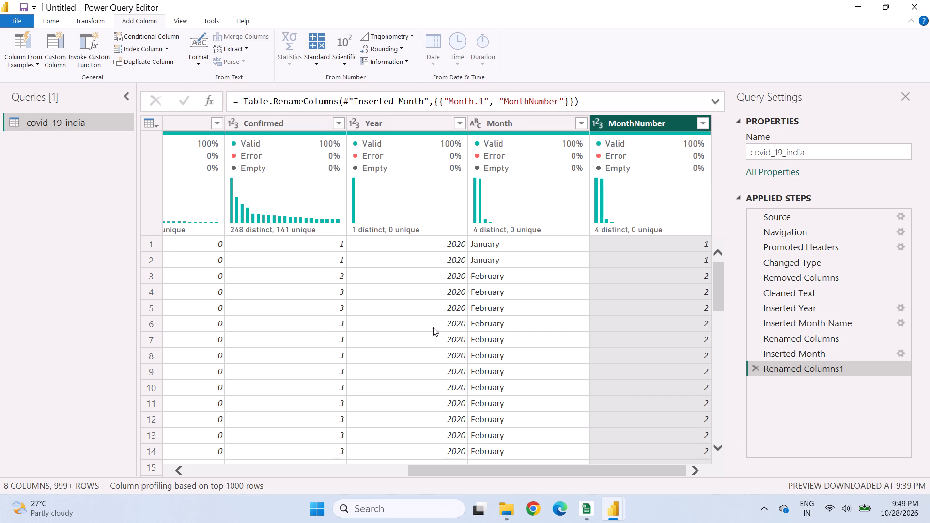
pyautogui.click(59, 10)
pyautogui.click(52, 22)
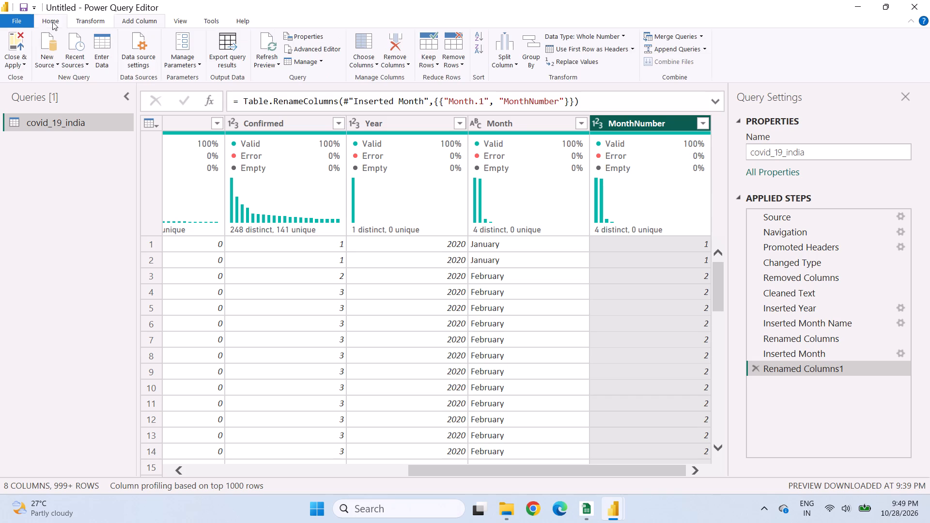
pyautogui.click(15, 39)
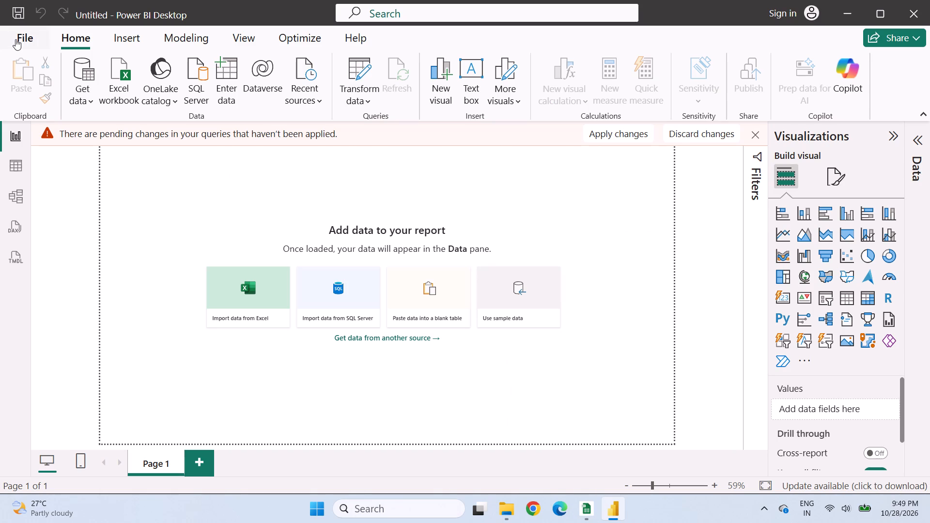
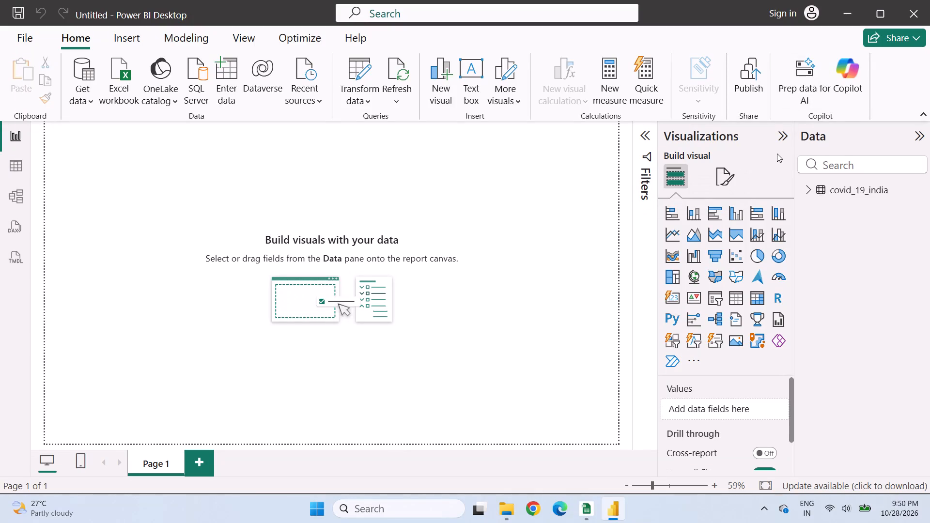
# Expand the covid_19_india table to list its fields.
pyautogui.scroll(5, 578, 232)
pyautogui.click(805, 190)
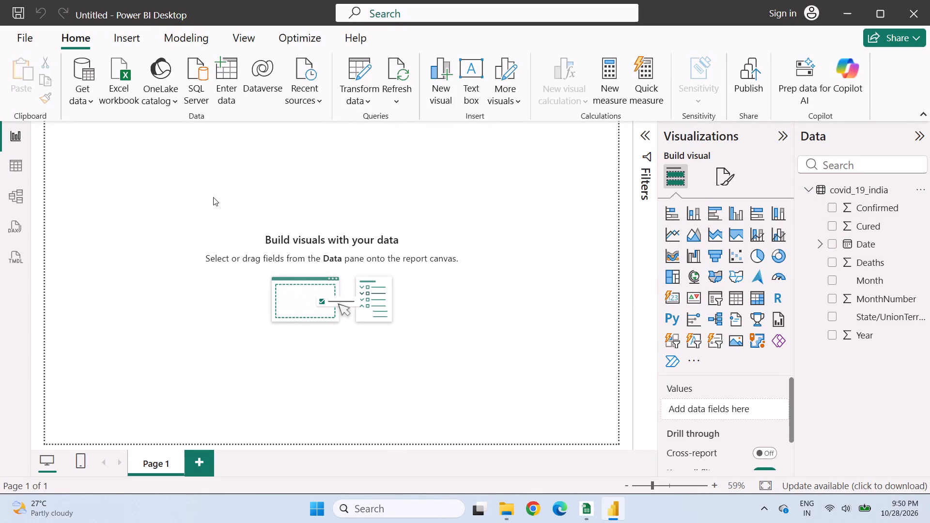
# Insert a text box on the report page and enter Covid as its text.
pyautogui.click(128, 32)
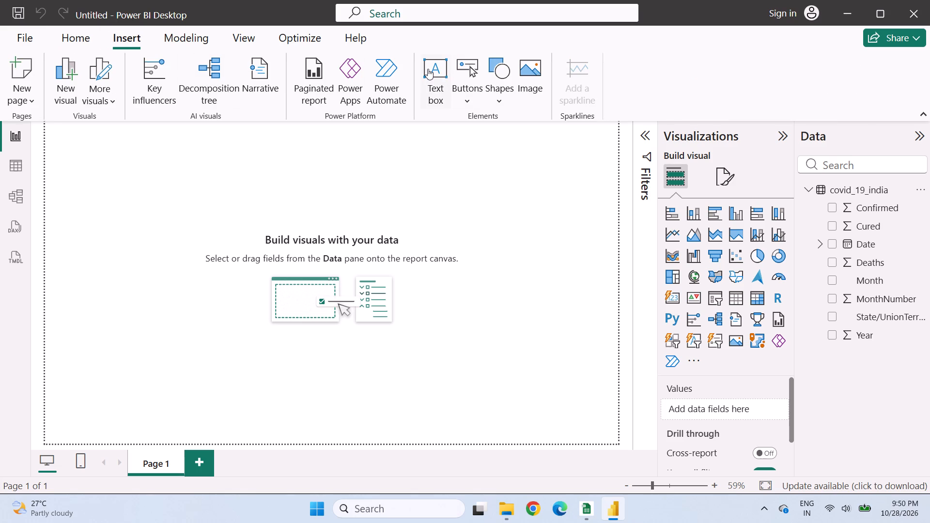
pyautogui.click(437, 67)
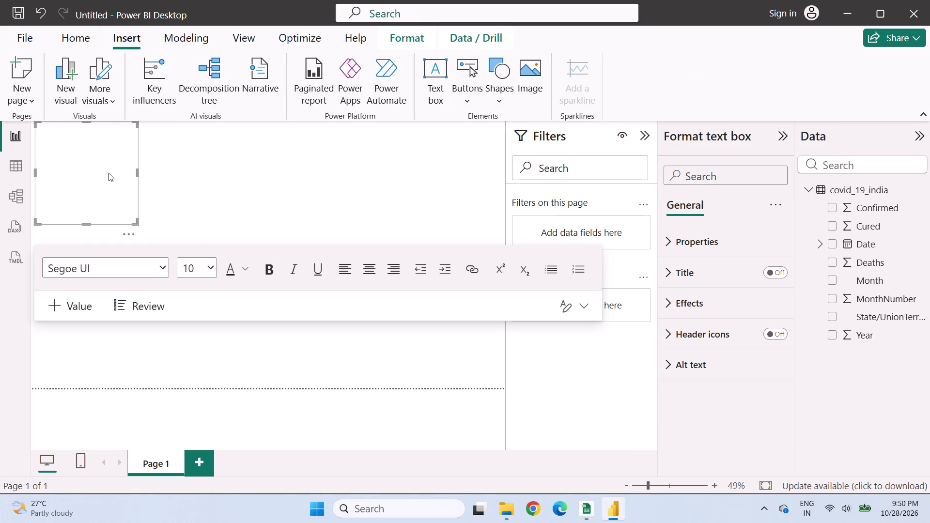
pyautogui.doubleClick(108, 171)
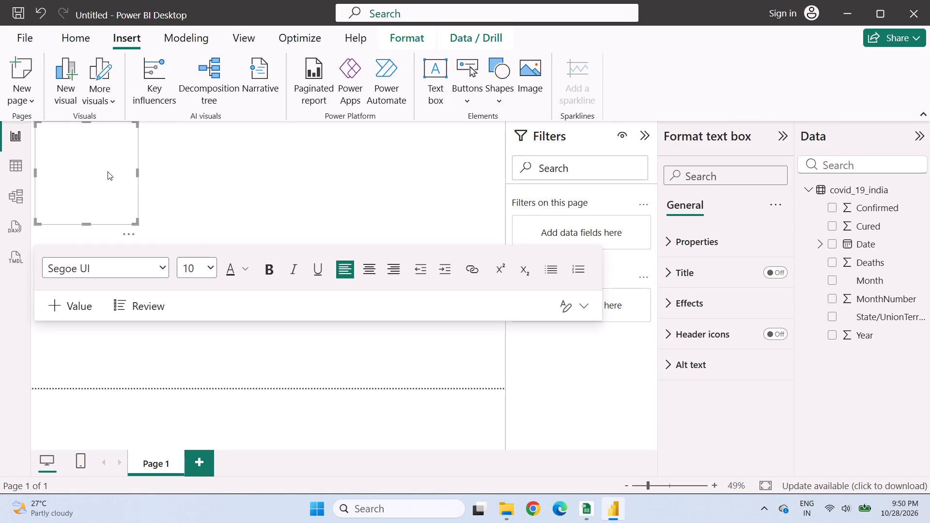
pyautogui.click(108, 171)
pyautogui.write('Coi')
pyautogui.press('BackSpace')
pyautogui.write('vid')
# Set the font size of the text box's text to 20.
pyautogui.hotkey('ctrl', 'a')
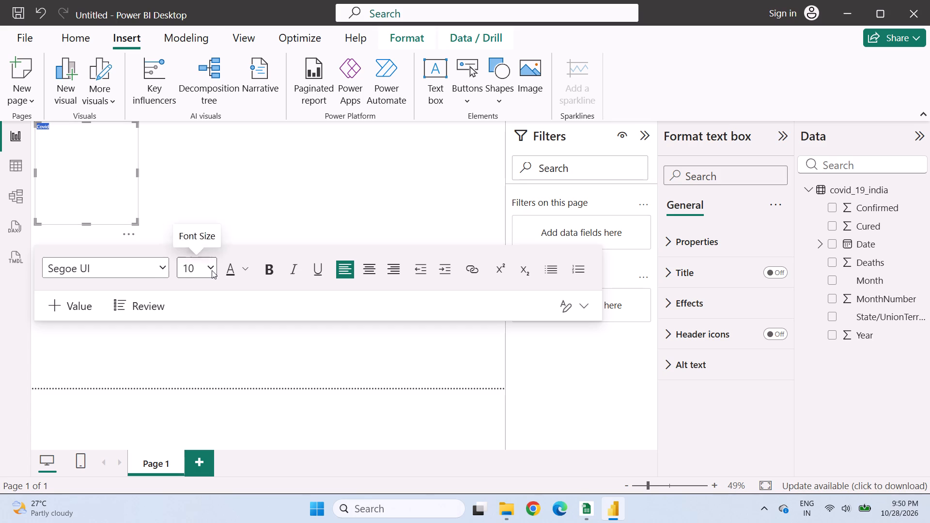
pyautogui.click(212, 270)
pyautogui.click(201, 174)
pyautogui.click(105, 170)
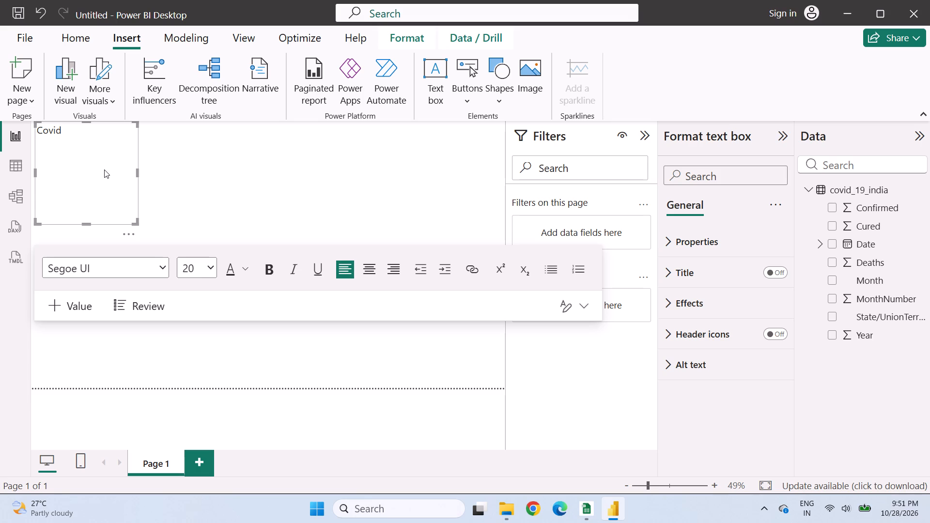
# Complete the text box's text so that it reads "Covid-19 Status in India".
pyautogui.write('-19')
pyautogui.press('space')
pyautogui.write('Sratus in')
pyautogui.press('BackSpace')
pyautogui.press('BackSpace')
pyautogui.press('BackSpace')
pyautogui.press('BackSpace')
pyautogui.press('BackSpace')
pyautogui.press('BackSpace')
pyautogui.press('BackSpace')
pyautogui.press('BackSpace')
pyautogui.write('tatus in India')
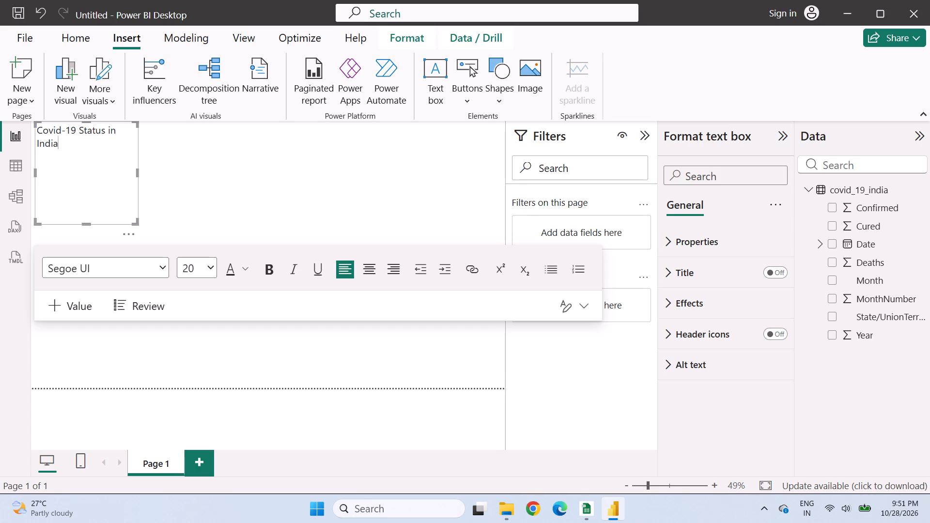
# Widen the title text box until its text fits on one line, and centre the text.
pyautogui.moveTo(137, 171); pyautogui.dragTo(155, 160)
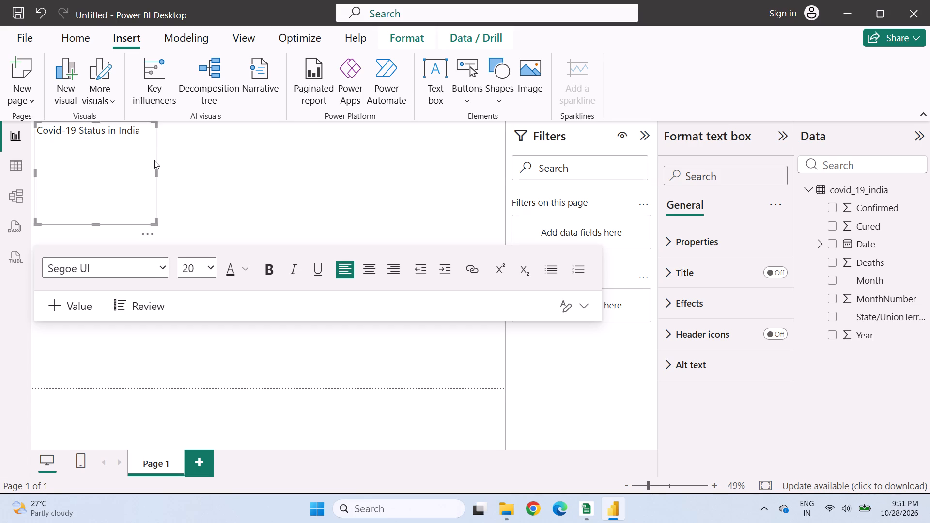
pyautogui.click(373, 272)
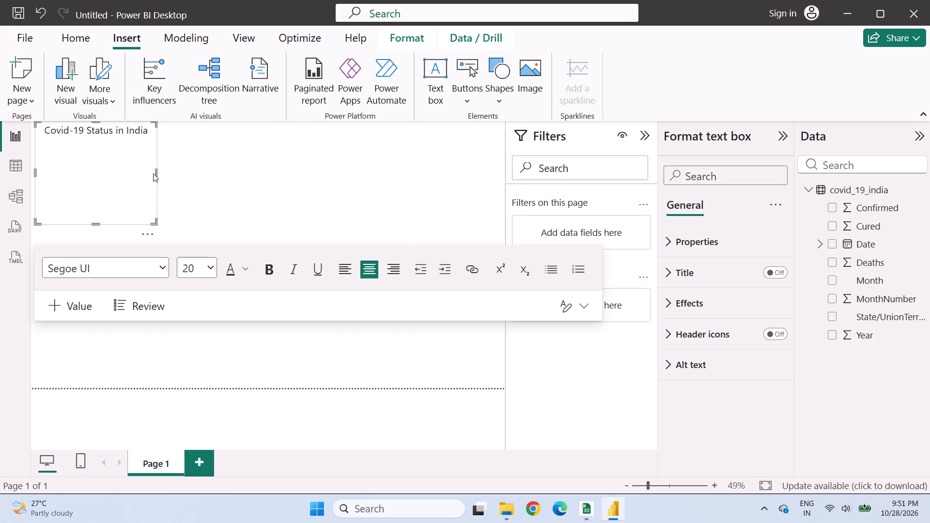
# Resize the title text box into a thin header strip across the full page width, about 1280 wide and 49 high.
pyautogui.moveTo(157, 222); pyautogui.dragTo(535, 144)
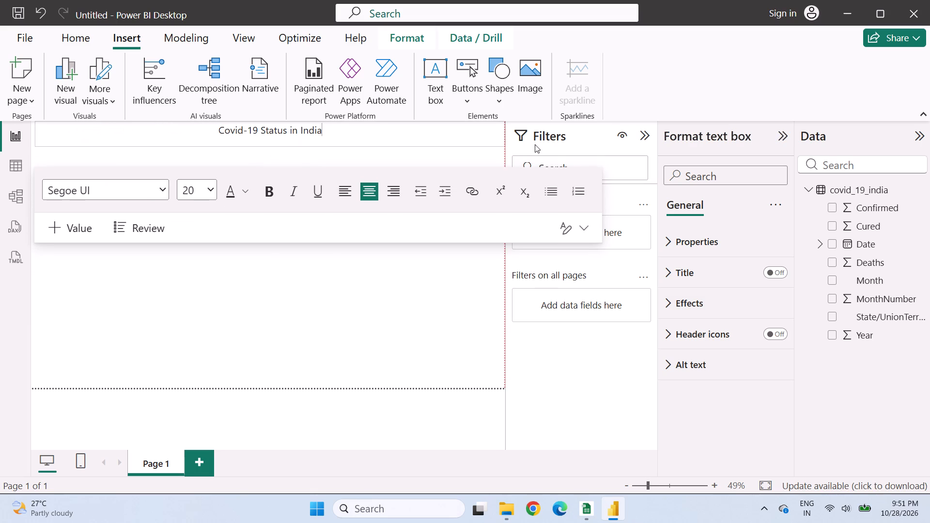
pyautogui.moveTo(535, 144); pyautogui.dragTo(547, 144)
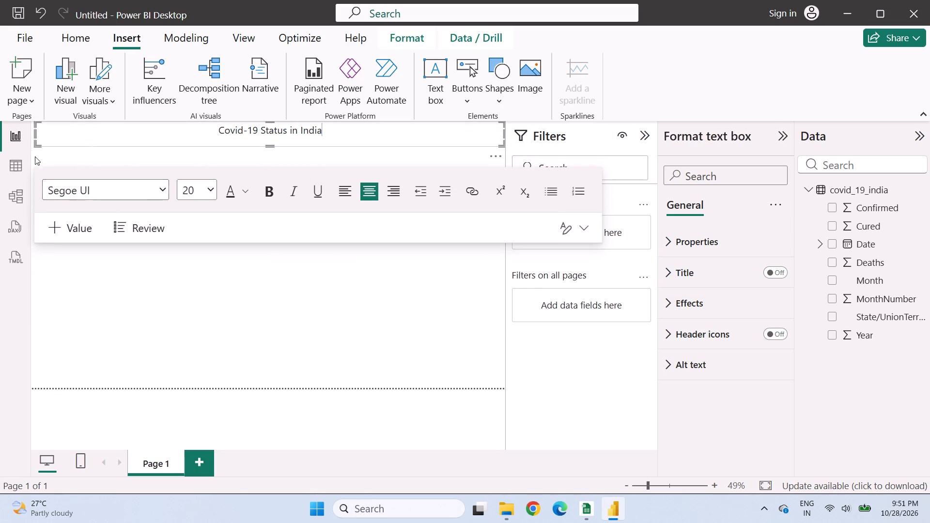
pyautogui.moveTo(36, 134); pyautogui.dragTo(22, 132)
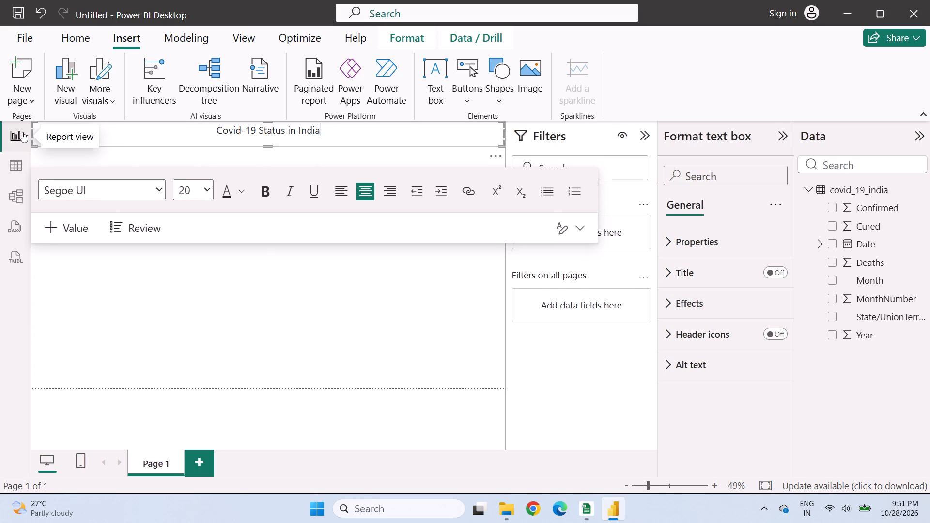
pyautogui.click(263, 305)
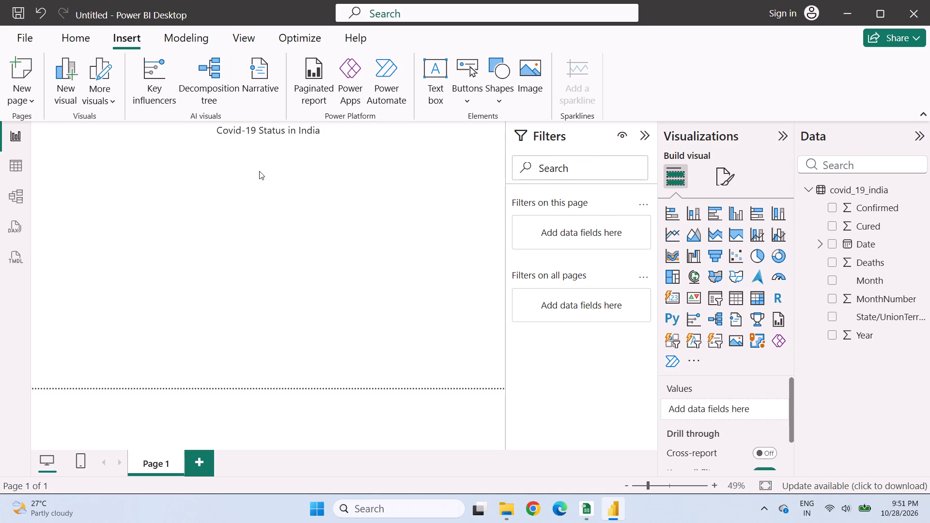
pyautogui.click(280, 134)
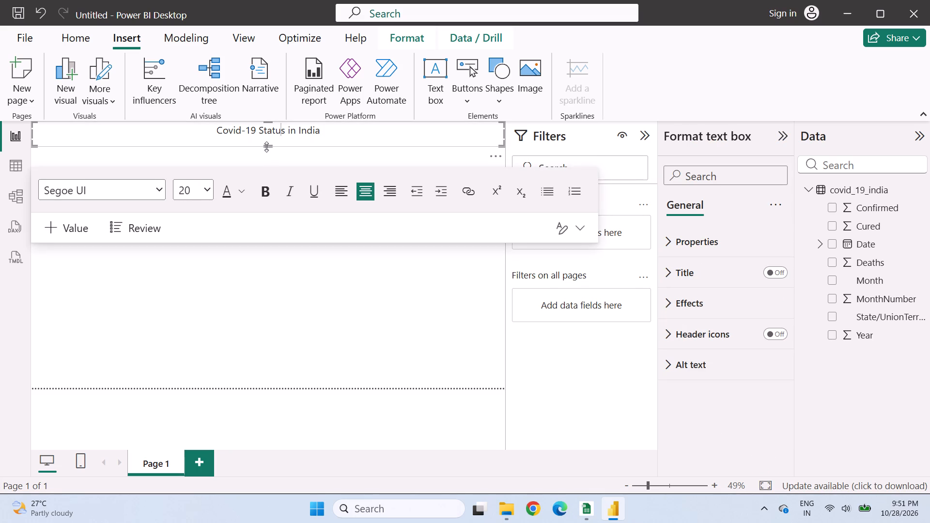
pyautogui.moveTo(266, 147); pyautogui.dragTo(269, 139)
pyautogui.click(294, 272)
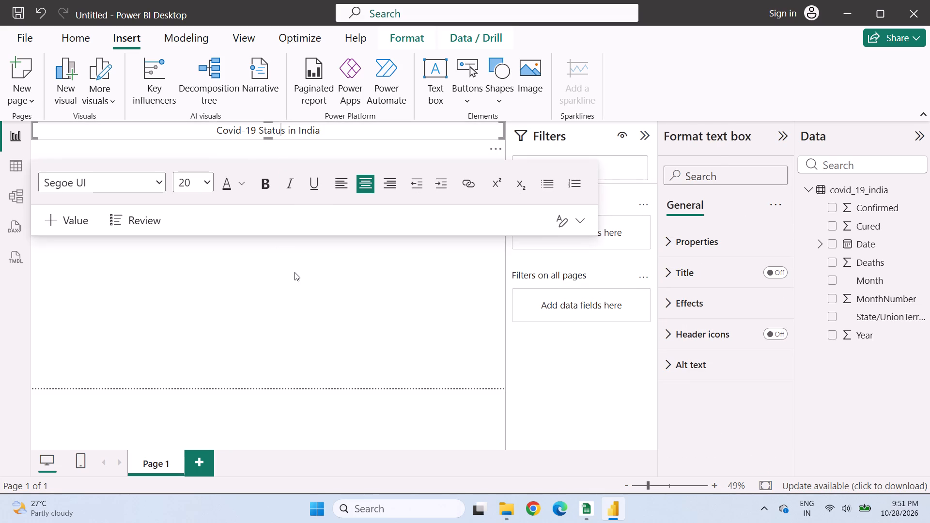
# Turn on the visual border for the title text box and open its border settings.
pyautogui.click(354, 126)
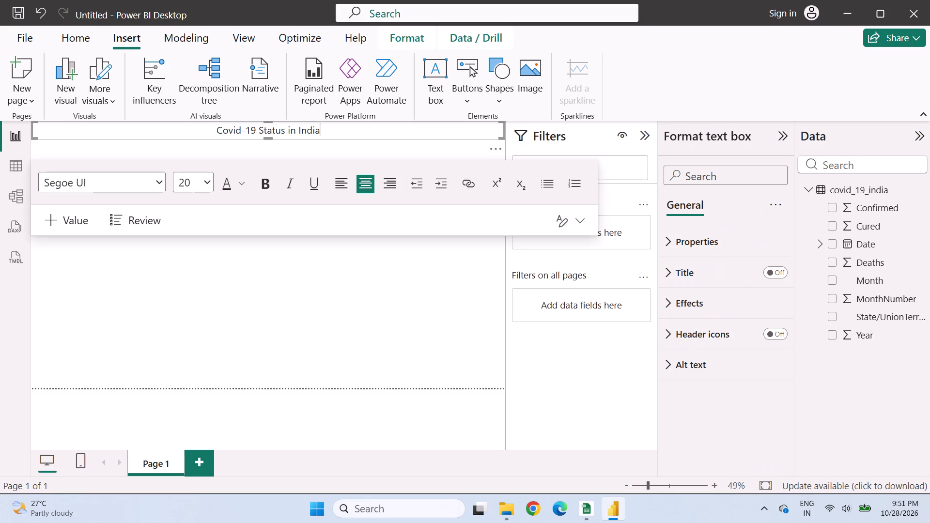
pyautogui.click(693, 272)
pyautogui.click(688, 267)
pyautogui.click(699, 238)
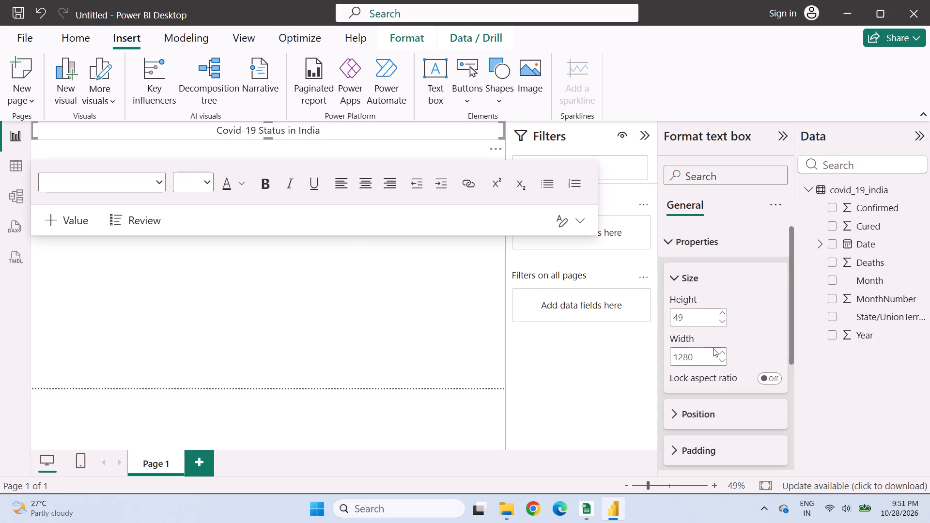
pyautogui.scroll(-1, 706, 335)
pyautogui.click(701, 337)
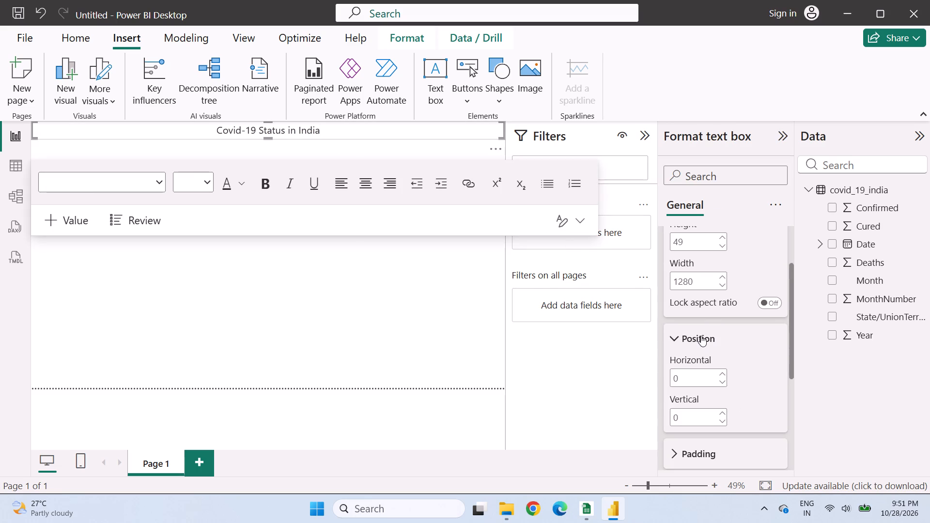
pyautogui.scroll(-2, 701, 336)
pyautogui.scroll(1, 708, 305)
pyautogui.scroll(-2, 708, 304)
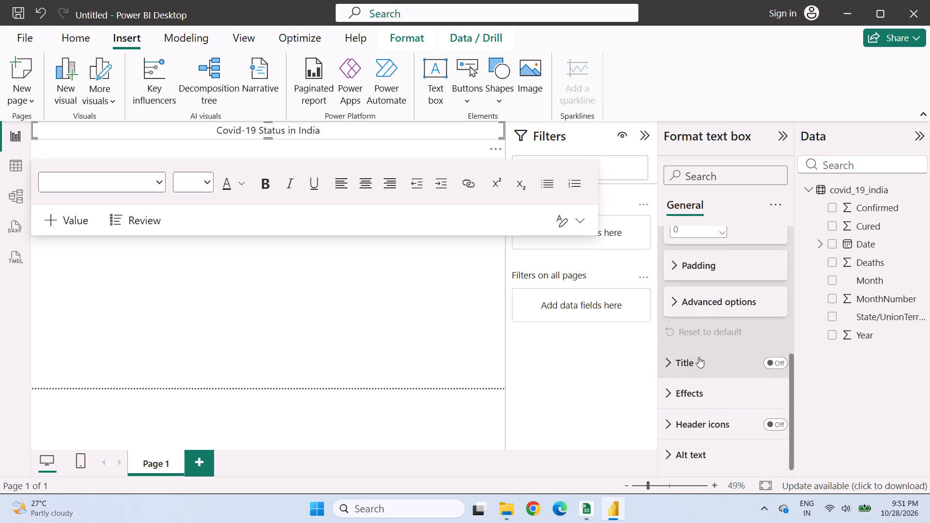
pyautogui.click(694, 372)
pyautogui.scroll(-4, 694, 367)
pyautogui.click(692, 386)
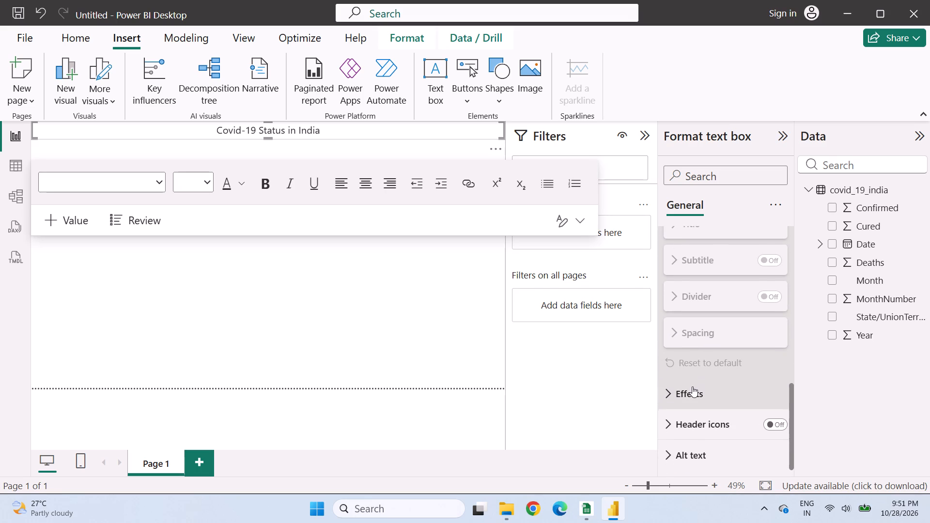
pyautogui.scroll(-4, 692, 384)
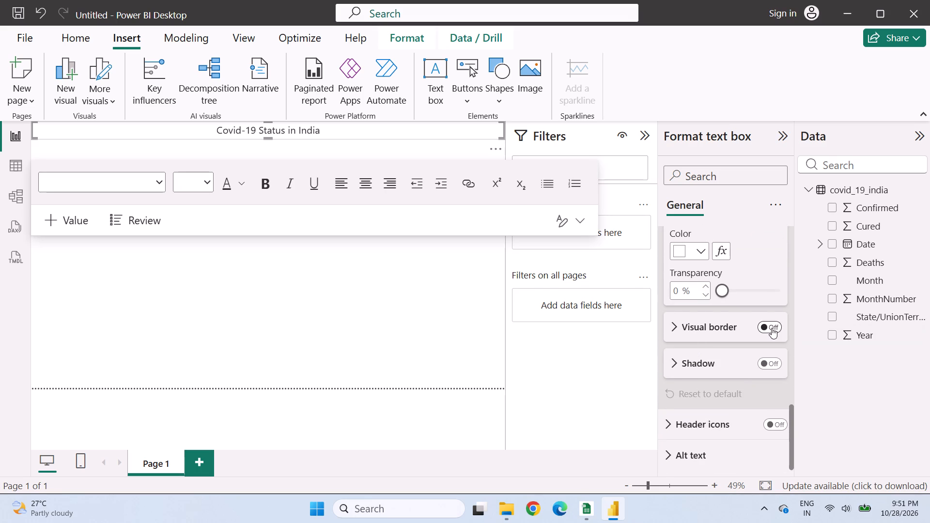
pyautogui.click(772, 328)
pyautogui.click(697, 331)
pyautogui.scroll(-1, 705, 355)
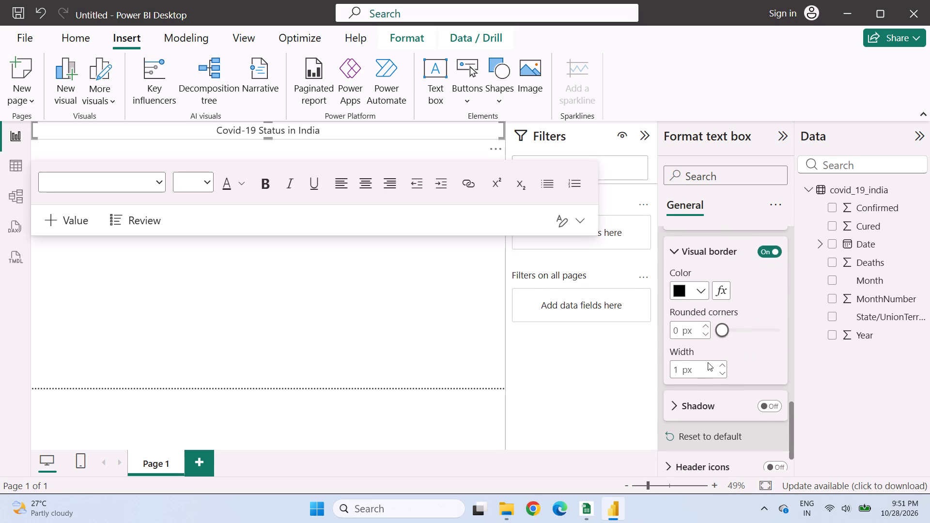
# Round the corners of the title text box's border, settling on a radius slightly below 20 px.
pyautogui.moveTo(723, 328); pyautogui.dragTo(742, 328)
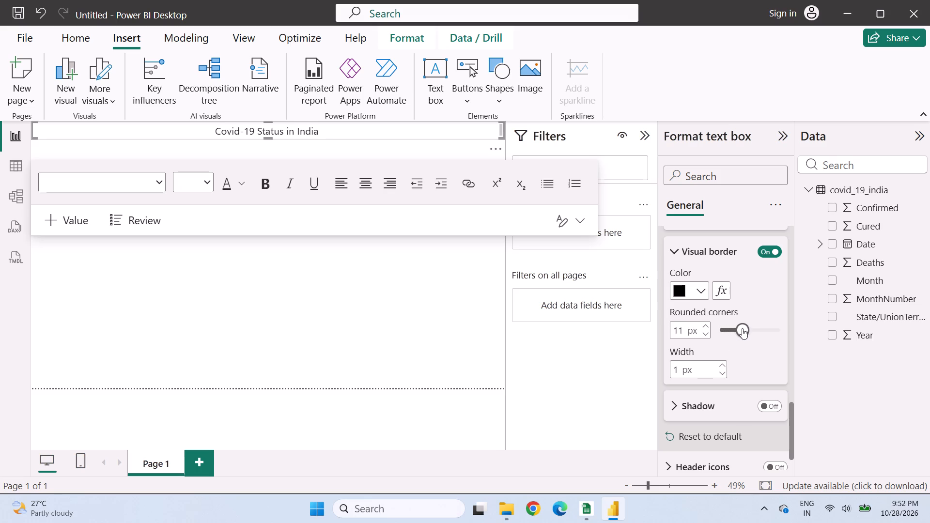
pyautogui.moveTo(742, 328); pyautogui.dragTo(754, 329)
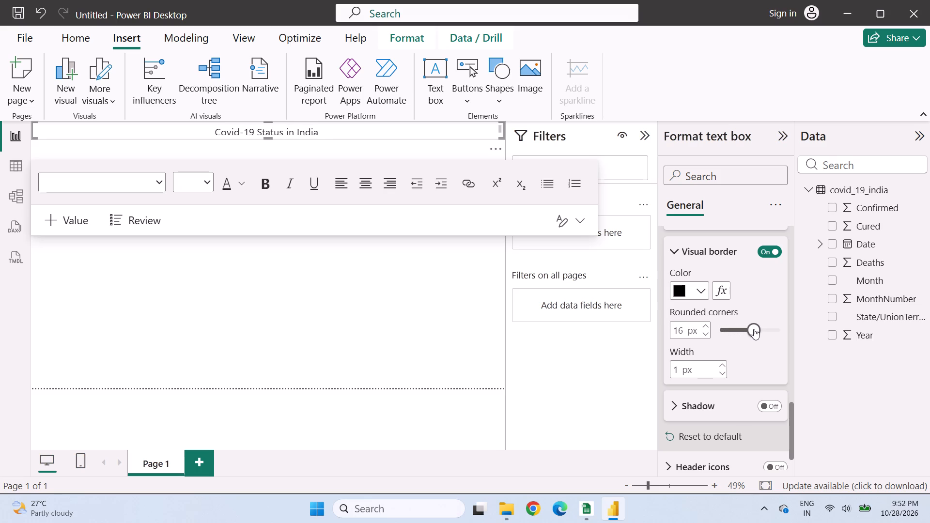
pyautogui.moveTo(754, 329); pyautogui.dragTo(759, 329)
pyautogui.moveTo(759, 329); pyautogui.dragTo(750, 331)
pyautogui.click(319, 304)
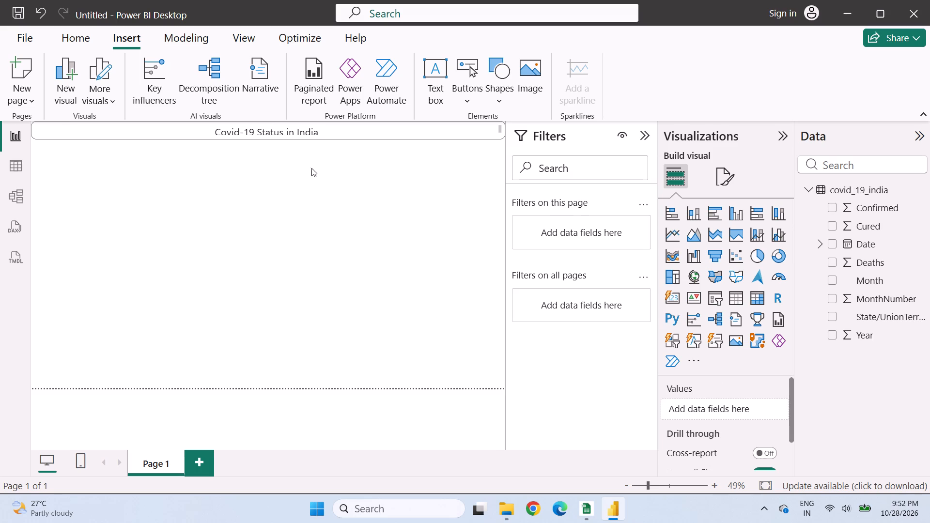
# Increase the title text box's height slightly so the whole title line fits inside the border.
pyautogui.click(346, 128)
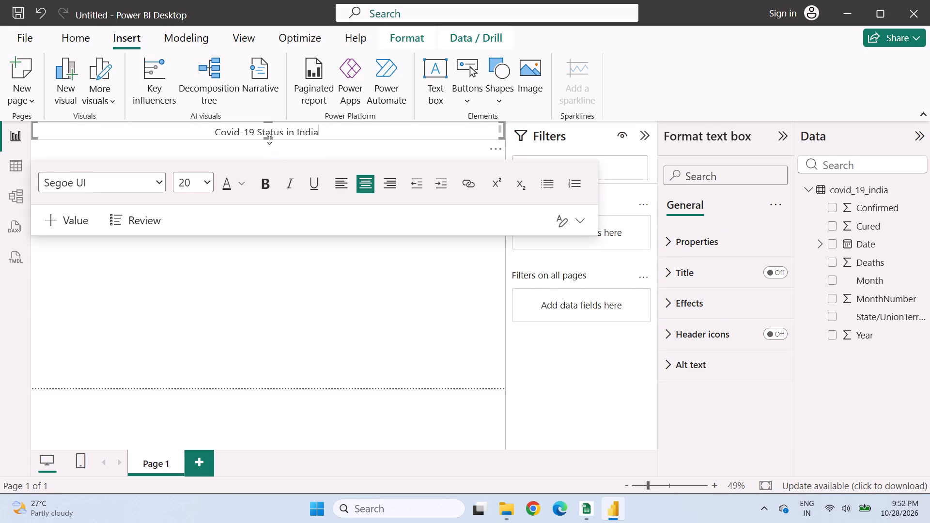
pyautogui.moveTo(269, 139); pyautogui.dragTo(269, 144)
pyautogui.click(262, 298)
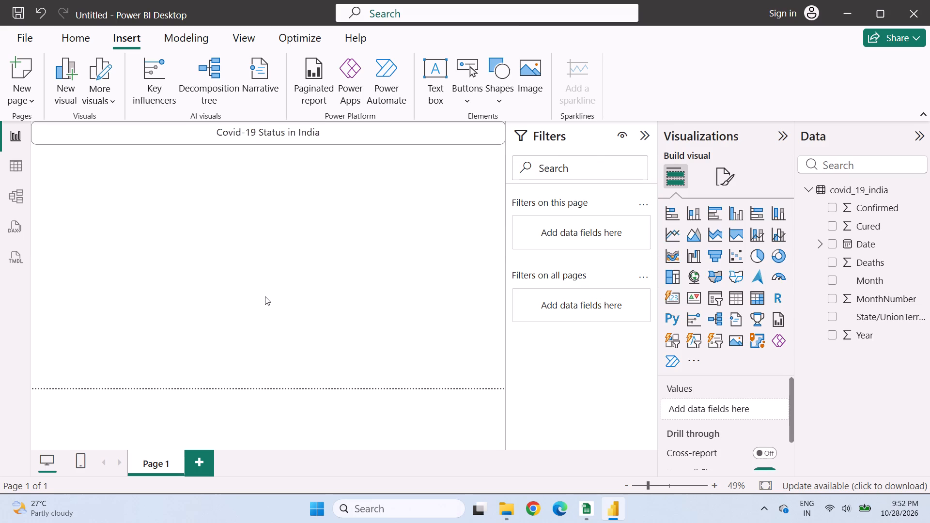
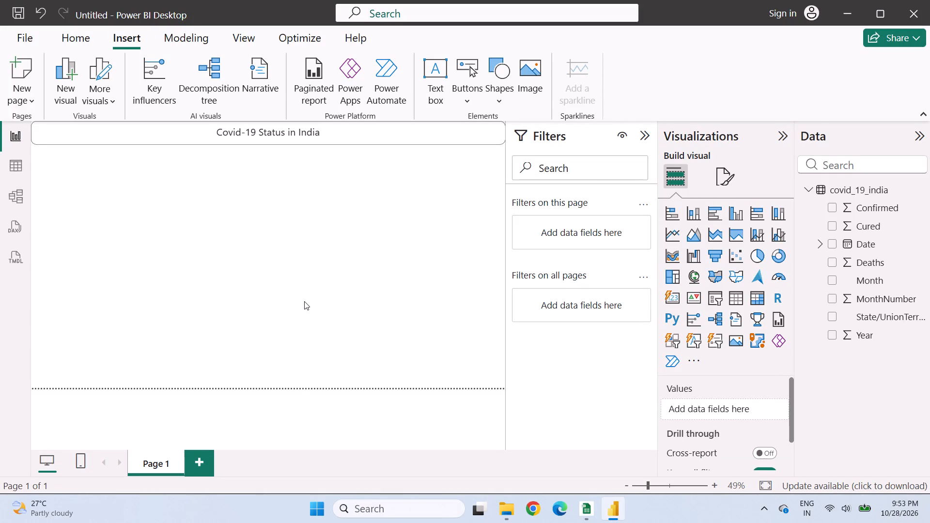
# Switch to the covid_19_india.xlsx spreadsheet and close it.
pyautogui.click(580, 510)
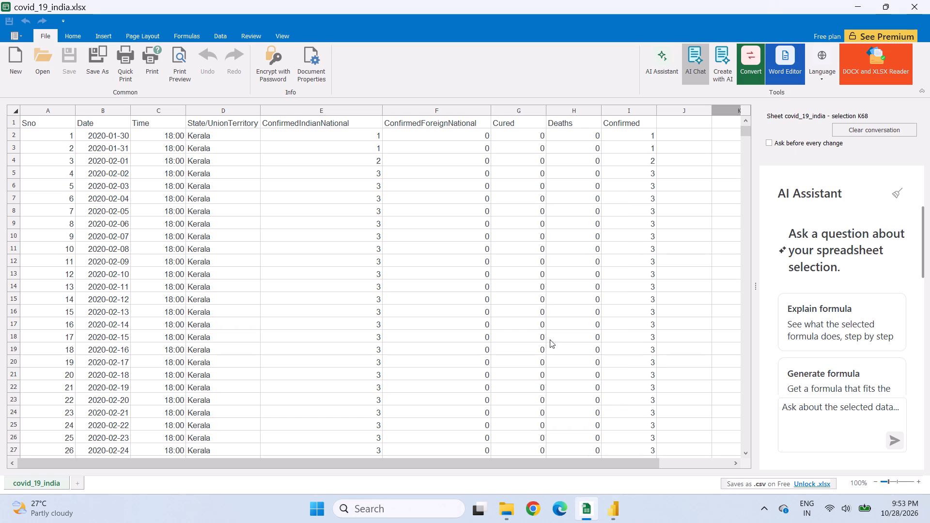
pyautogui.click(929, 0)
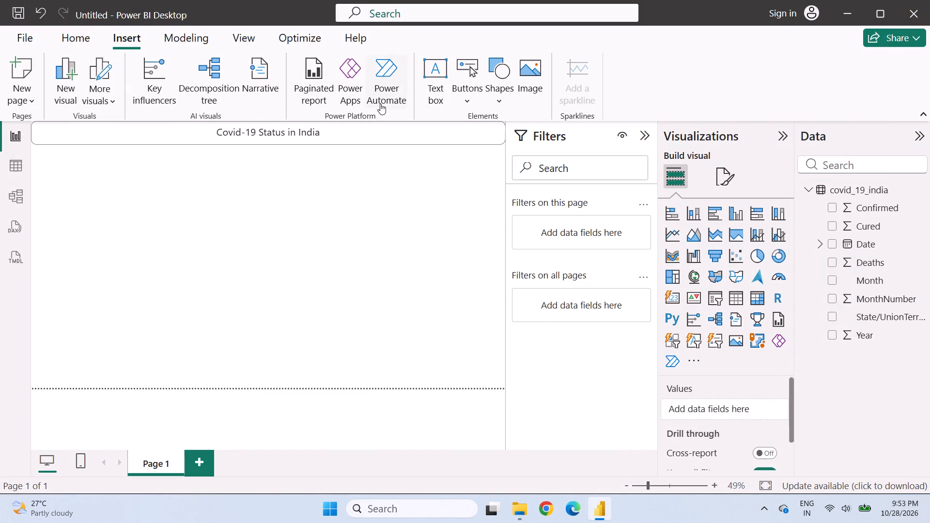
# Fill the title text box's background with a medium blue theme shade at 34% transparency.
pyautogui.click(358, 129)
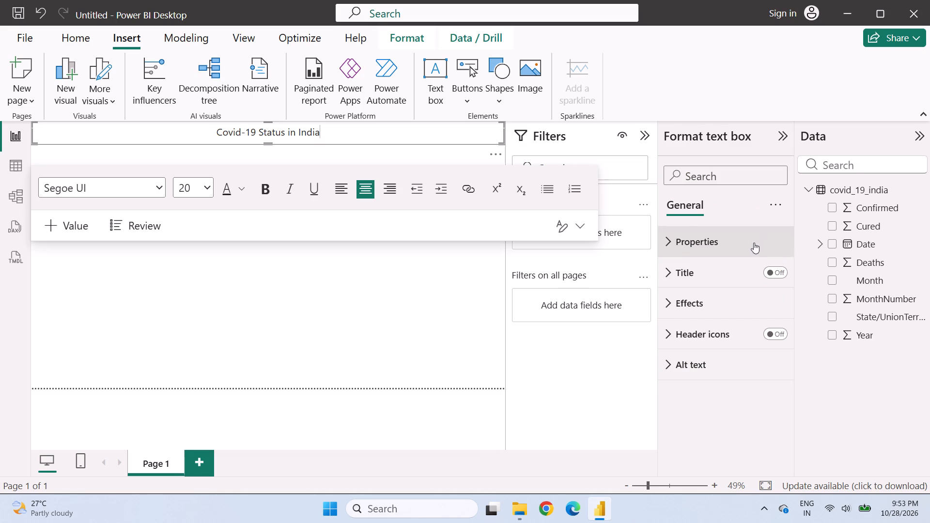
pyautogui.click(694, 305)
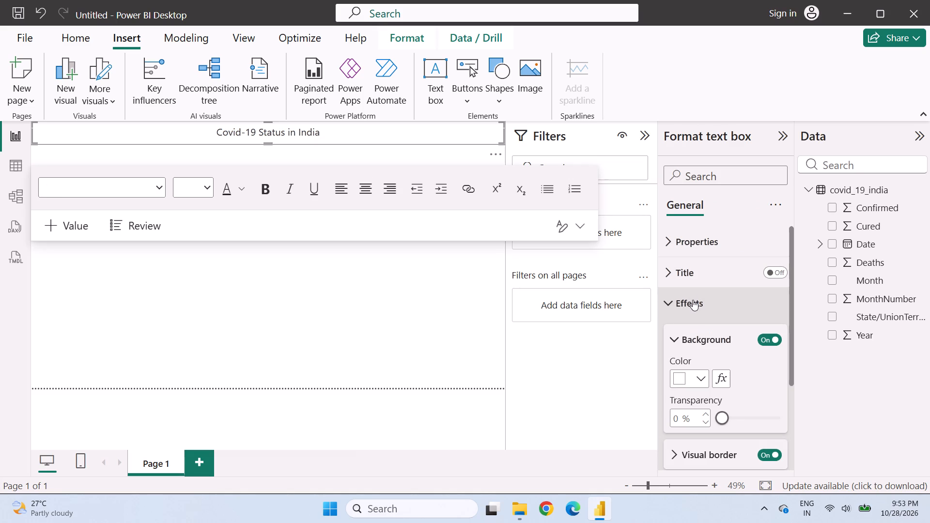
pyautogui.click(700, 380)
pyautogui.click(729, 282)
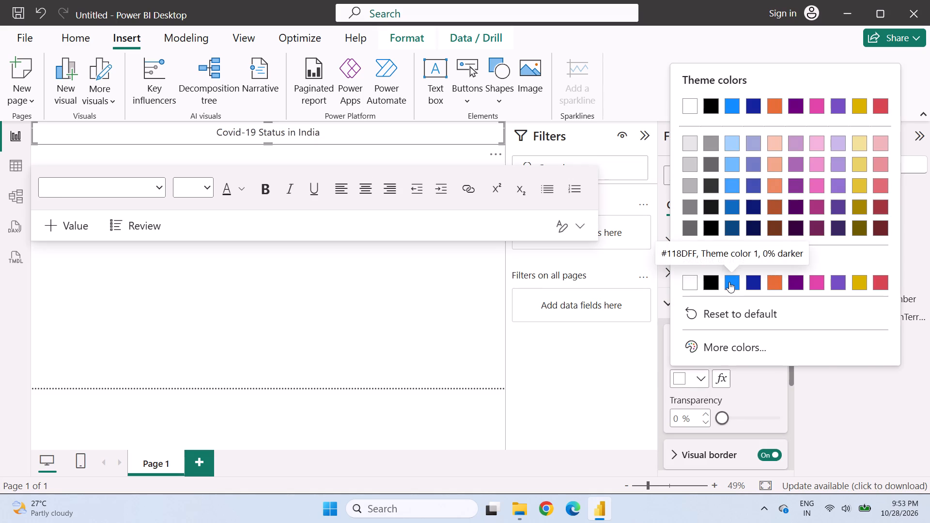
pyautogui.click(704, 374)
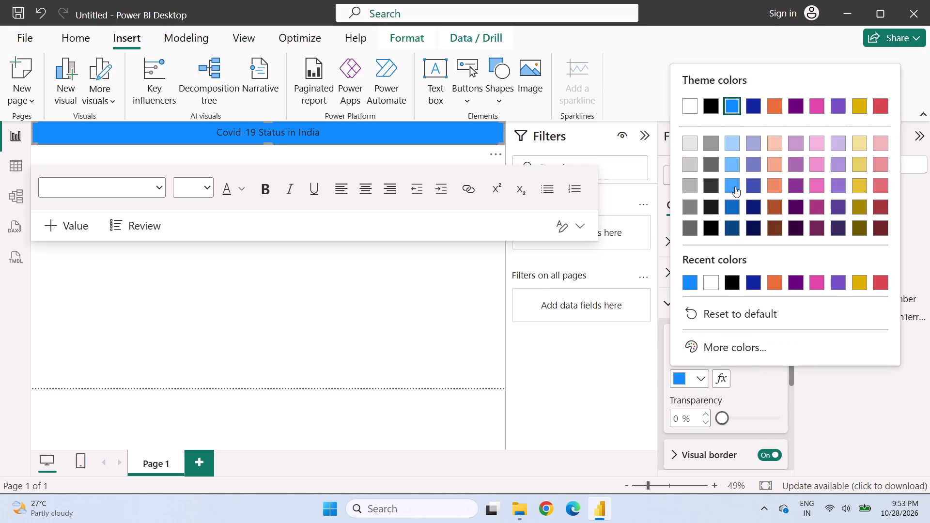
pyautogui.click(730, 166)
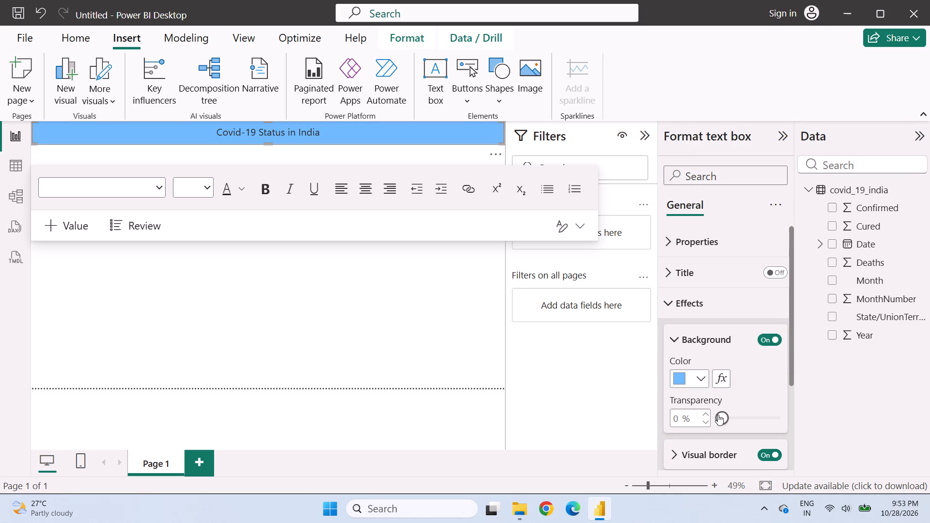
pyautogui.moveTo(718, 415); pyautogui.dragTo(767, 415)
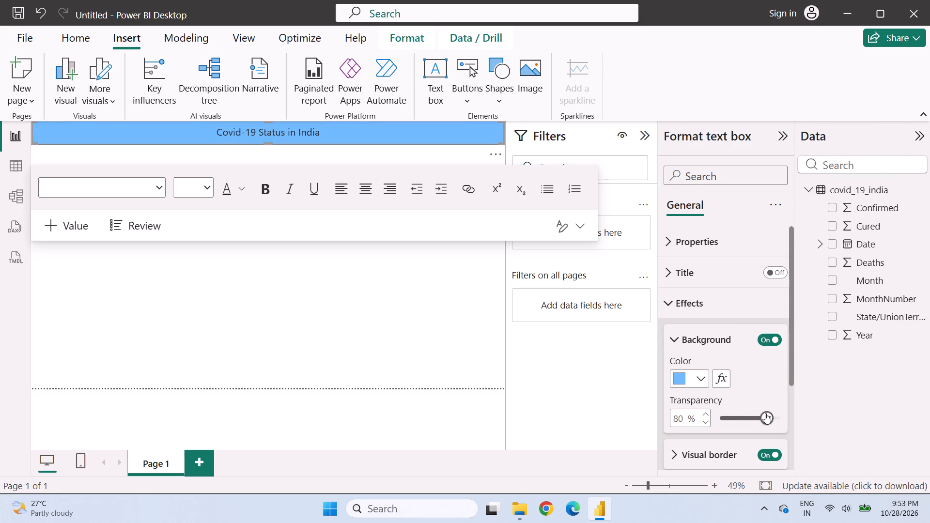
pyautogui.moveTo(769, 415); pyautogui.dragTo(698, 425)
pyautogui.click(703, 373)
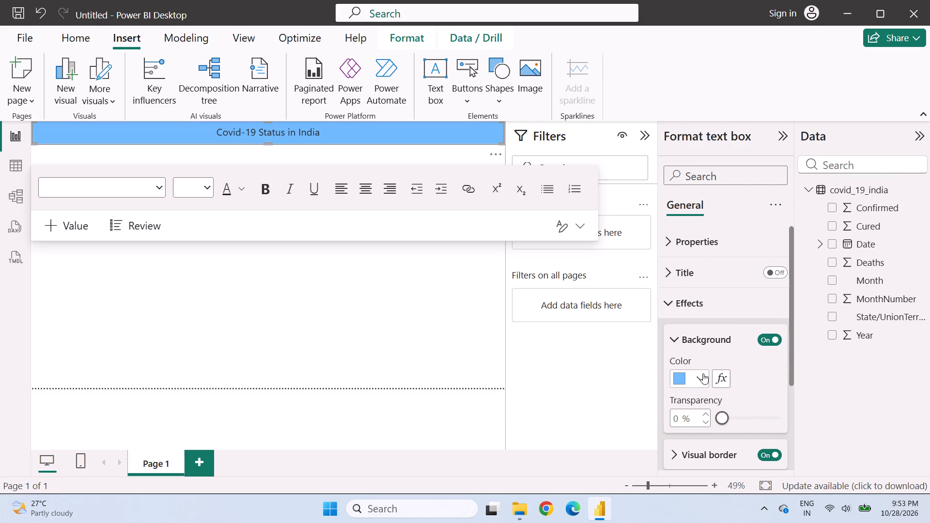
pyautogui.click(738, 185)
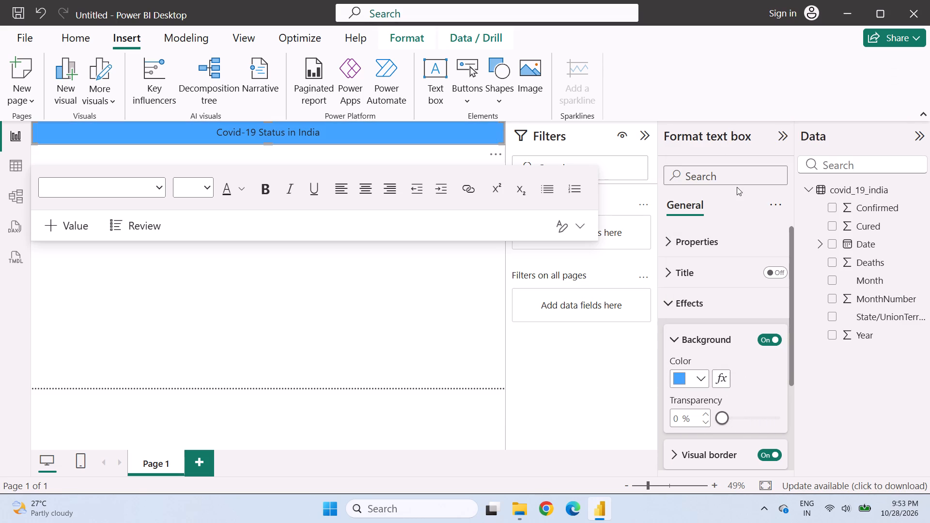
pyautogui.moveTo(729, 420); pyautogui.dragTo(741, 418)
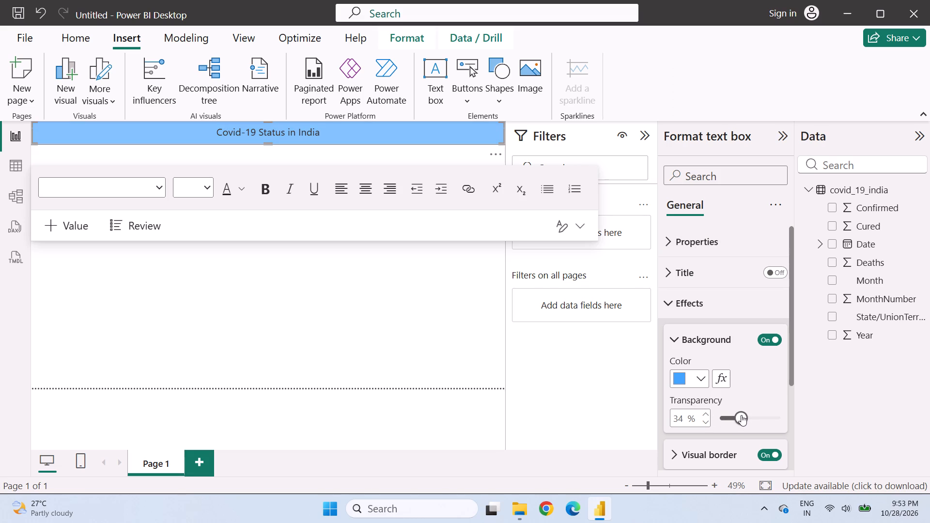
pyautogui.scroll(-3, 733, 399)
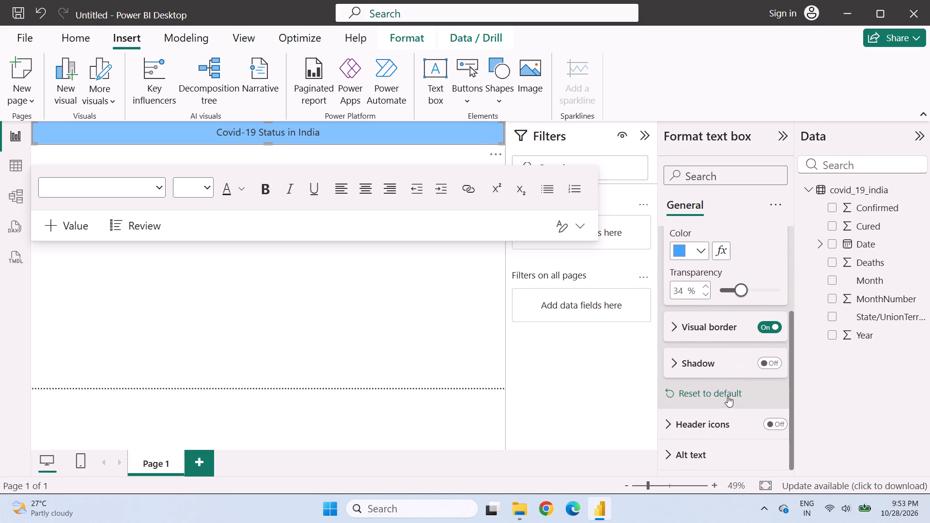
pyautogui.click(377, 334)
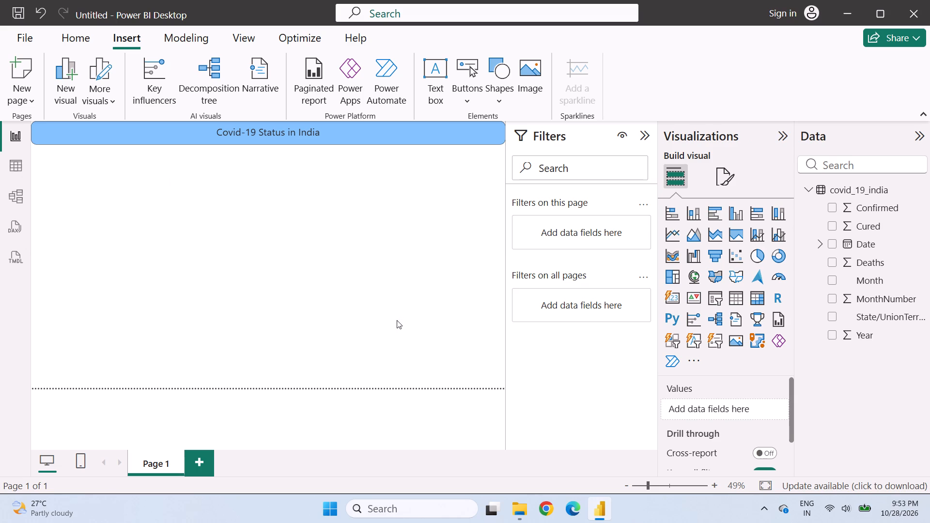
# Make the whole "Covid-19 Status in India" title text bold and set its font size to 24.
pyautogui.click(236, 130)
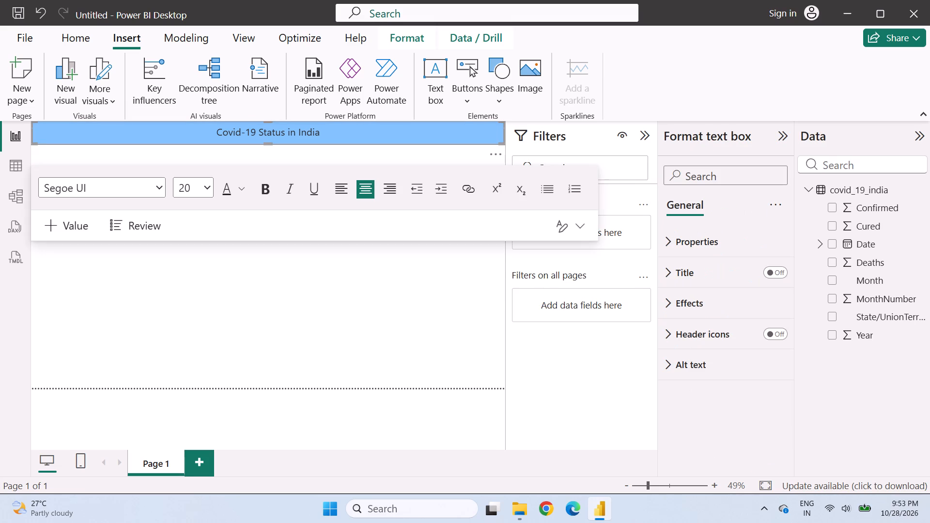
pyautogui.hotkey('ctrl', 'a')
pyautogui.click(261, 189)
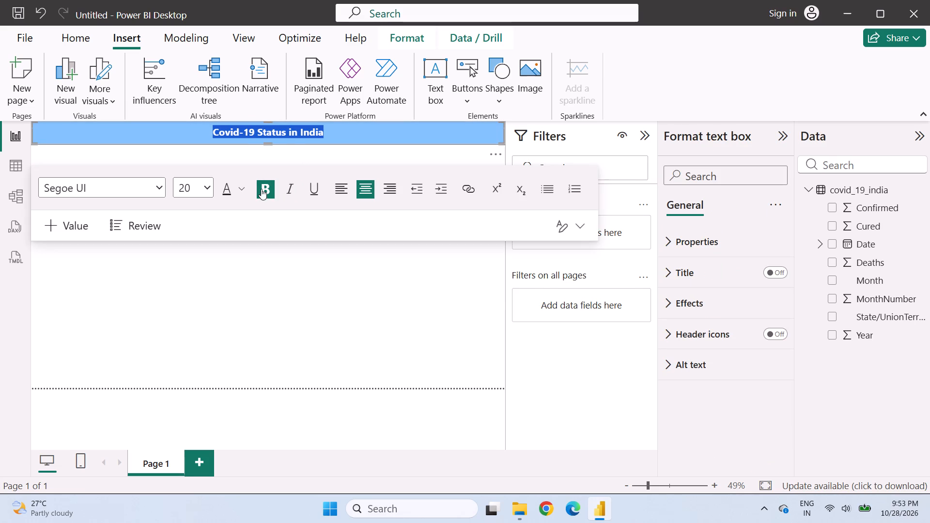
pyautogui.click(206, 184)
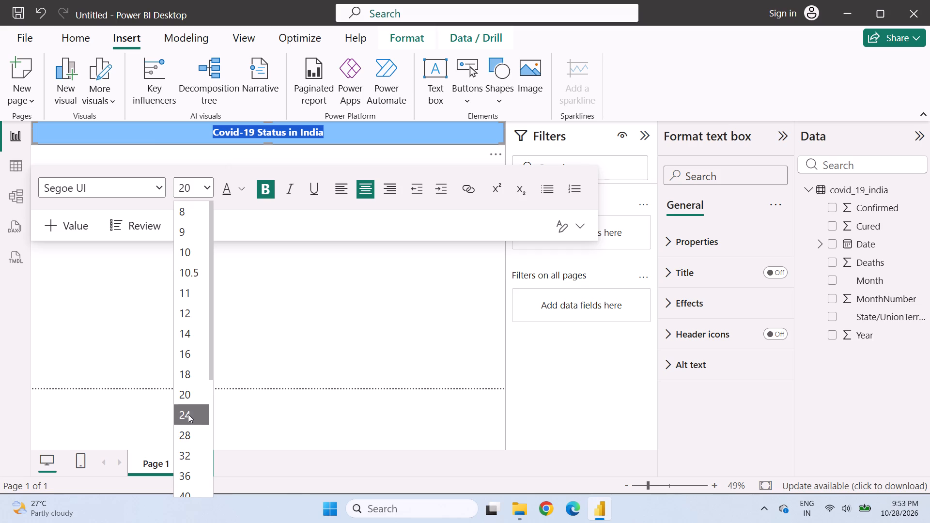
pyautogui.click(188, 415)
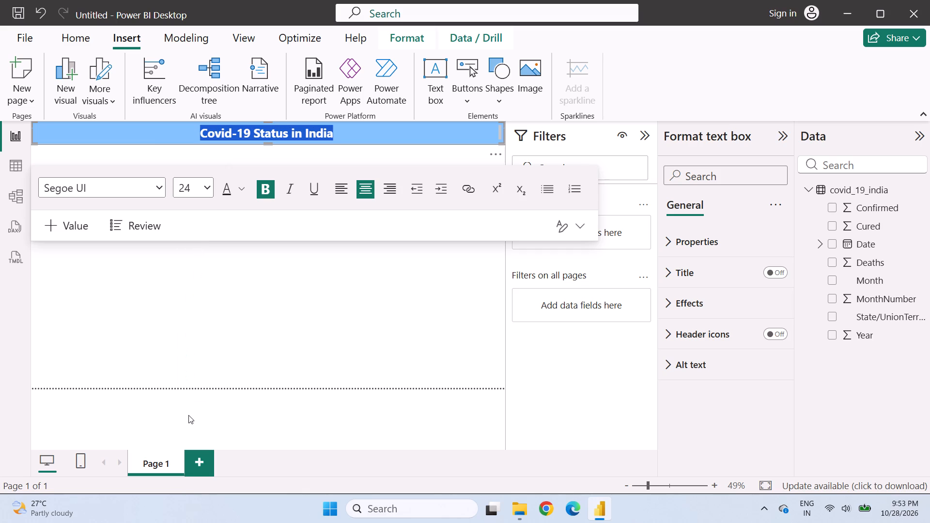
pyautogui.click(300, 311)
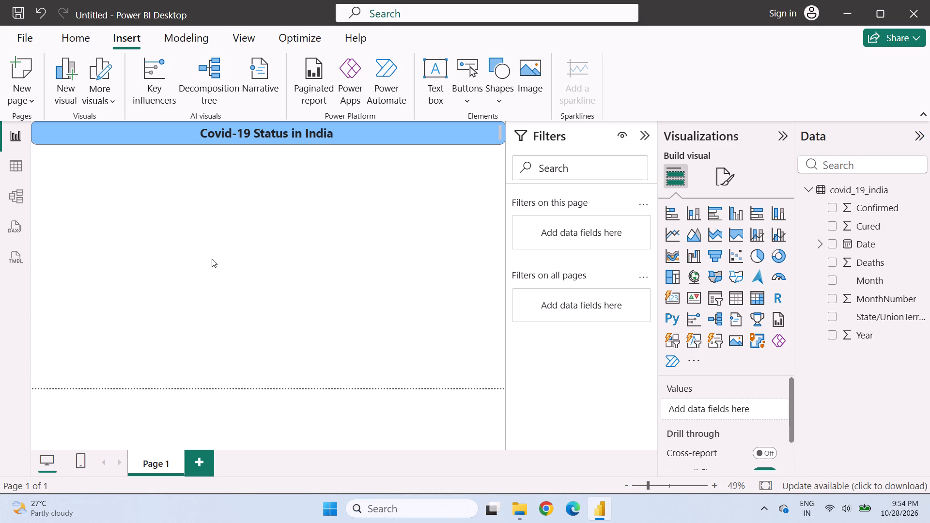
# Collapse the Filters pane to give the report page more room.
pyautogui.scroll(2, 240, 293)
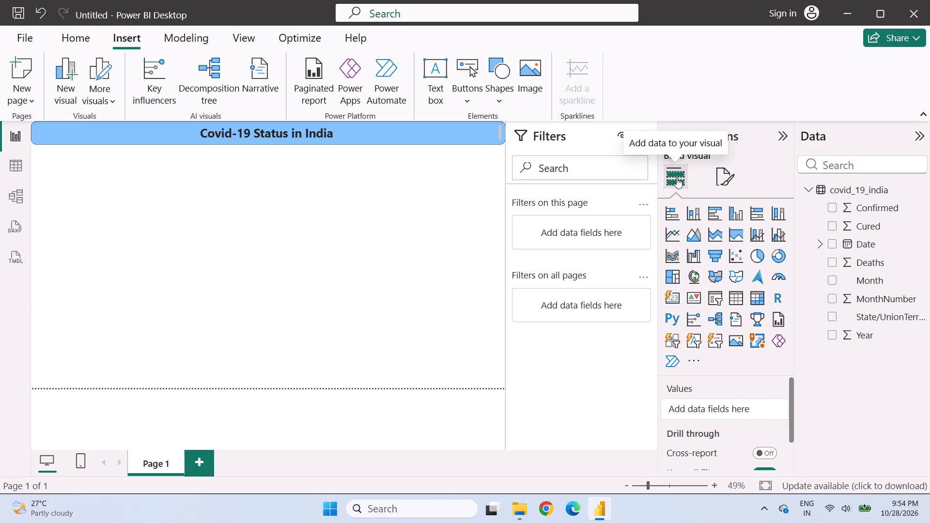
pyautogui.scroll(-4, 792, 237)
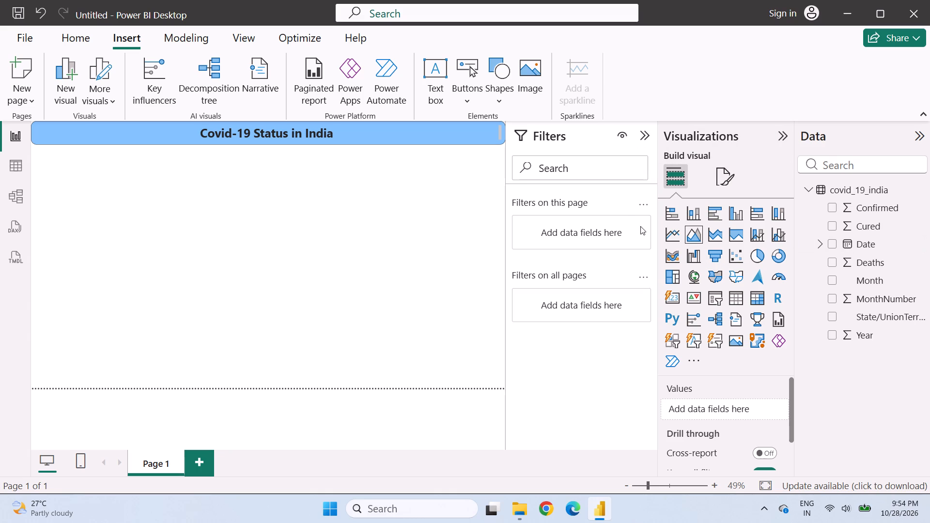
pyautogui.scroll(4, 636, 224)
pyautogui.scroll(4, 587, 223)
pyautogui.click(644, 137)
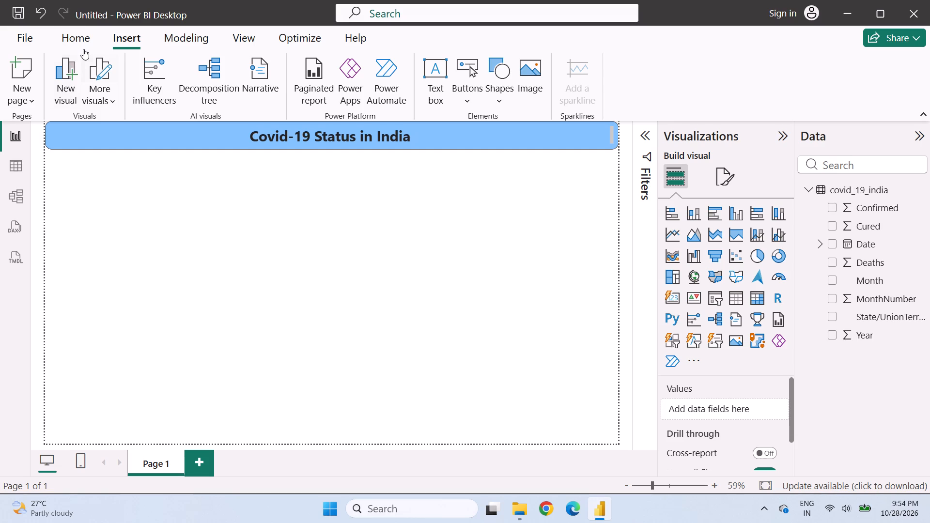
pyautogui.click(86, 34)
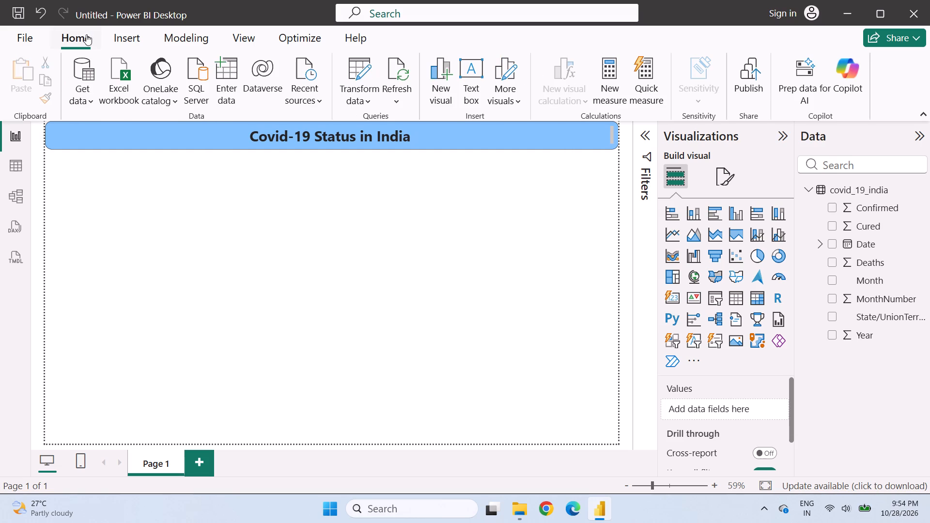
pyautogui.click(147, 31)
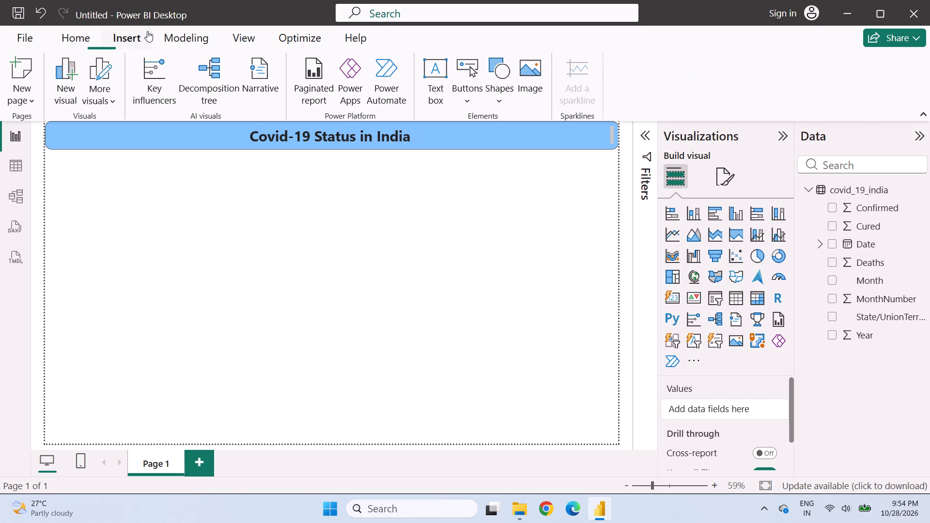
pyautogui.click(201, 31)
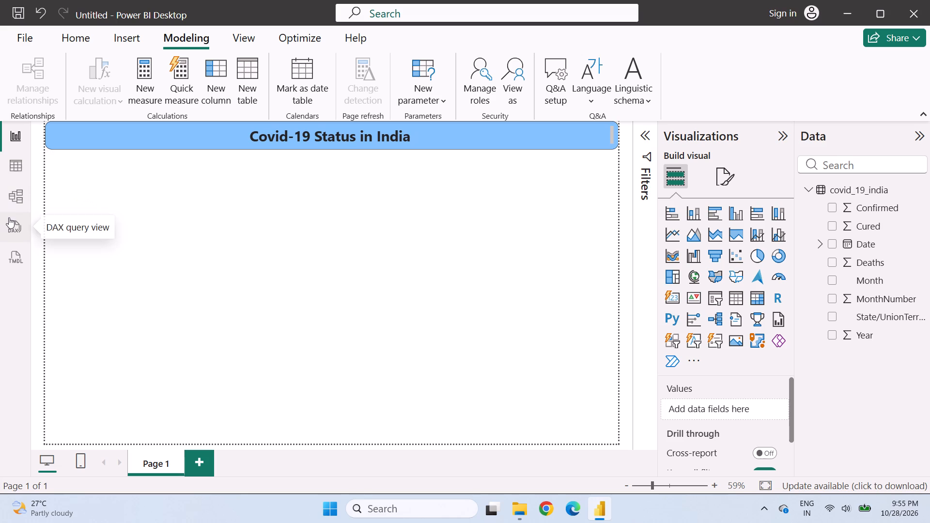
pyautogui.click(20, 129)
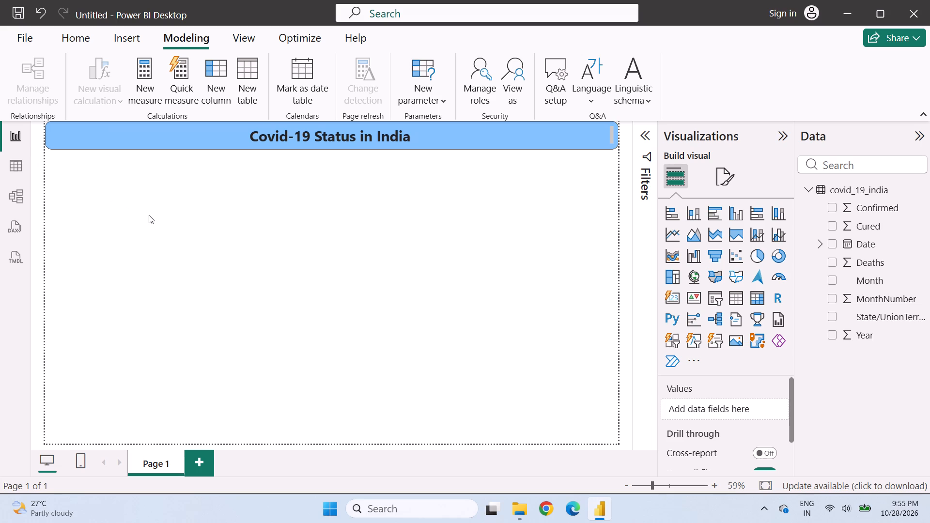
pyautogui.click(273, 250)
# Start creating a new measure for the covid_19_india data.
pyautogui.click(66, 36)
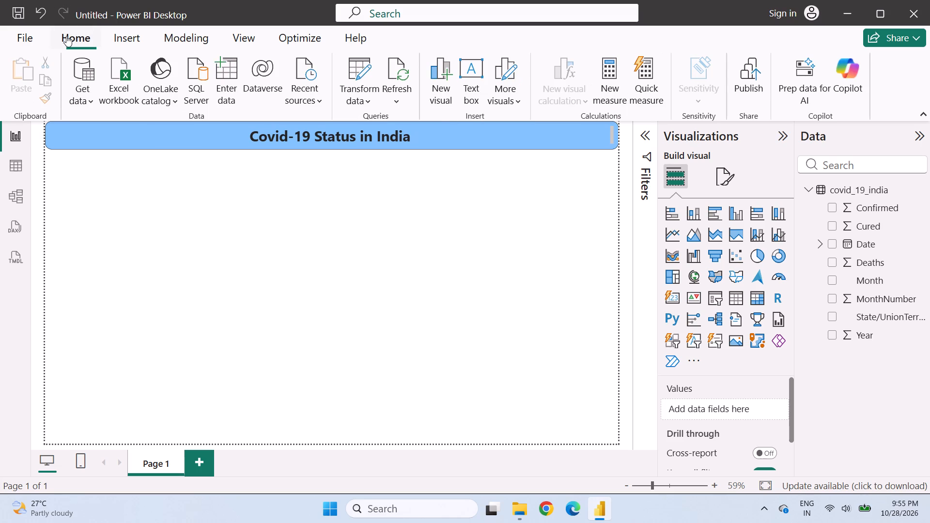
pyautogui.click(613, 71)
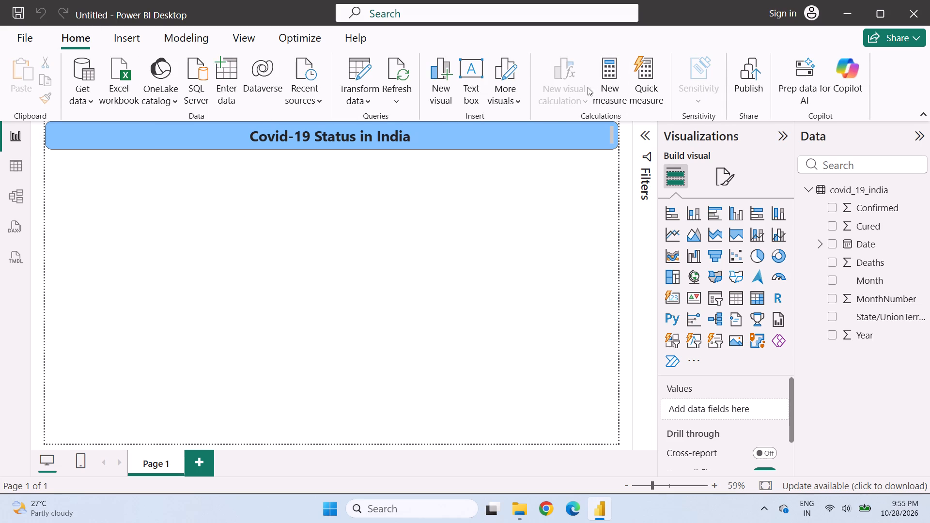
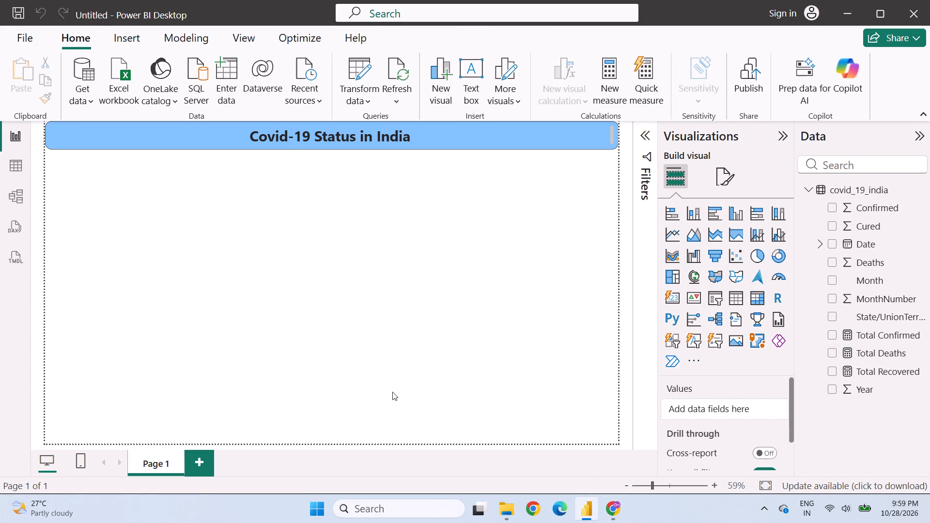
pyautogui.click(610, 67)
pyautogui.press('BackSpace')
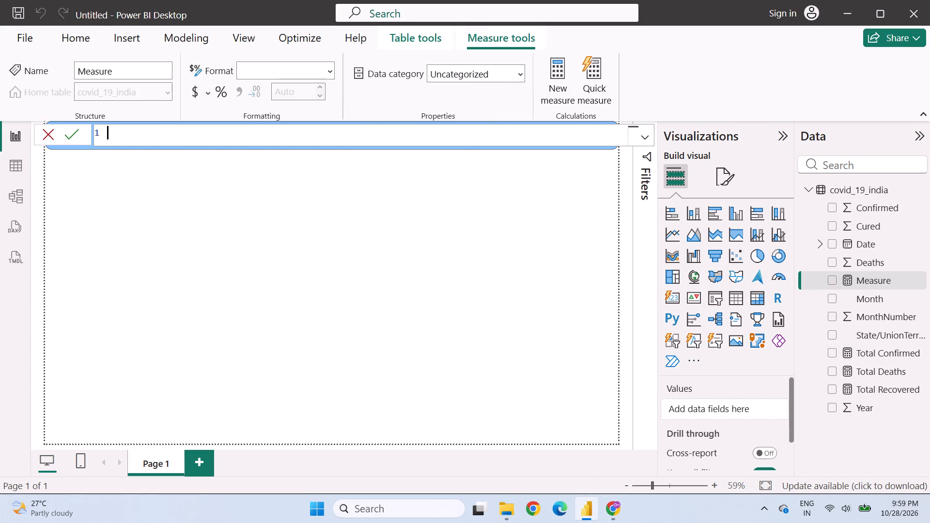
pyautogui.hotkey('ctrl', 'v')
pyautogui.press('Return')
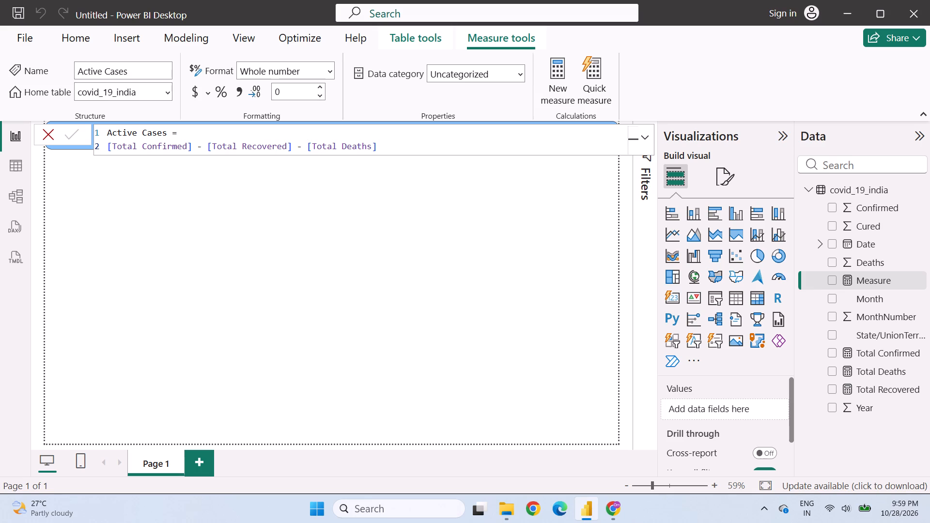
pyautogui.click(329, 253)
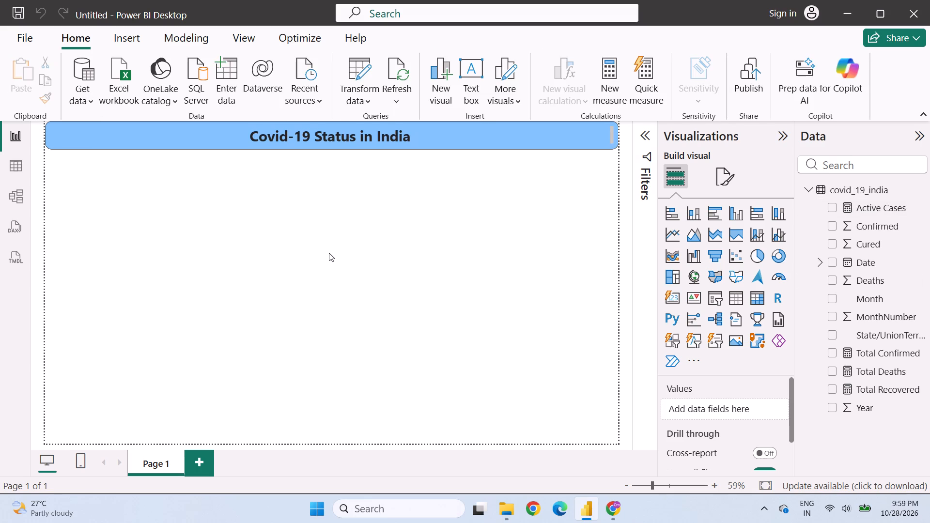
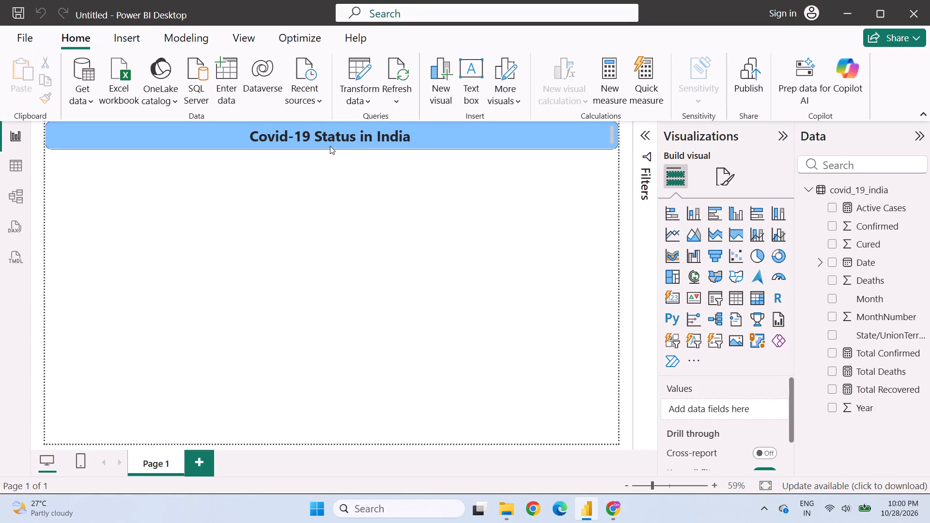
# Make the Covid-19 Status in India title text box slightly taller by extending its lower edge.
pyautogui.click(332, 143)
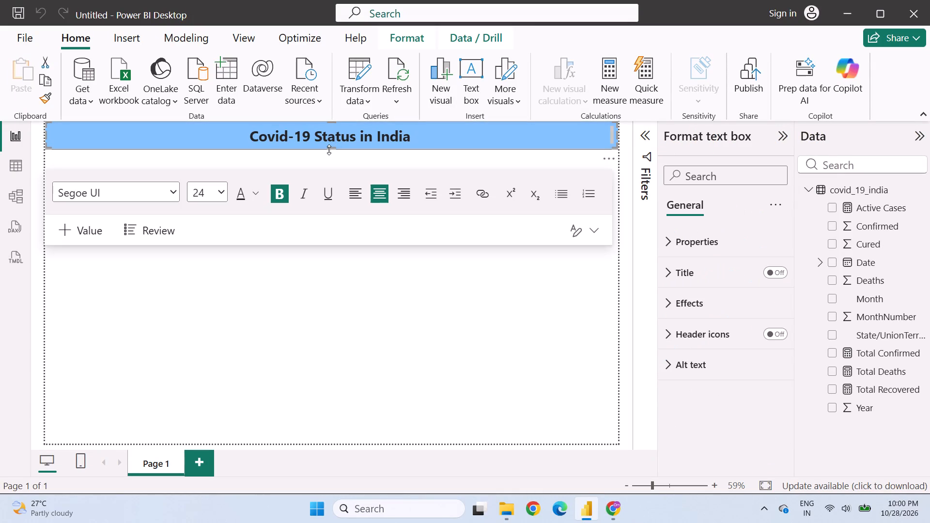
pyautogui.click(329, 150)
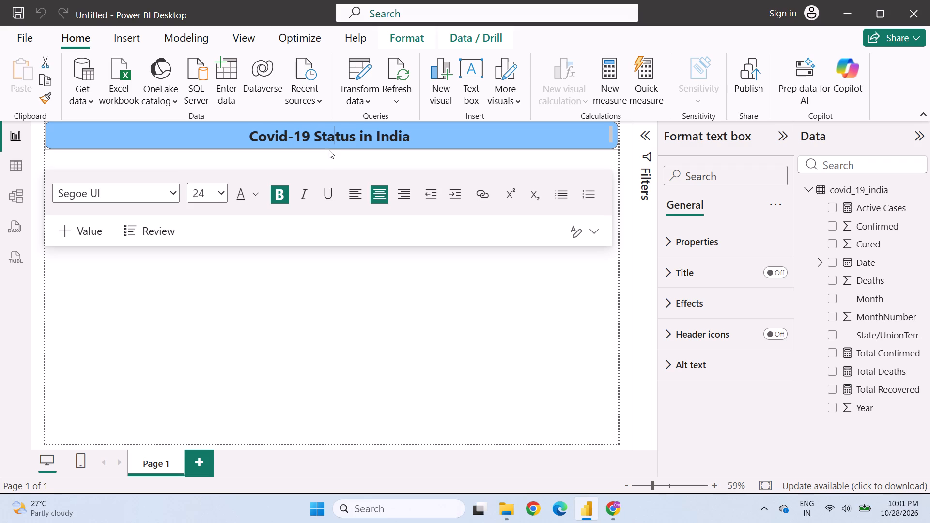
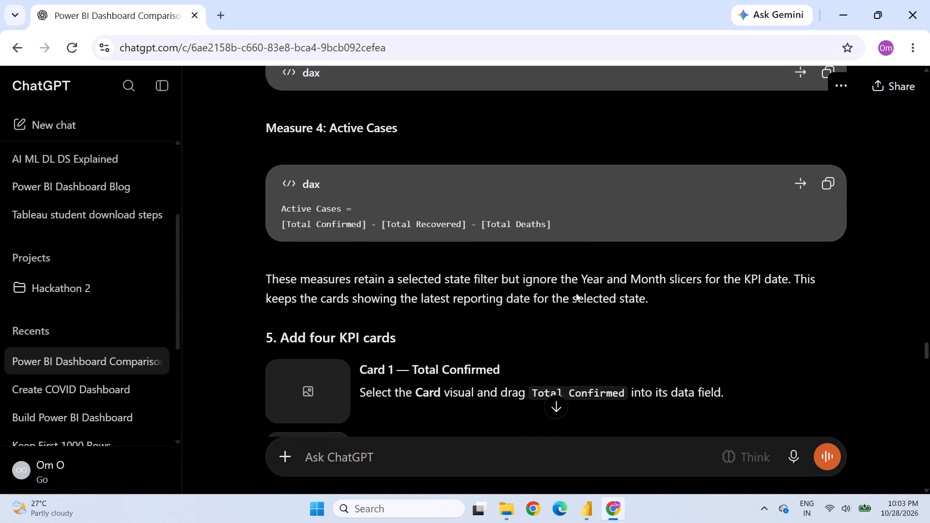
pyautogui.scroll(-1, 576, 293)
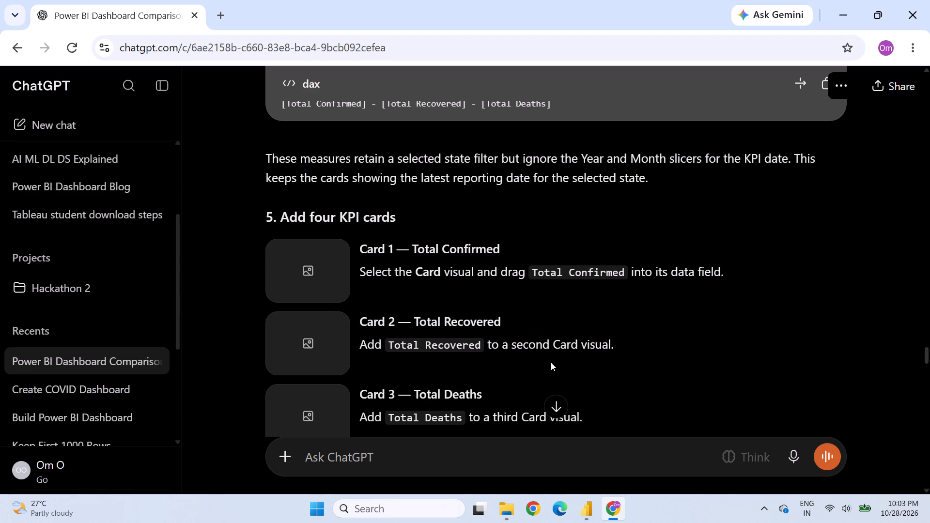
pyautogui.click(582, 510)
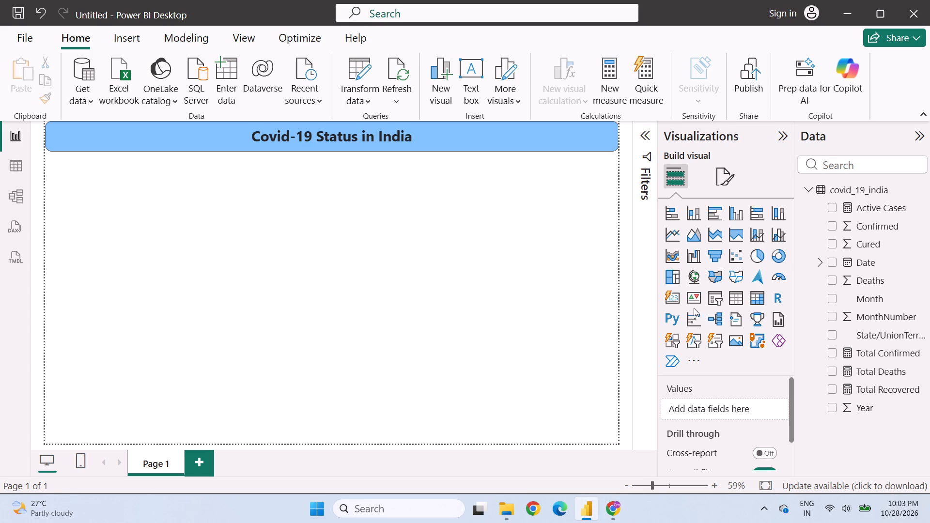
pyautogui.click(667, 300)
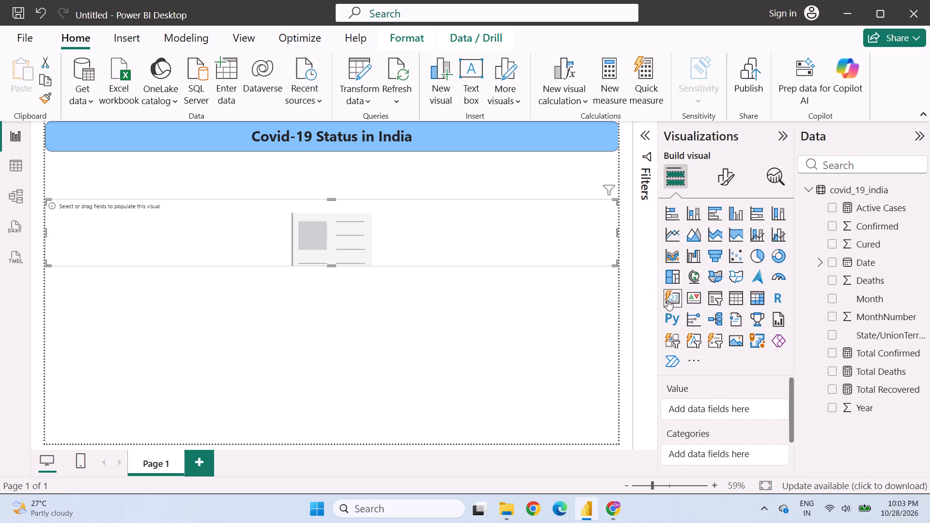
pyautogui.click(830, 353)
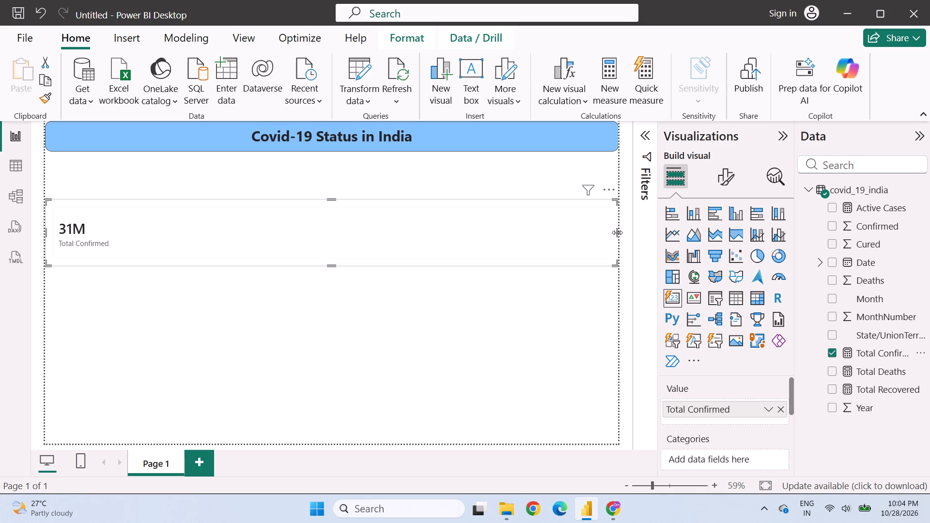
# Narrow the Total Confirmed card to about half the page width by moving its right edge inward.
pyautogui.moveTo(617, 232); pyautogui.dragTo(323, 260)
pyautogui.click(99, 229)
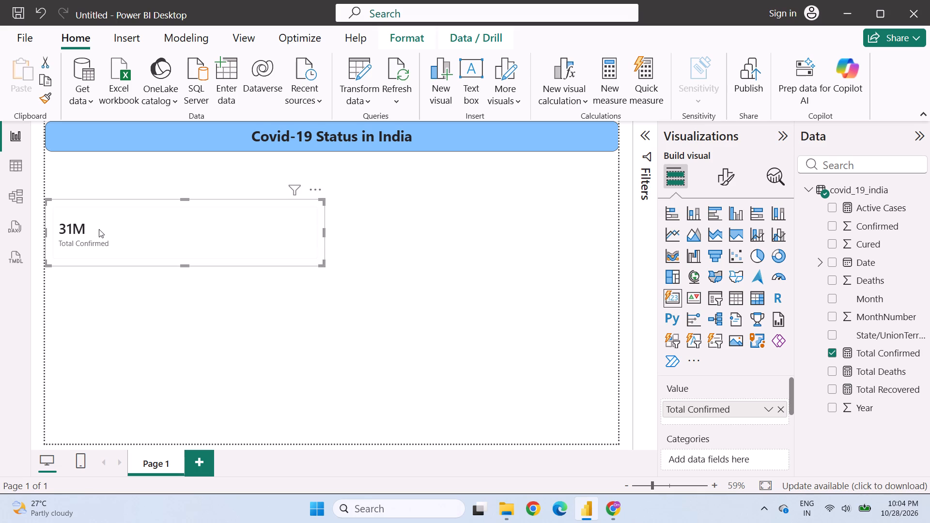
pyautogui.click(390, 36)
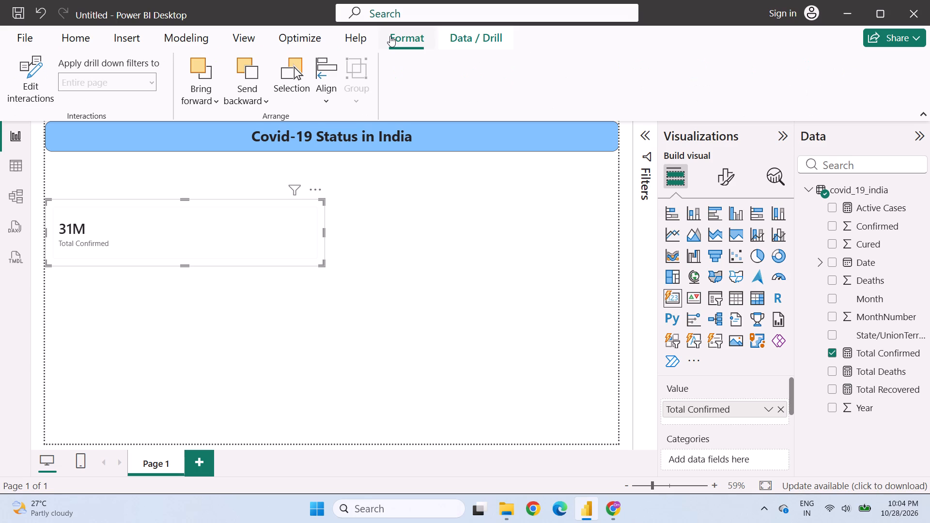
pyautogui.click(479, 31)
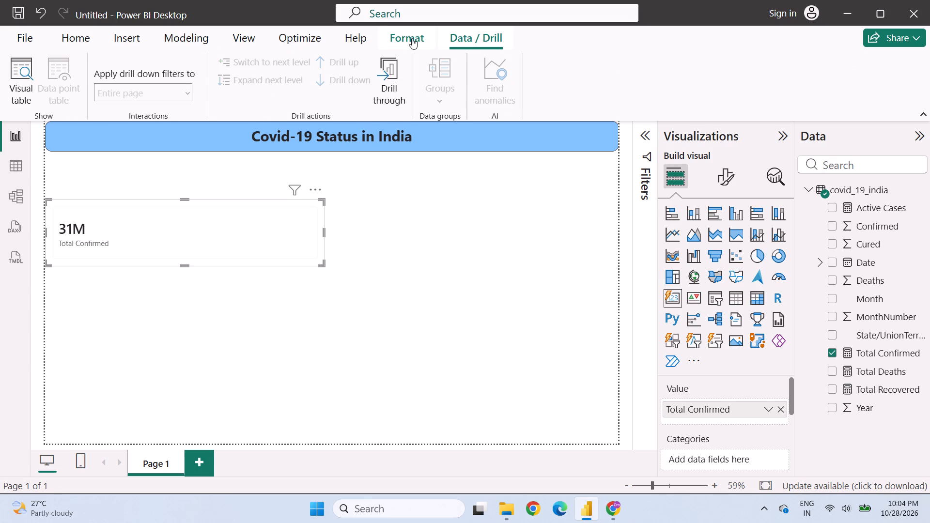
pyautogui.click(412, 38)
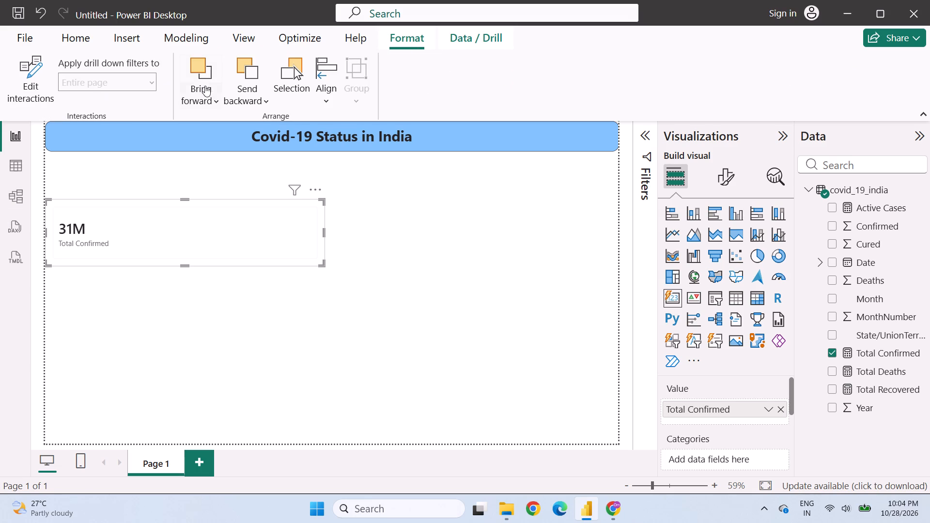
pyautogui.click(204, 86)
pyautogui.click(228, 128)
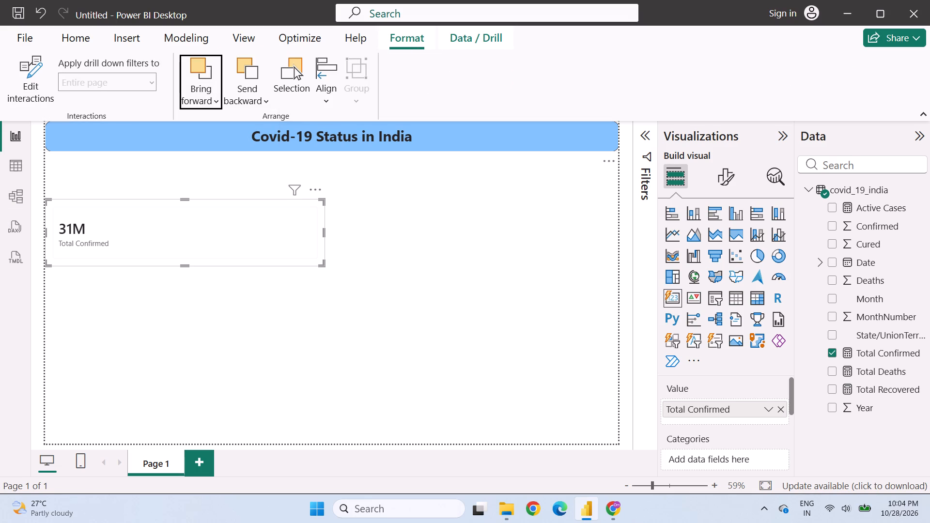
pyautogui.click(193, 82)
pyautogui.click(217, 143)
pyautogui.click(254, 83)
# Align the Total Confirmed card to the page's horizontal centre and distribute it vertically.
pyautogui.click(325, 85)
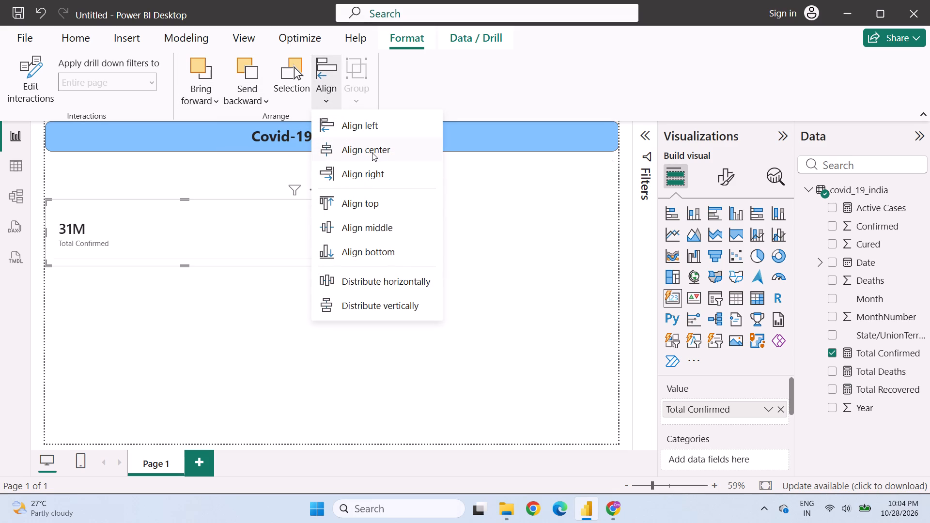
pyautogui.click(371, 152)
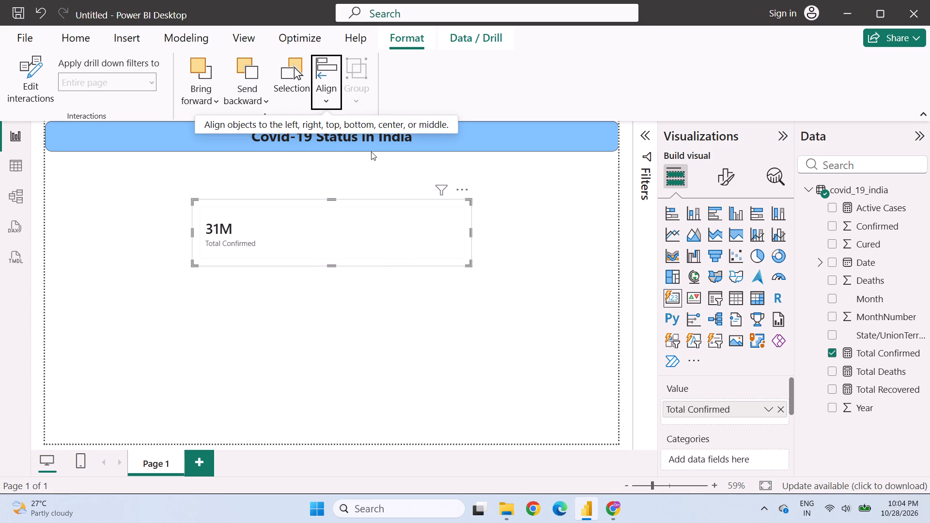
pyautogui.click(318, 77)
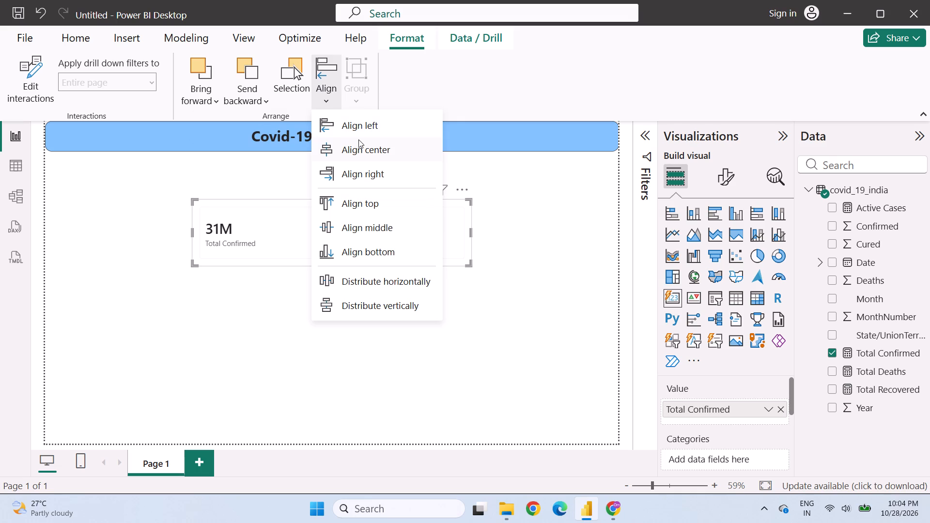
pyautogui.click(368, 278)
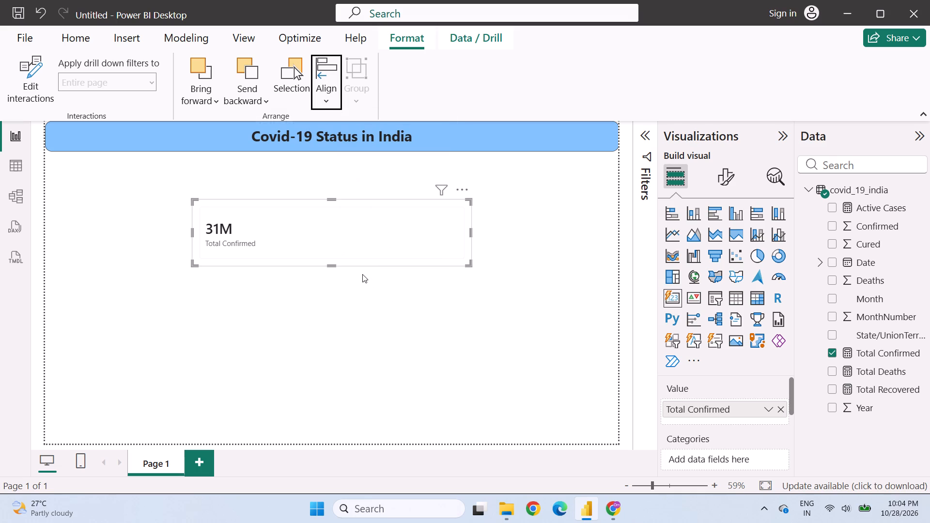
pyautogui.click(334, 83)
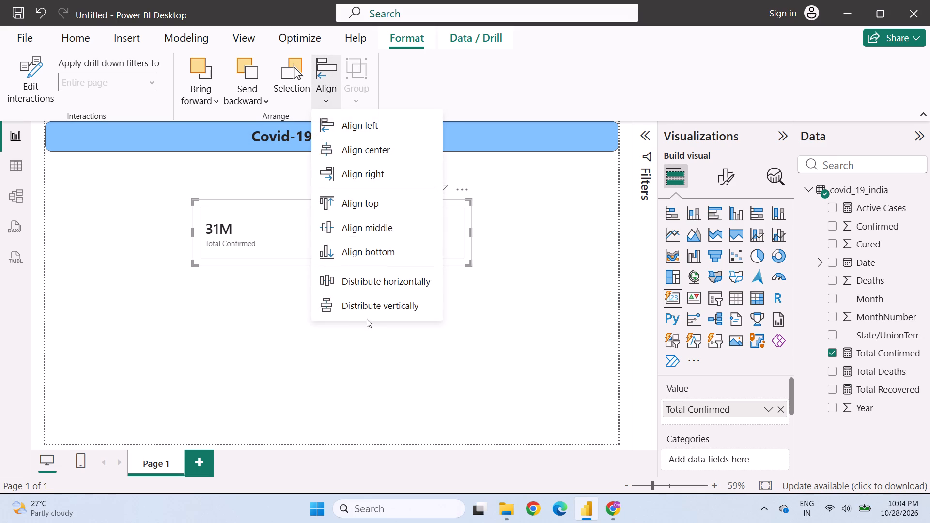
pyautogui.click(362, 308)
pyautogui.click(334, 68)
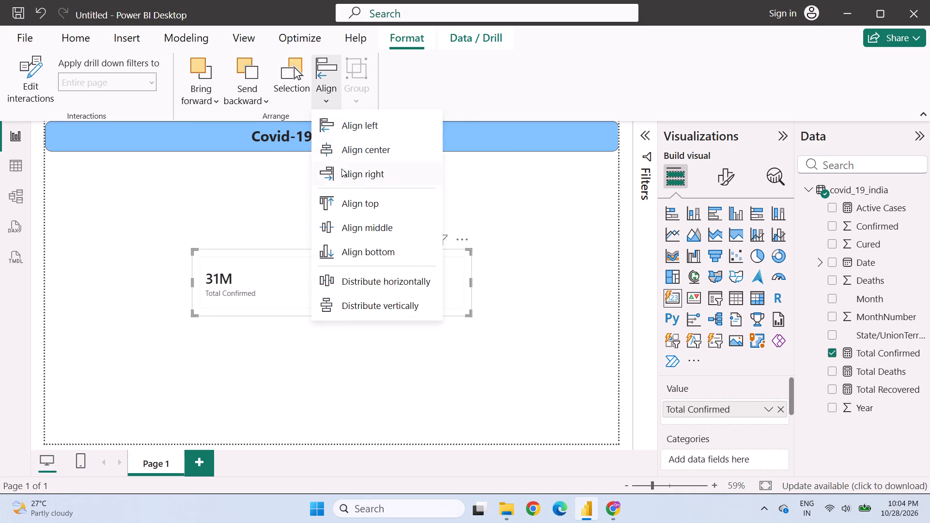
pyautogui.click(354, 119)
pyautogui.click(328, 87)
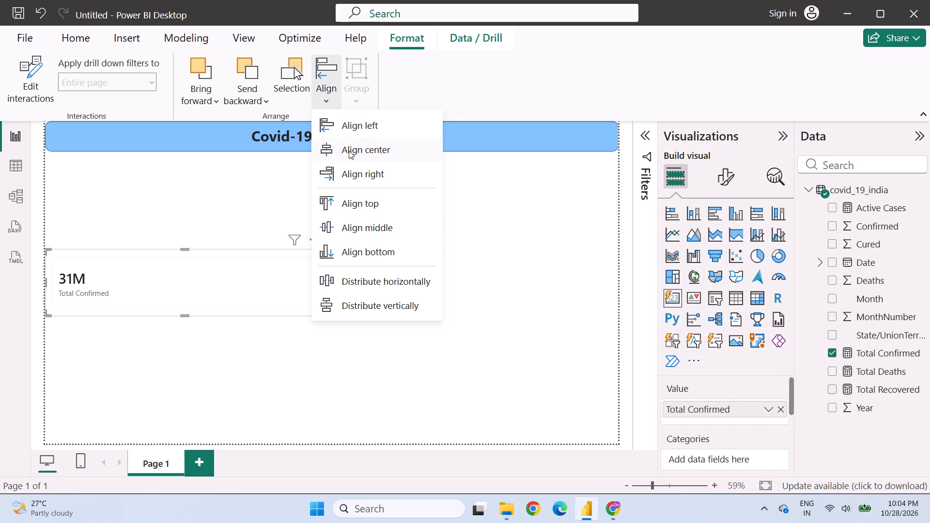
pyautogui.click(369, 154)
# Narrow the Total Confirmed card to about a third of its width, keeping its left edge in place.
pyautogui.moveTo(472, 281); pyautogui.dragTo(254, 294)
pyautogui.moveTo(253, 282); pyautogui.dragTo(285, 285)
pyautogui.doubleClick(253, 286)
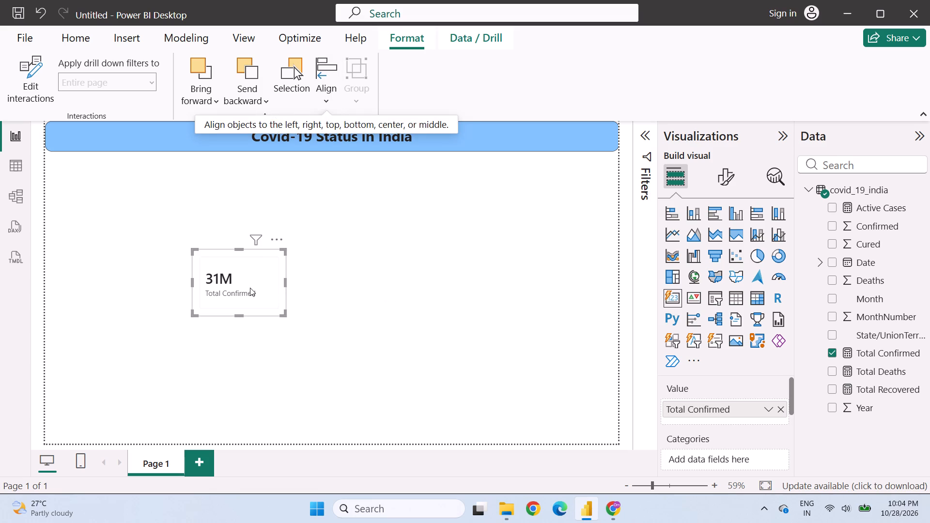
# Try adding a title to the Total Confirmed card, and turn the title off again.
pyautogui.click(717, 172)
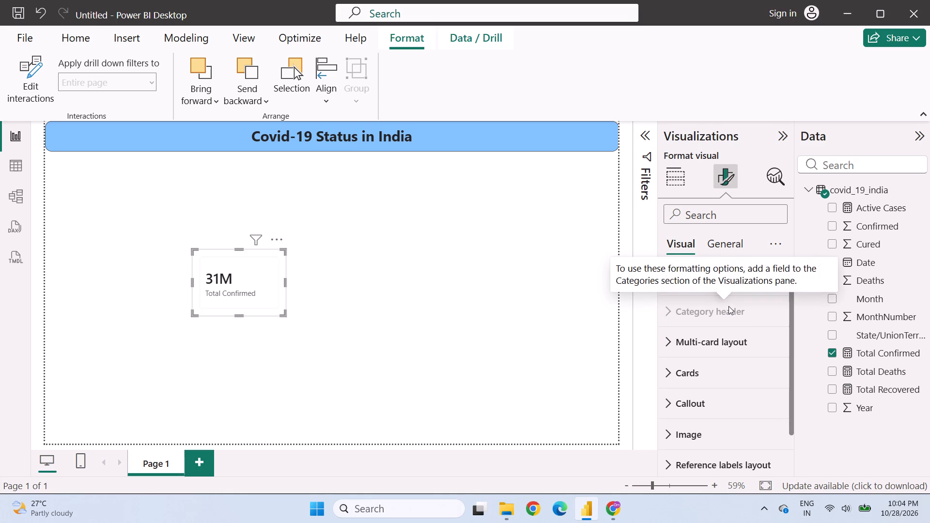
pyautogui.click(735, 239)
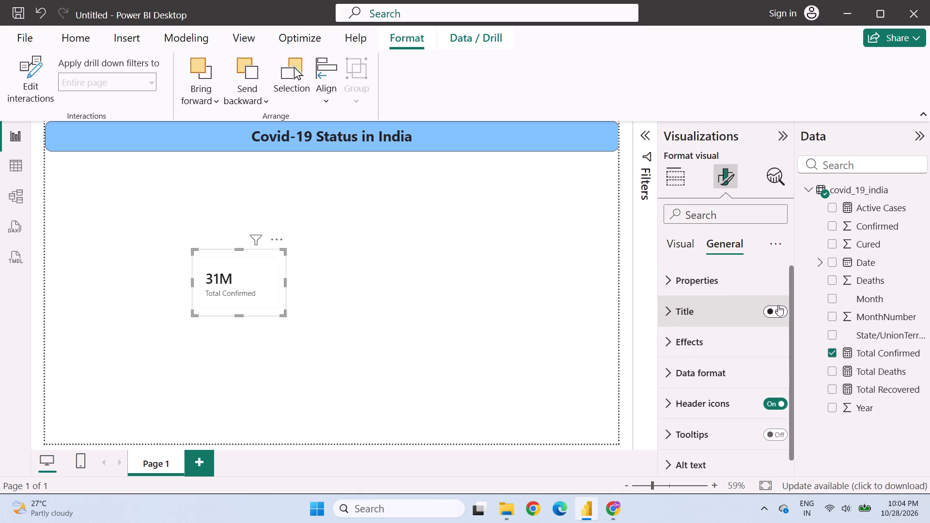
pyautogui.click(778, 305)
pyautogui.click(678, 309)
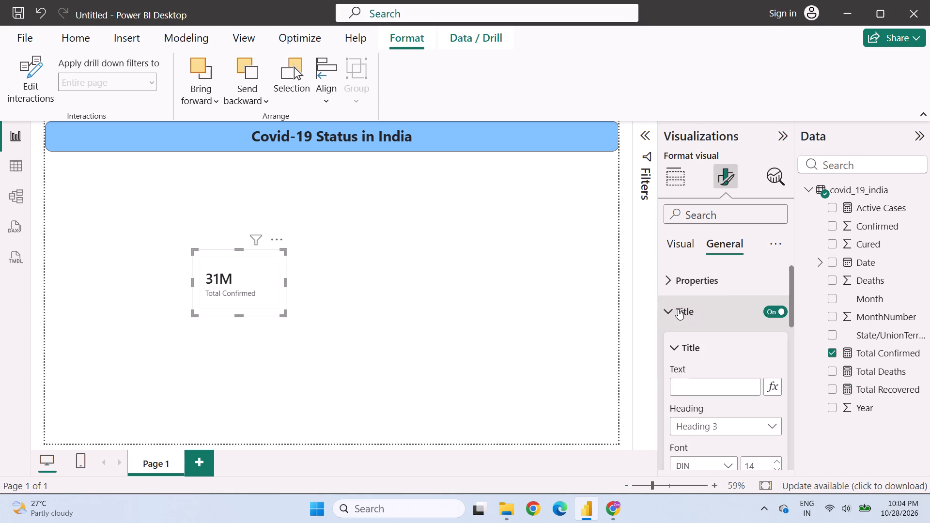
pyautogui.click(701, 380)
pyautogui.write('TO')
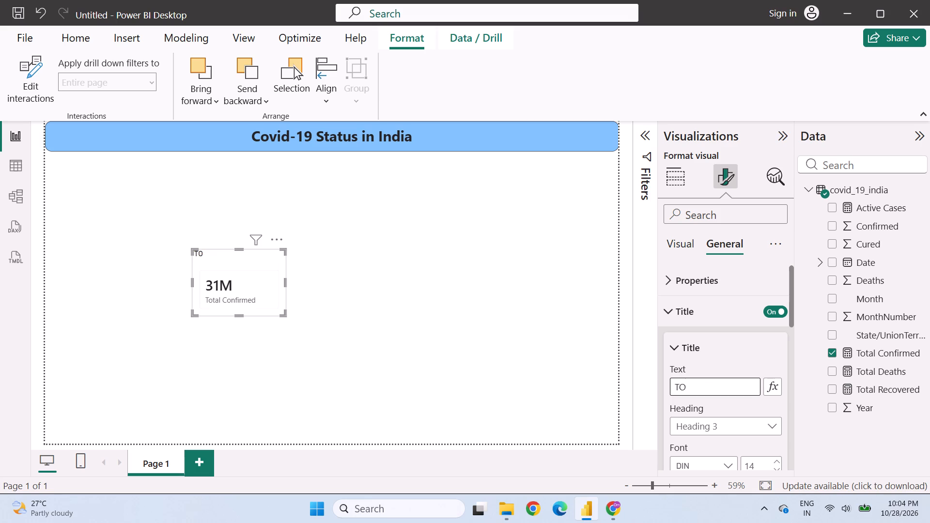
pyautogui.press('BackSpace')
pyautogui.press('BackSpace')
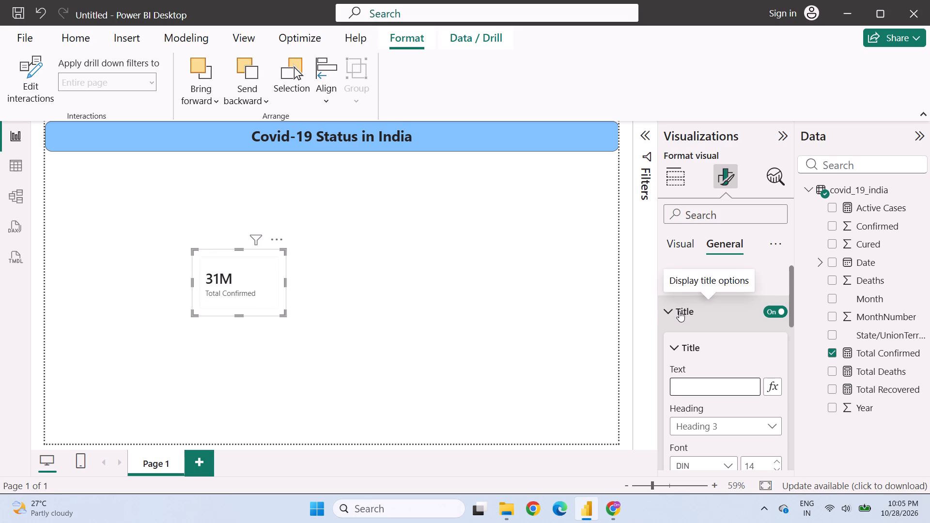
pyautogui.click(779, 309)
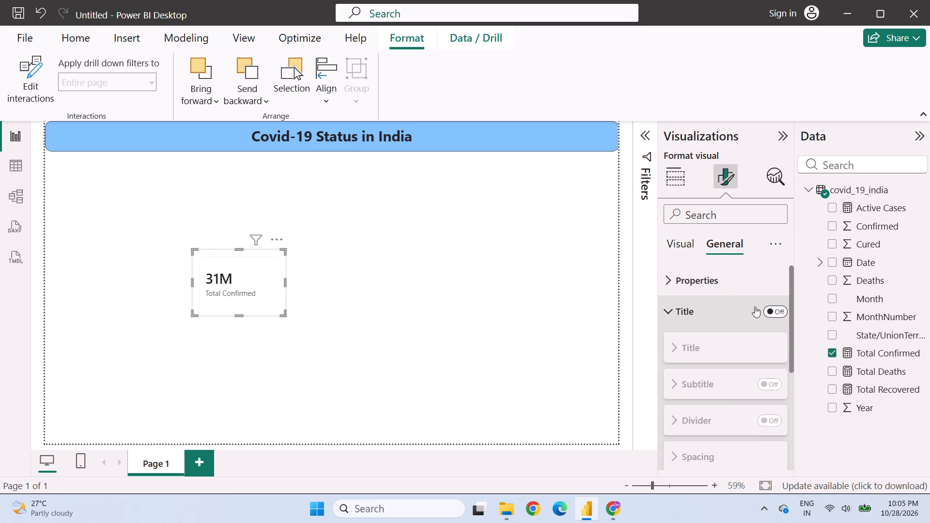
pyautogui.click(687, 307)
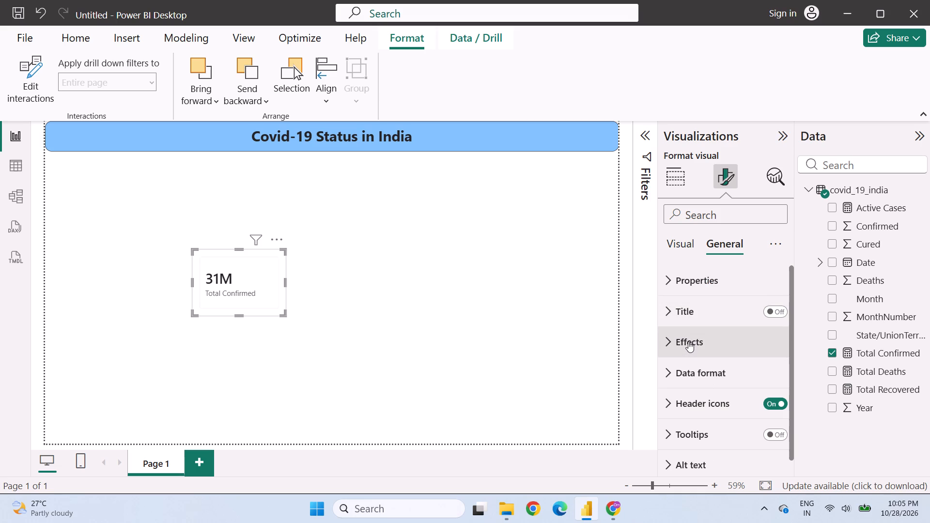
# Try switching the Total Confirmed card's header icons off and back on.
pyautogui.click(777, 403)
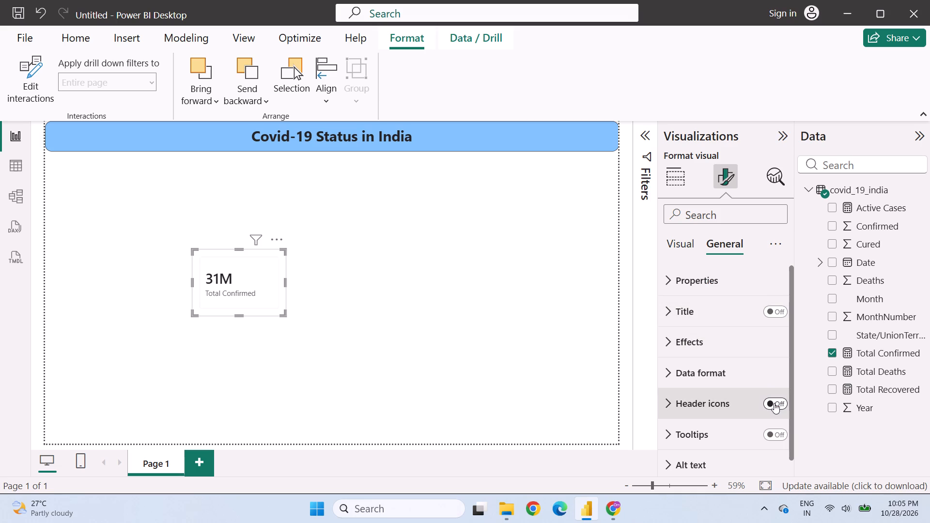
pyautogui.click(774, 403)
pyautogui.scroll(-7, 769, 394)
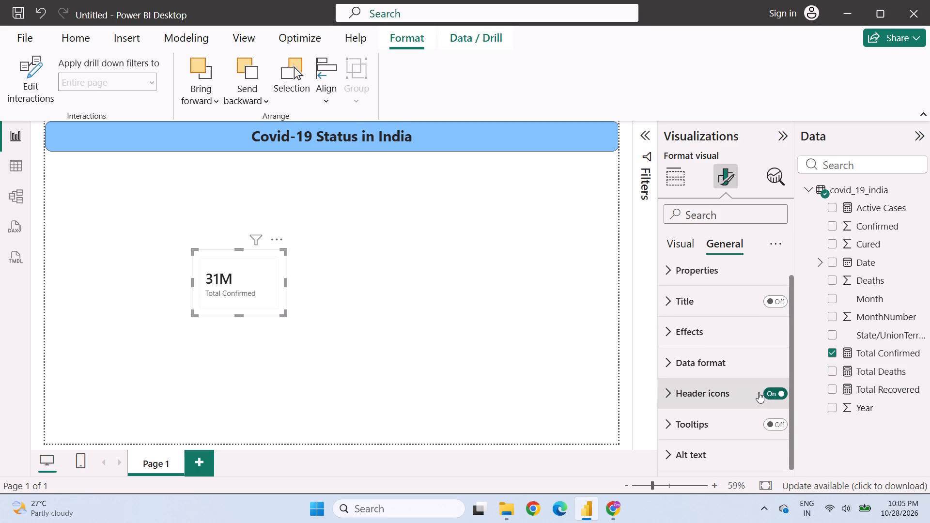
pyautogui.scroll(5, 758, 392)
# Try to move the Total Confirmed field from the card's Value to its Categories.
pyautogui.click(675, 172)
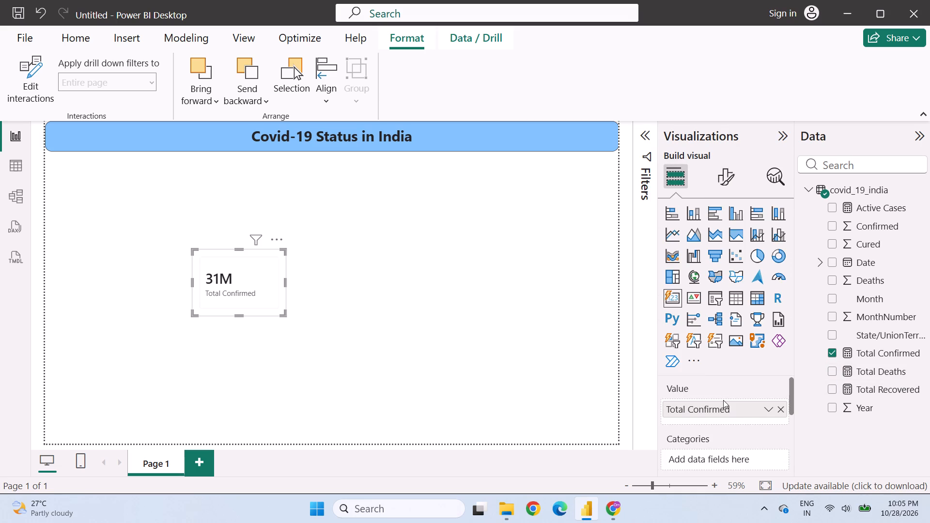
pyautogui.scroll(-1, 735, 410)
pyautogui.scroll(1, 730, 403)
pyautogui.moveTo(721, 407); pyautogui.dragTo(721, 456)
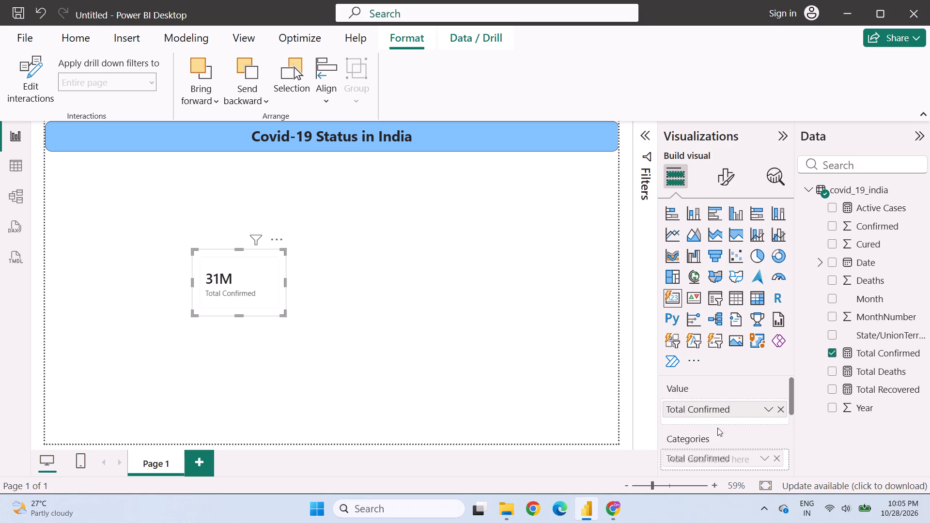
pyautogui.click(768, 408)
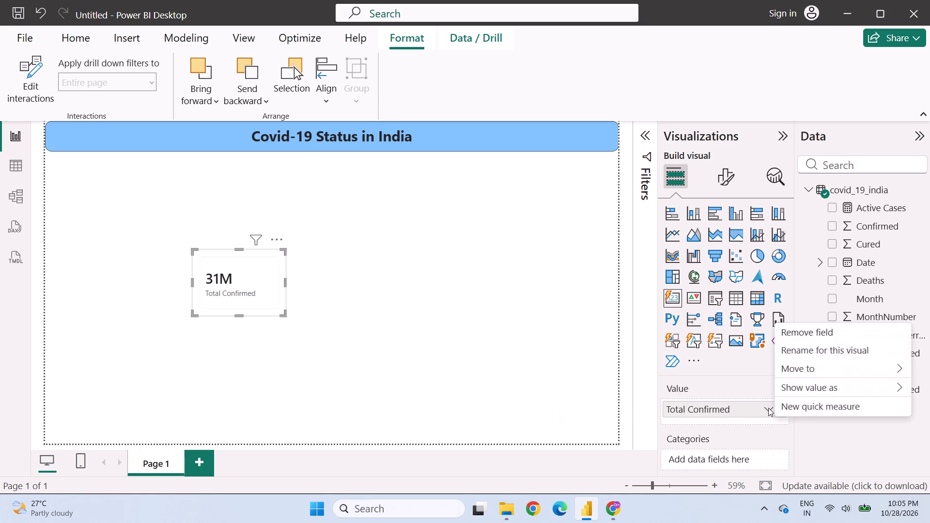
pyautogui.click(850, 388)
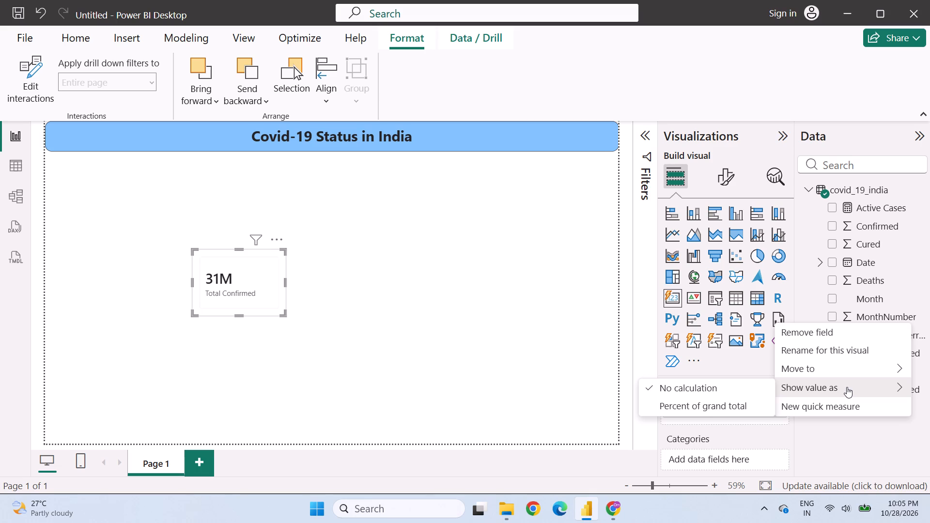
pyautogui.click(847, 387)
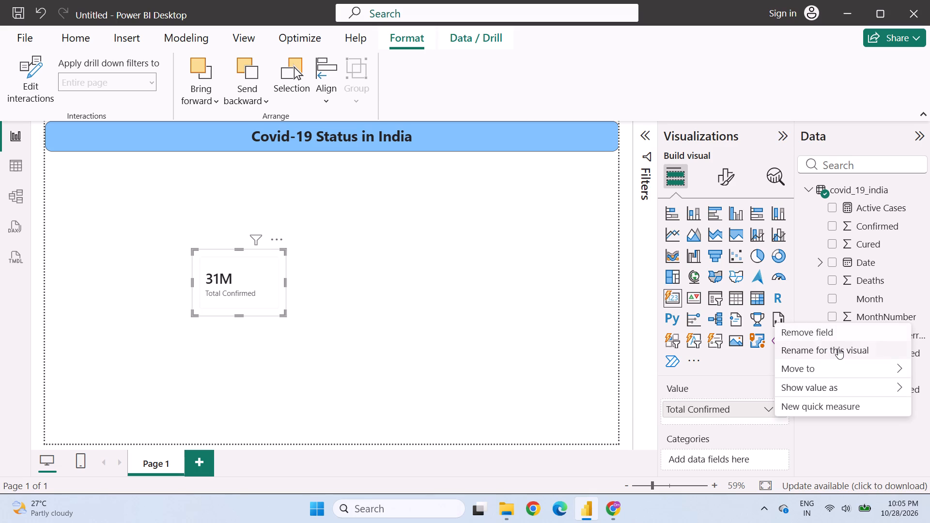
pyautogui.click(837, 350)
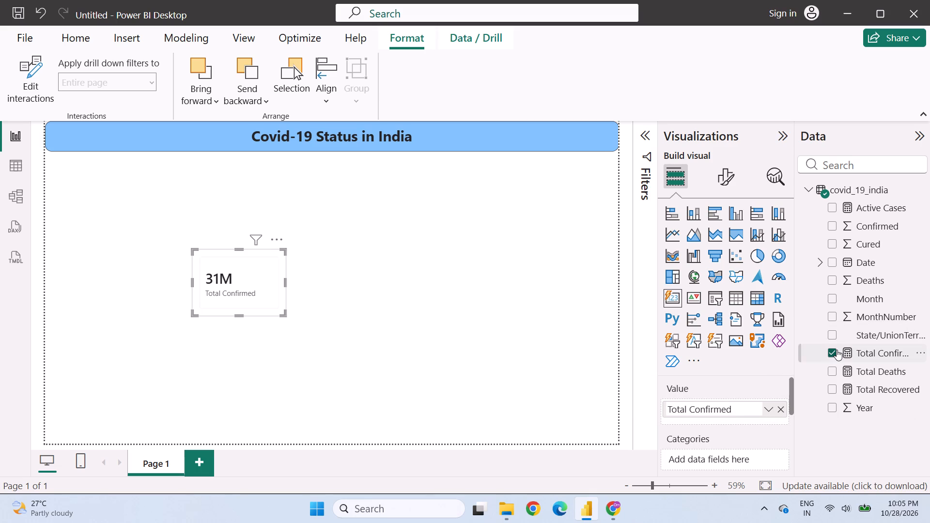
# Clear the Total Confirmed field from the card and remove the empty card from the page.
pyautogui.click(781, 411)
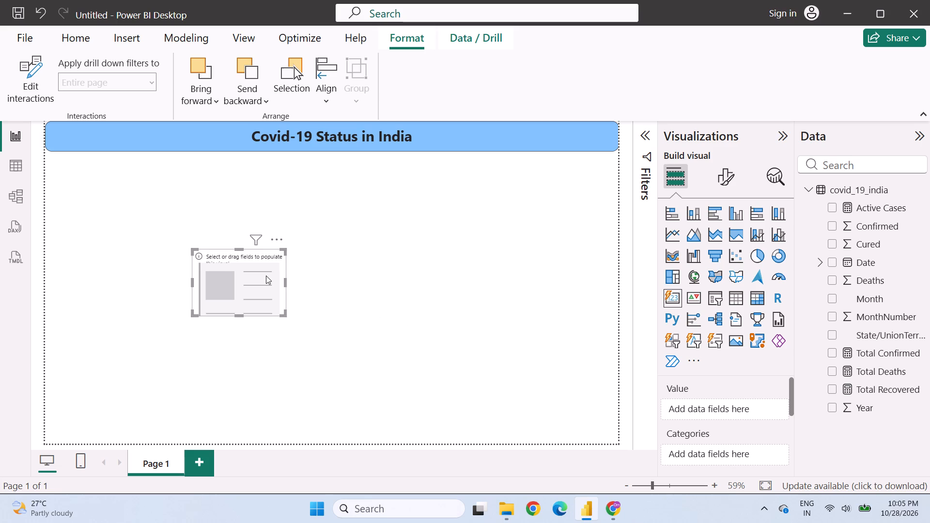
pyautogui.click(275, 238)
pyautogui.click(324, 258)
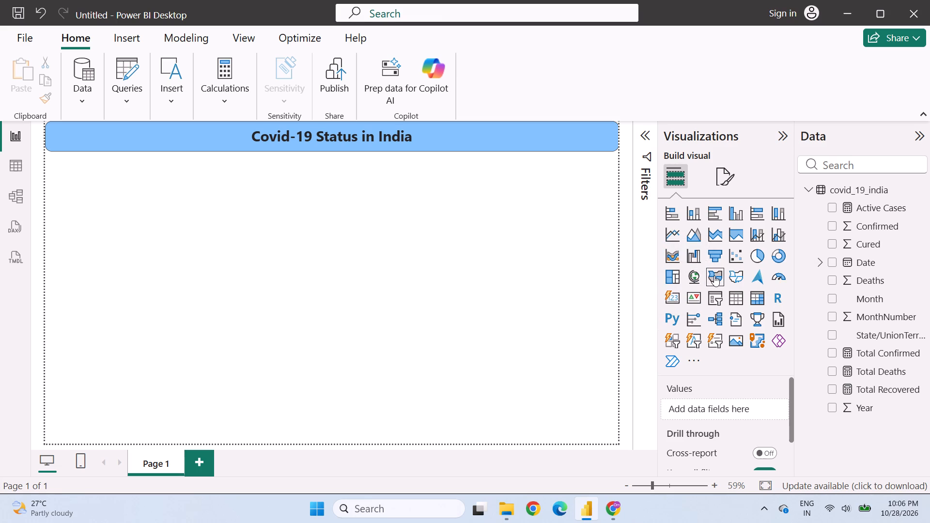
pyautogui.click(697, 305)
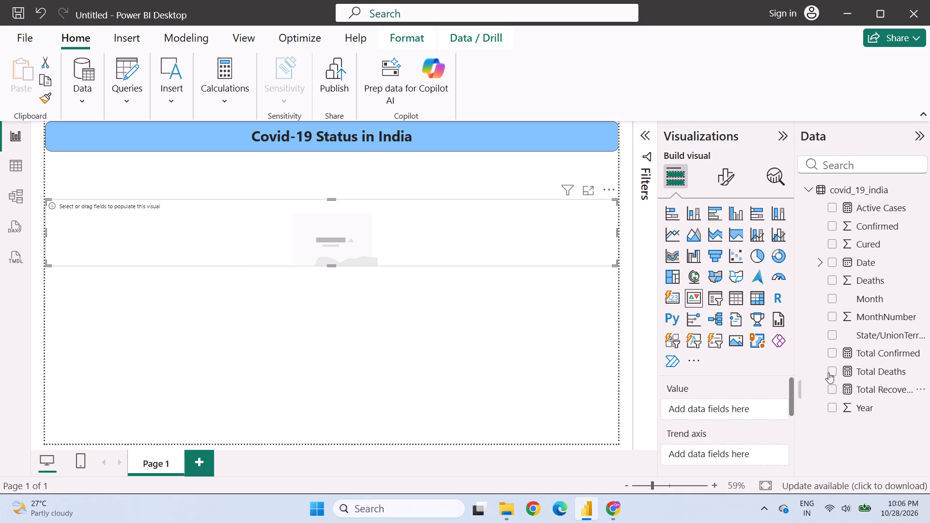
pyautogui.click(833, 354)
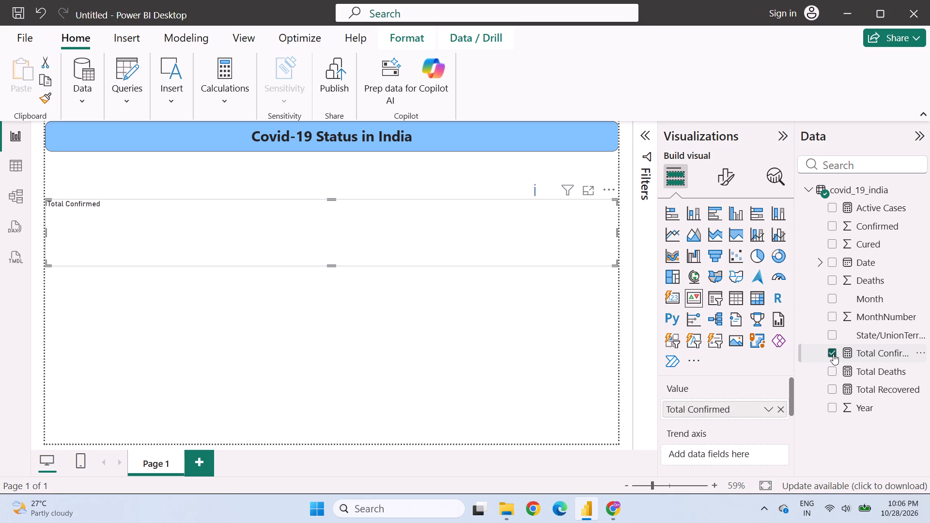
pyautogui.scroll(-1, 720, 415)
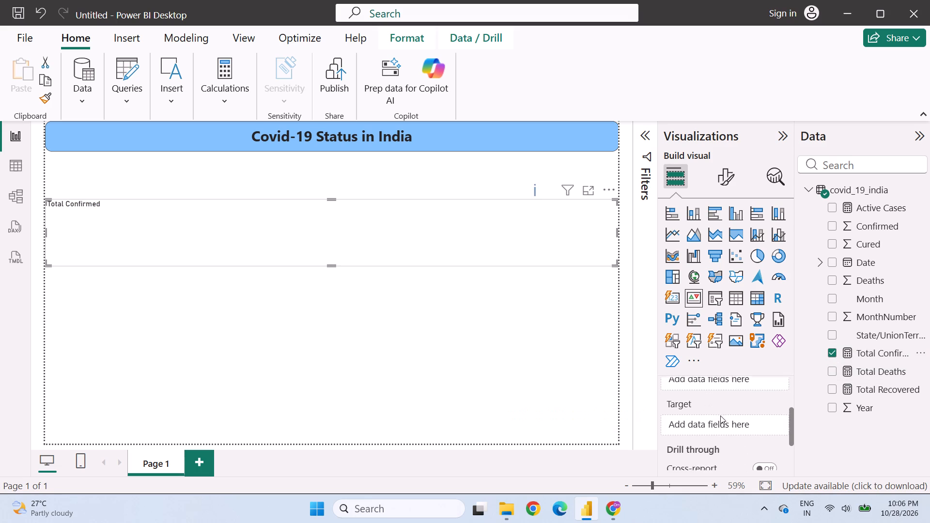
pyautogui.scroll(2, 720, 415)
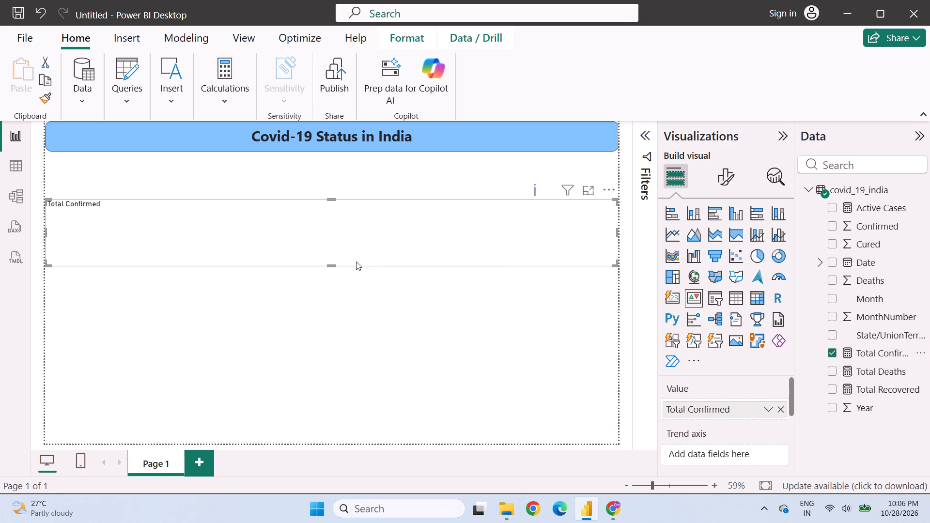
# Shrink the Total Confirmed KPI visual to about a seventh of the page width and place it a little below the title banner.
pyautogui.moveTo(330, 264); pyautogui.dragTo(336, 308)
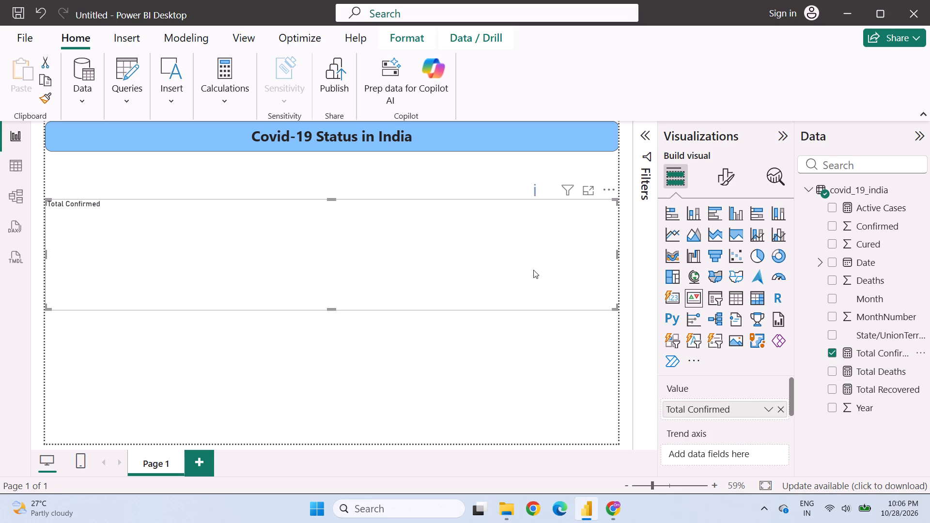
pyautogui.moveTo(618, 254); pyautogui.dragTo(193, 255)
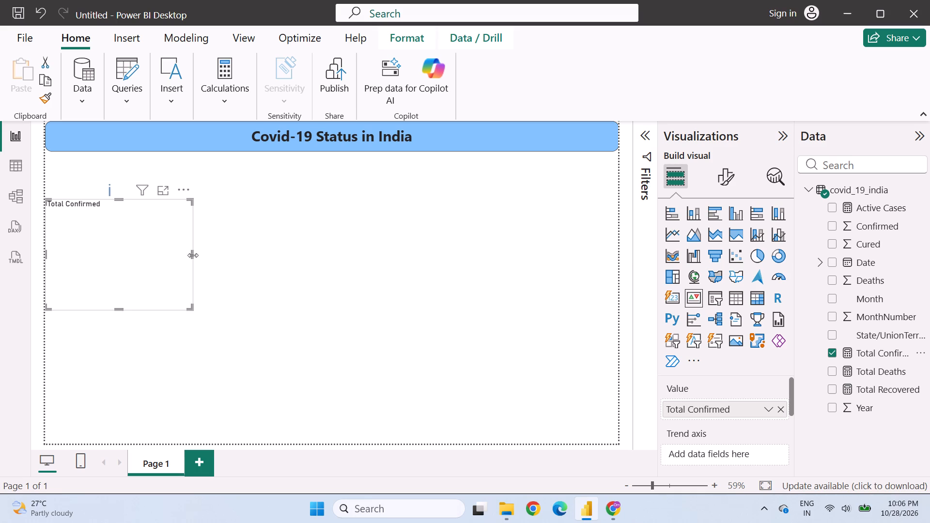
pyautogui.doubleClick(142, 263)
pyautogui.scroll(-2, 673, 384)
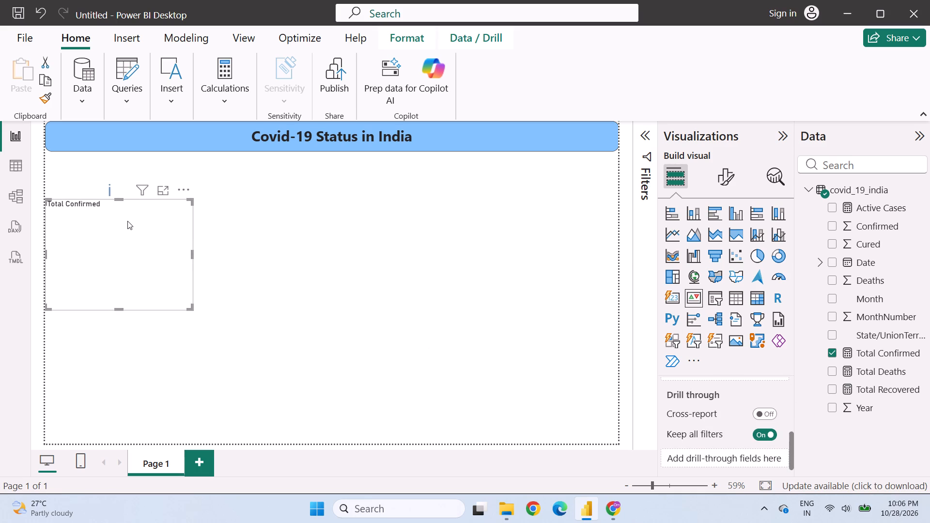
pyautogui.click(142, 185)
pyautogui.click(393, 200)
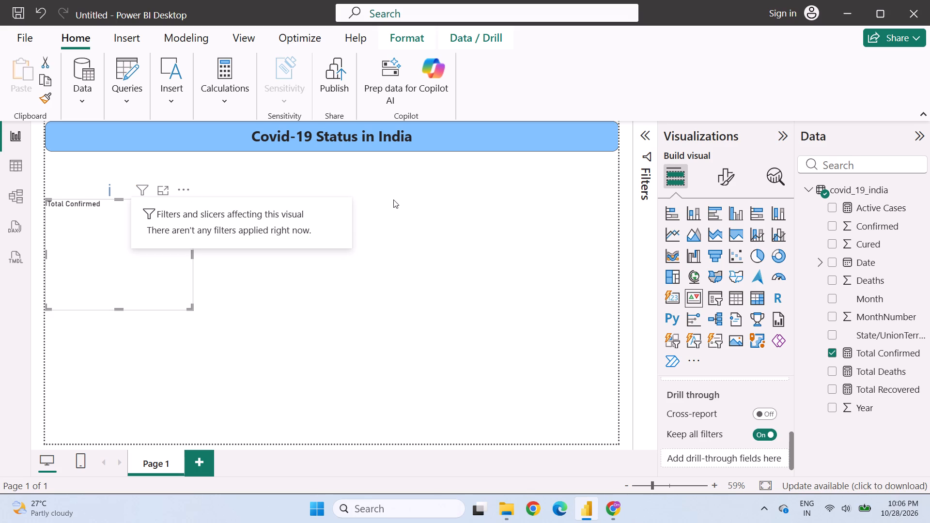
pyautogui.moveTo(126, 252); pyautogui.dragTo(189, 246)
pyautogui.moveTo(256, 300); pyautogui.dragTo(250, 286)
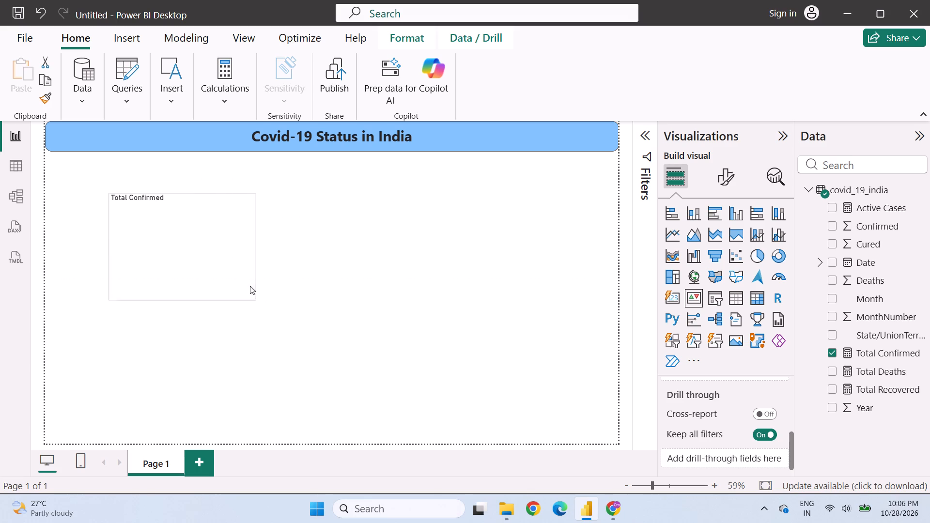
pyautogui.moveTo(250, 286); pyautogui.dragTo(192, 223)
# Add a KPI visual showing Total Deaths and convert it to a Card visual, following ChatGPT's card instructions.
pyautogui.click(479, 273)
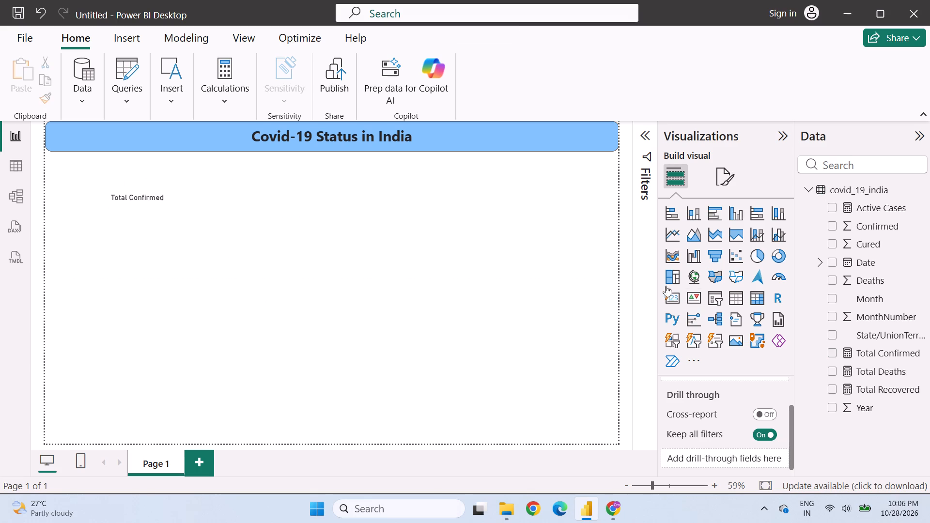
pyautogui.click(695, 296)
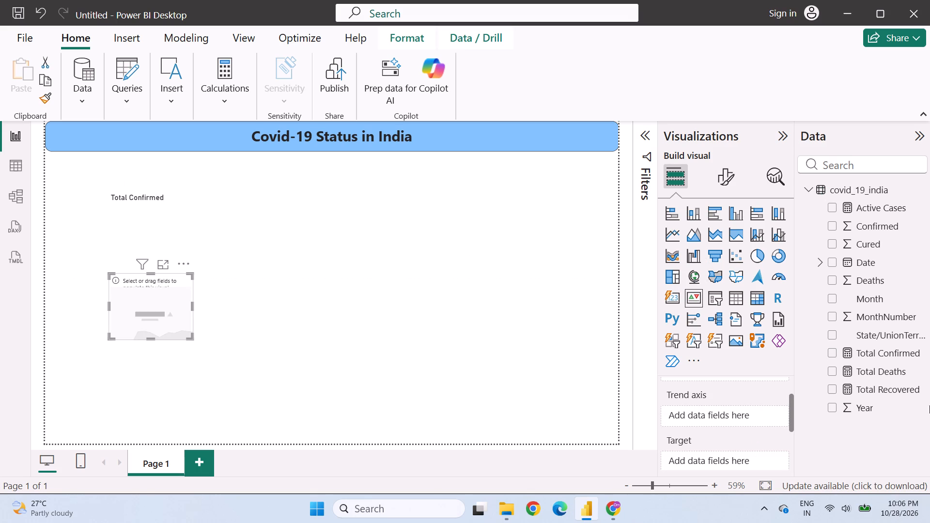
pyautogui.click(832, 371)
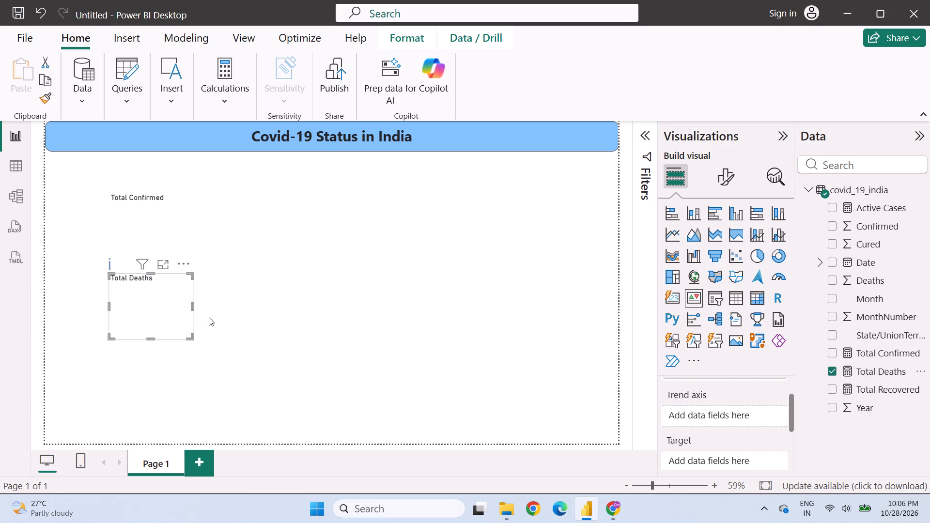
pyautogui.doubleClick(160, 306)
pyautogui.click(614, 505)
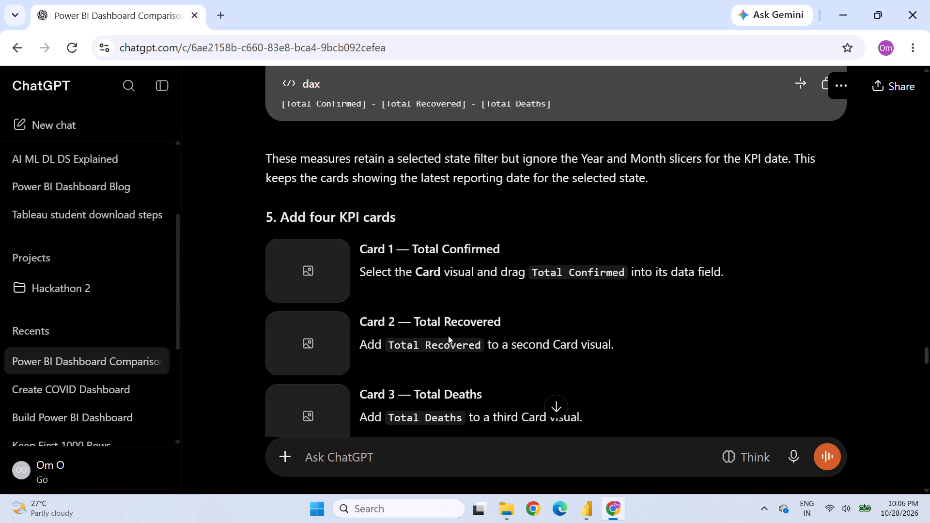
pyautogui.click(589, 507)
pyautogui.click(678, 297)
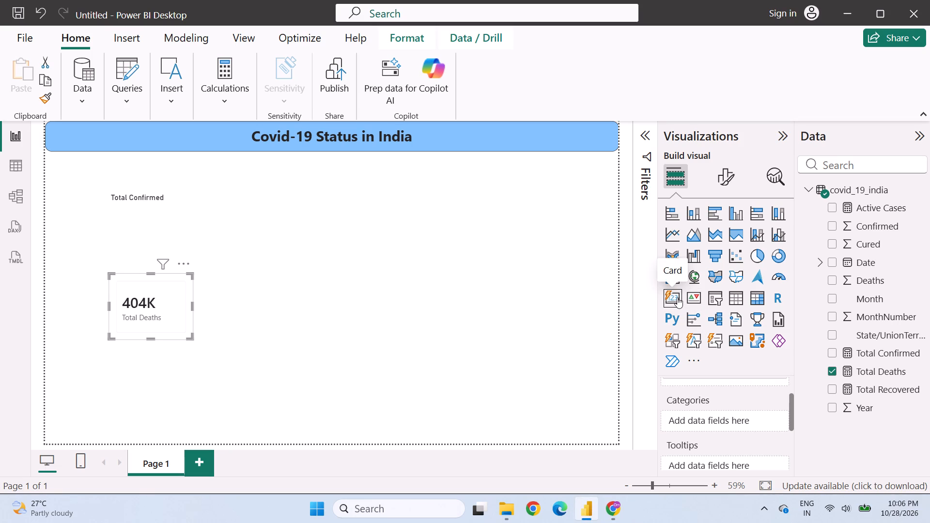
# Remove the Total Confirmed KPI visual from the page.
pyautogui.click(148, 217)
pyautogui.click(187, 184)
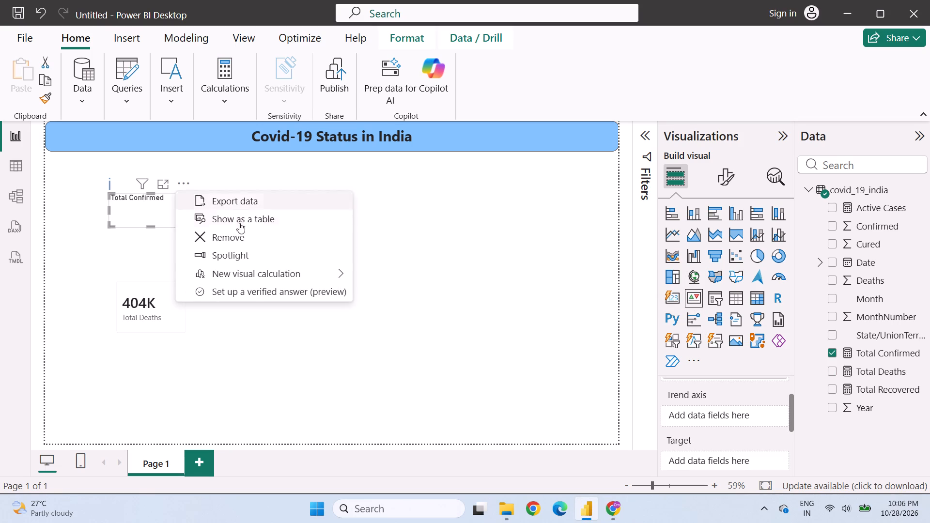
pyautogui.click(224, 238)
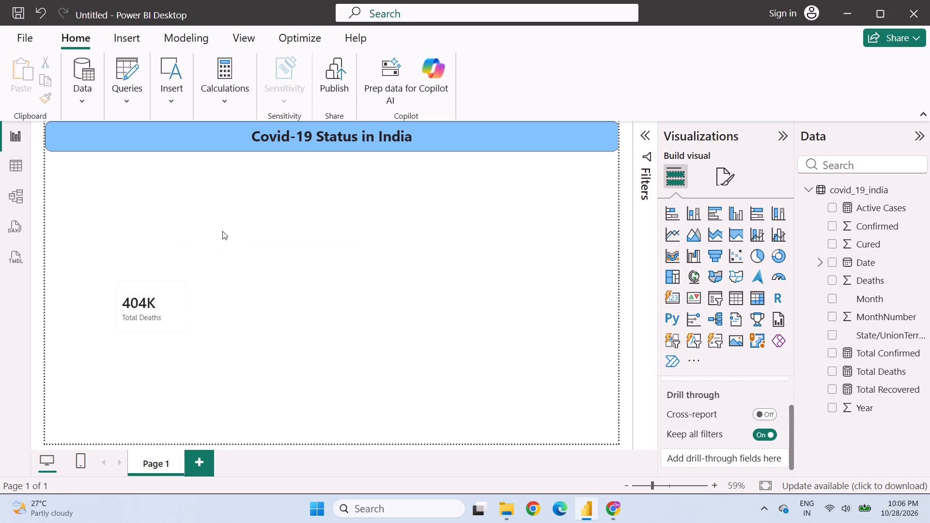
# Move the Total Deaths card up to just beneath the title banner, slightly left of the page centre.
pyautogui.moveTo(144, 313); pyautogui.dragTo(192, 316)
pyautogui.moveTo(192, 316); pyautogui.dragTo(268, 216)
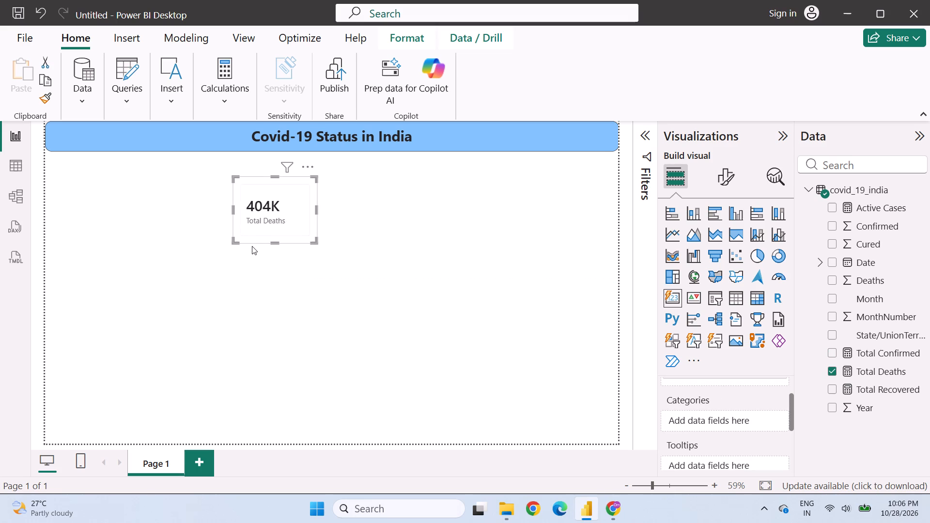
# Open Dashboard BAT.pdf from the 2.SEM 5 > BAT folder on drive D to examine its layout as a reference.
pyautogui.click(500, 508)
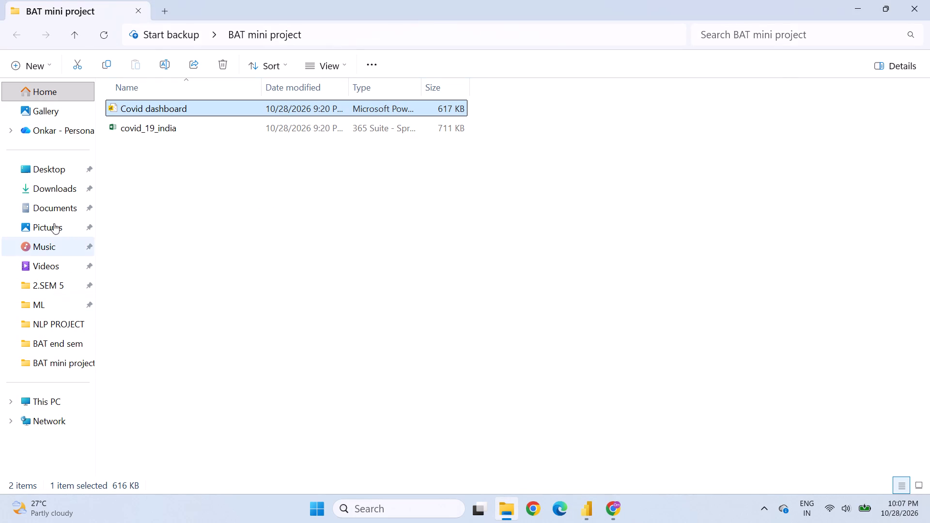
pyautogui.click(44, 395)
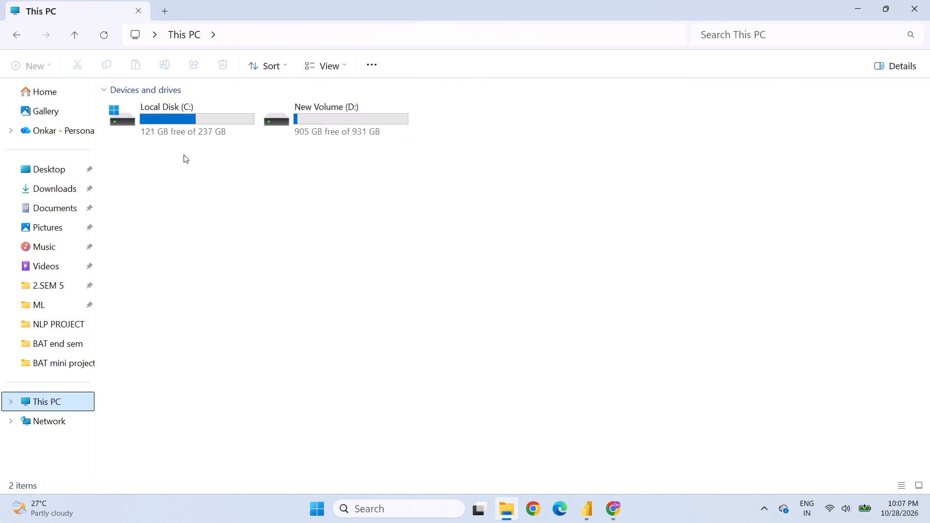
pyautogui.doubleClick(320, 116)
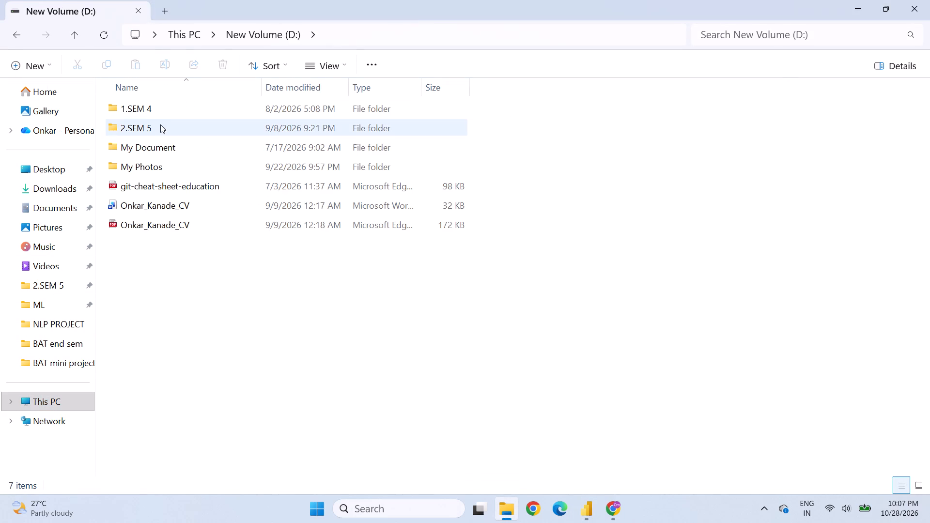
pyautogui.doubleClick(160, 124)
pyautogui.doubleClick(156, 108)
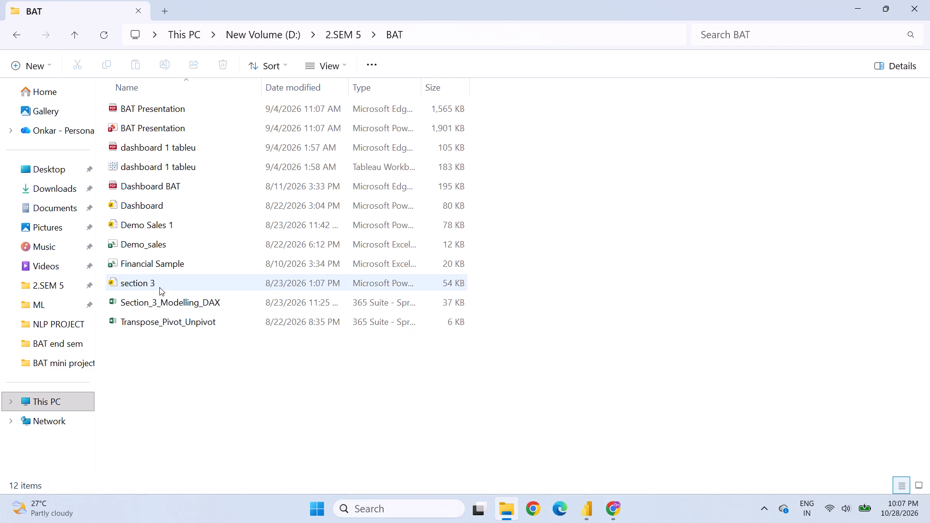
pyautogui.doubleClick(169, 181)
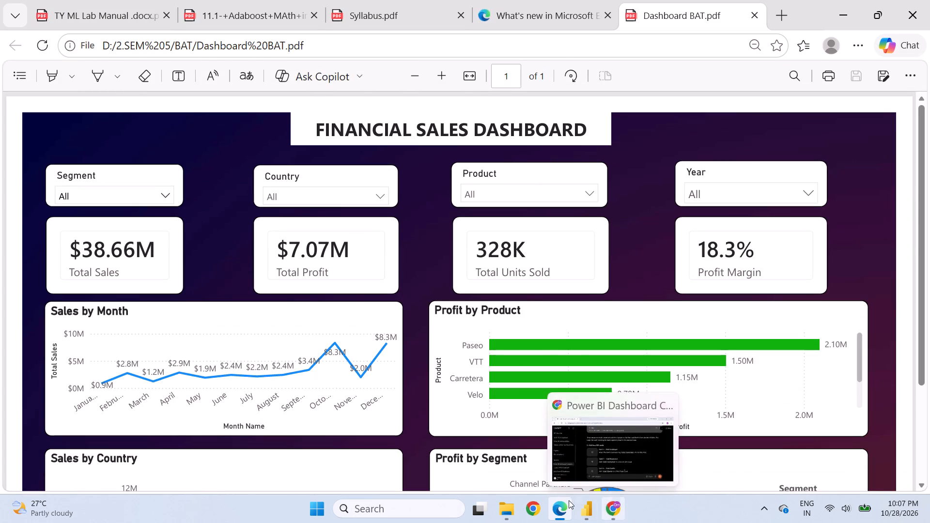
# Switch back to Power BI Desktop and add a Card visual showing Total Confirmed to the report page.
pyautogui.click(589, 506)
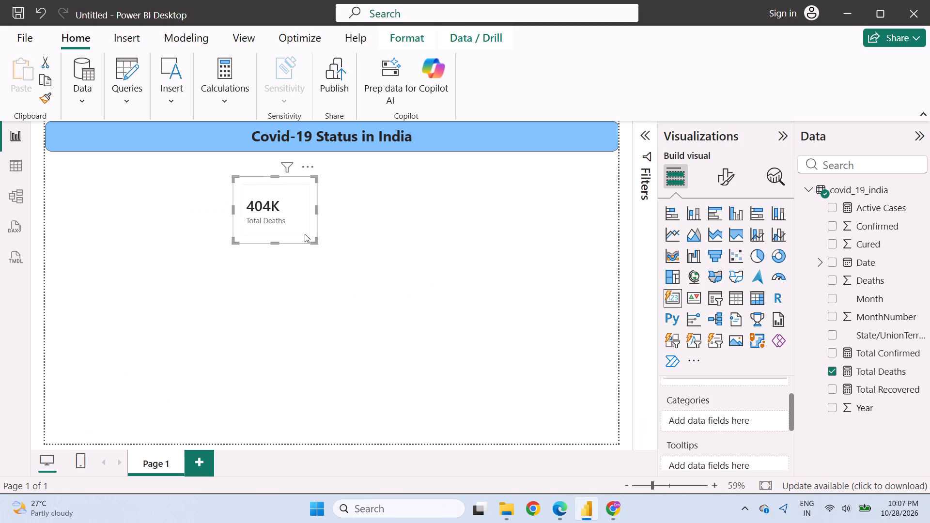
pyautogui.click(480, 337)
pyautogui.click(674, 300)
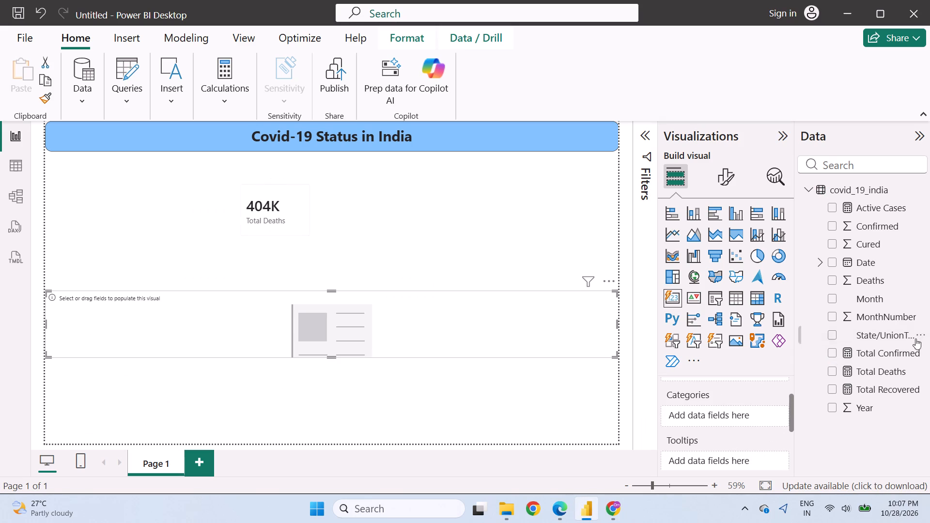
pyautogui.click(833, 351)
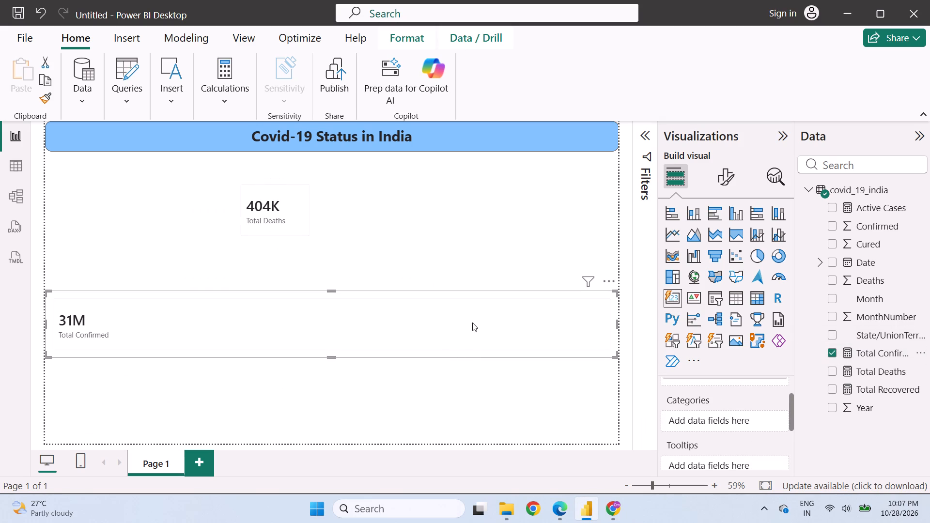
pyautogui.click(426, 248)
pyautogui.click(96, 321)
# Narrow the Total Confirmed card to roughly the Total Deaths card's width and place it beneath the title banner, left of that card.
pyautogui.moveTo(616, 324); pyautogui.dragTo(137, 351)
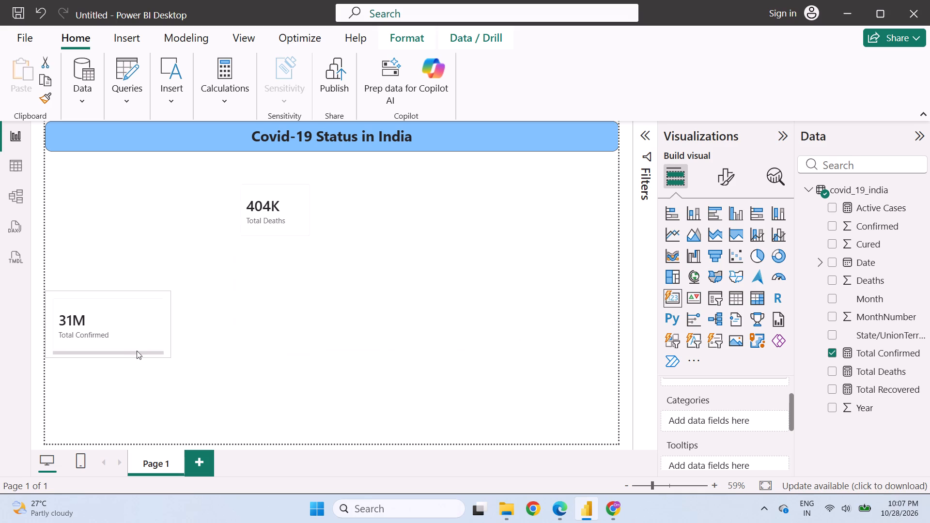
pyautogui.moveTo(137, 351); pyautogui.dragTo(123, 351)
pyautogui.moveTo(99, 316); pyautogui.dragTo(124, 198)
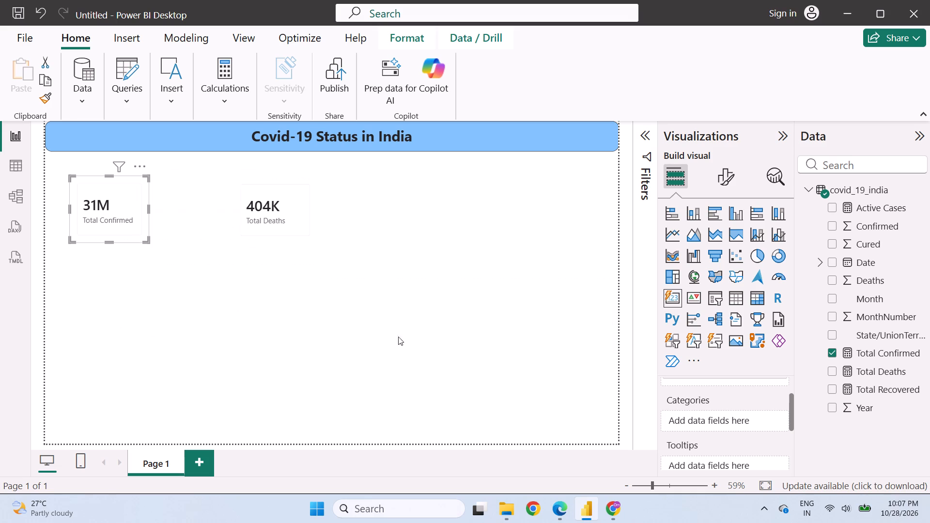
pyautogui.click(415, 293)
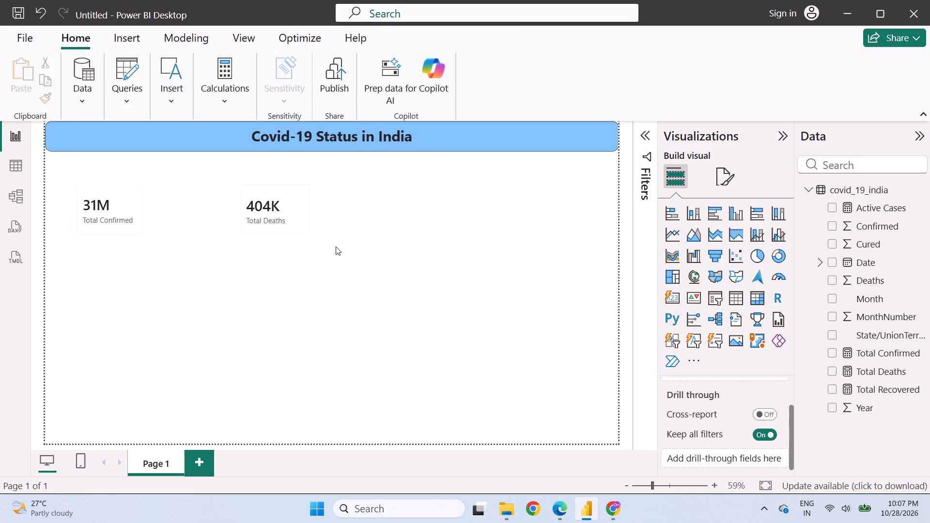
# Move the Total Deaths card slightly closer to the title banner and towards the Total Confirmed card.
pyautogui.moveTo(303, 208); pyautogui.dragTo(295, 227)
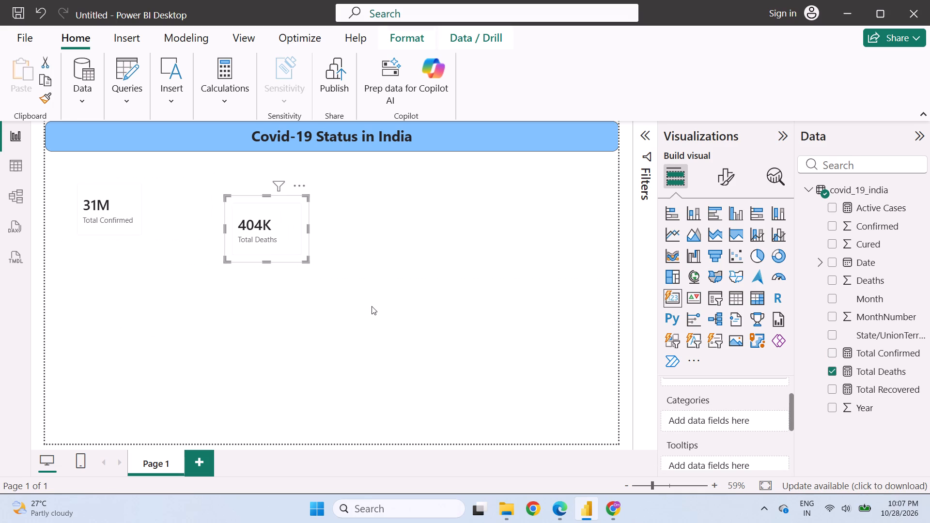
pyautogui.moveTo(258, 219); pyautogui.dragTo(239, 190)
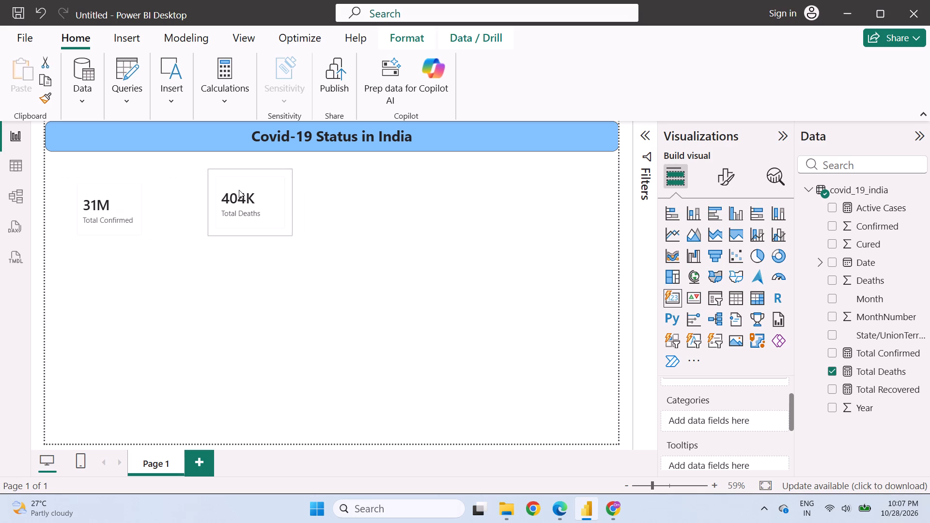
pyautogui.moveTo(239, 190); pyautogui.dragTo(239, 189)
pyautogui.click(399, 277)
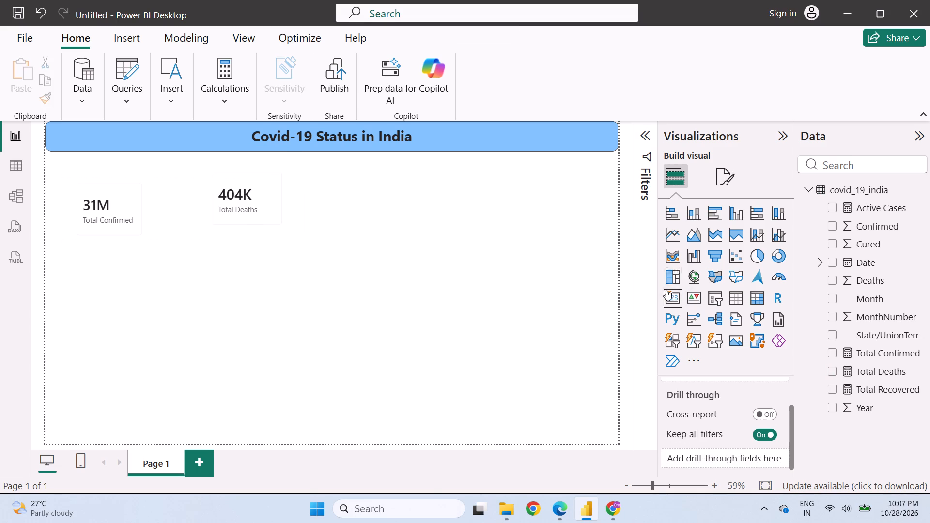
# Add a Card visual showing Total Recovered and place it beneath the title banner, to the right of the Total Deaths card.
pyautogui.click(667, 292)
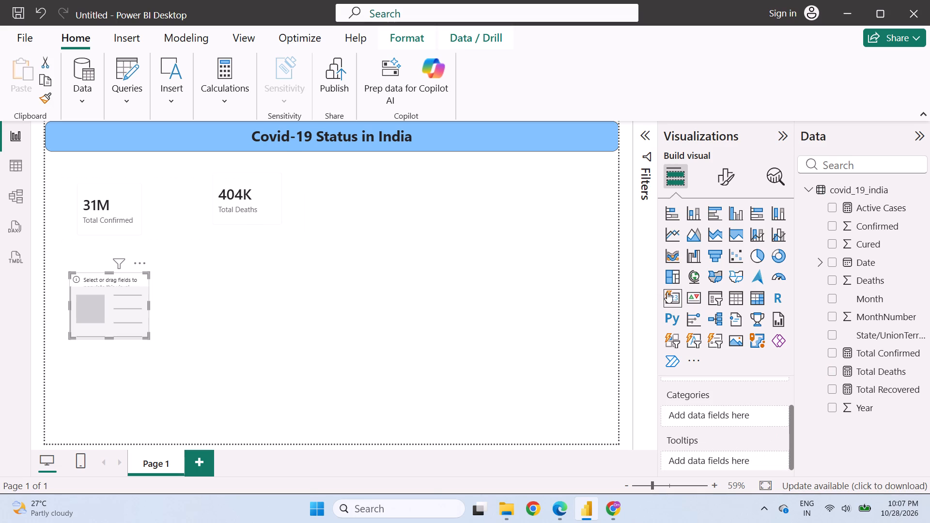
pyautogui.click(877, 386)
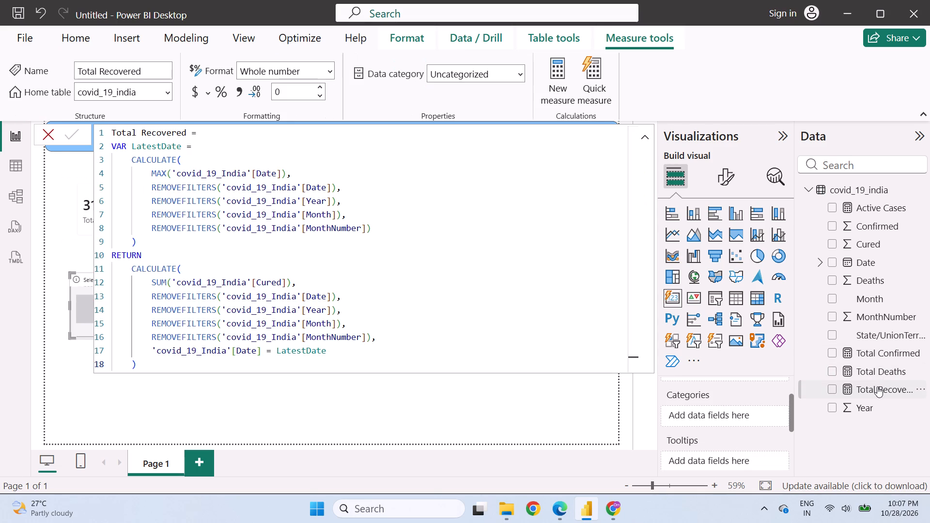
pyautogui.click(437, 393)
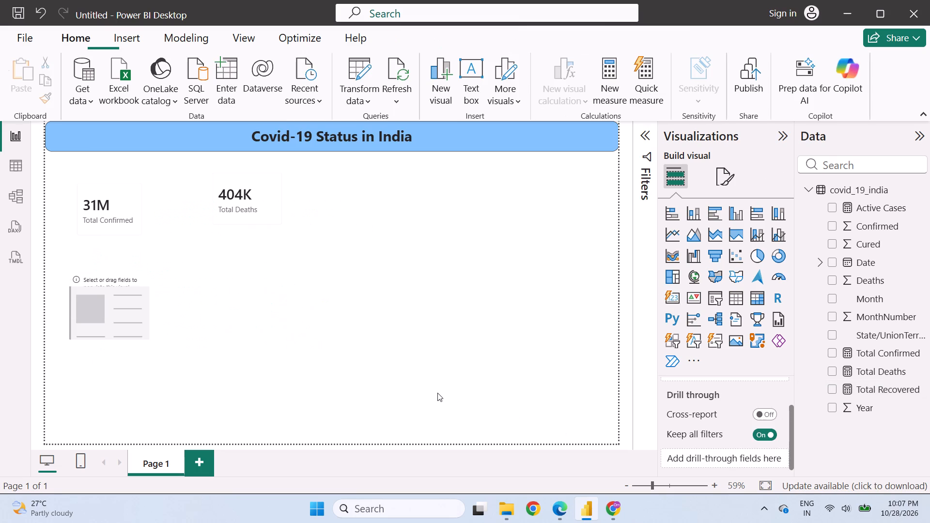
pyautogui.click(132, 305)
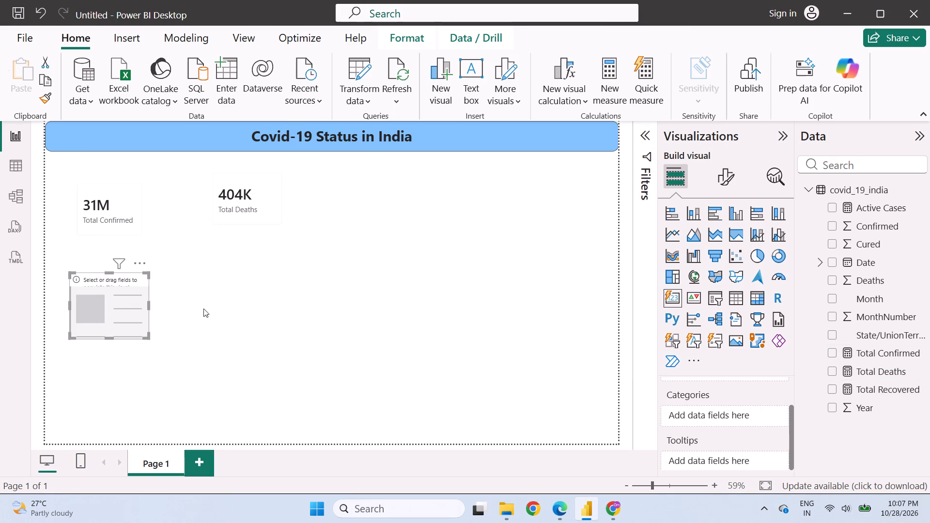
pyautogui.click(829, 389)
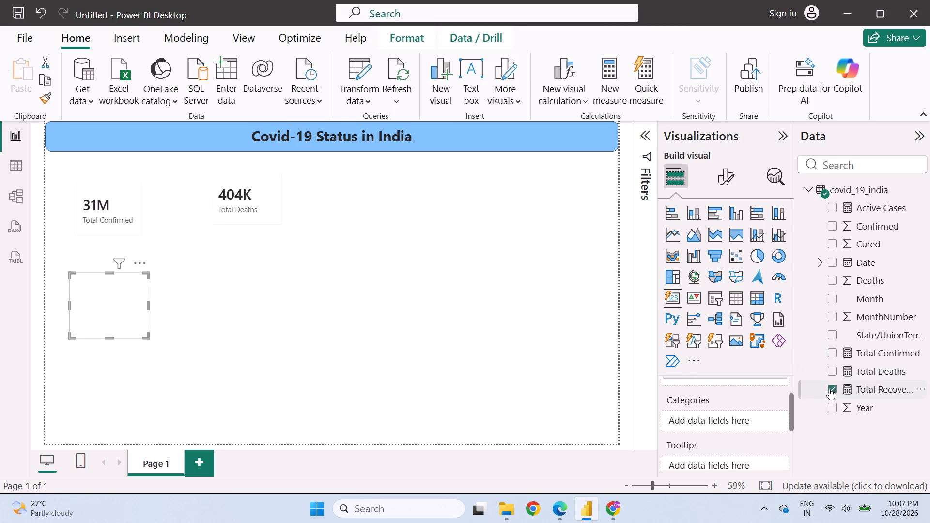
pyautogui.moveTo(128, 287); pyautogui.dragTo(365, 229)
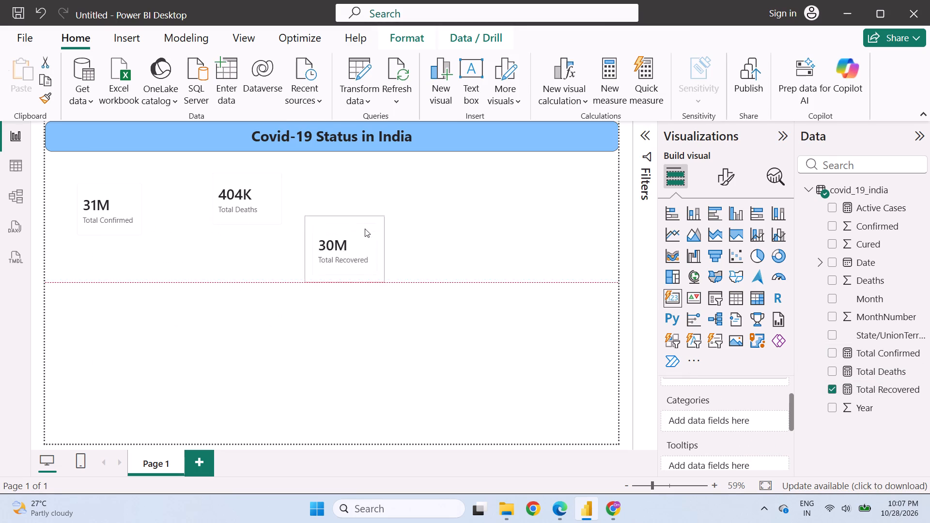
pyautogui.moveTo(365, 229); pyautogui.dragTo(373, 197)
pyautogui.click(350, 318)
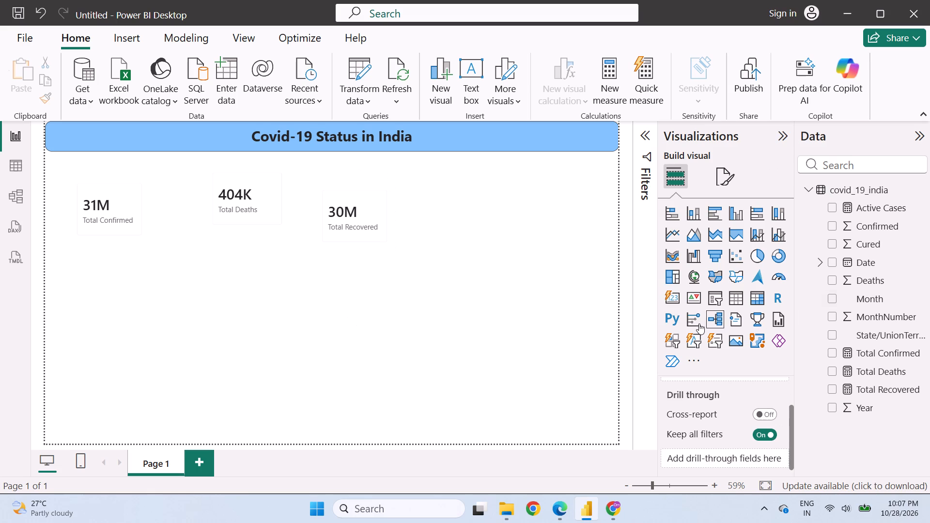
# Add a Card visual showing Active Cases to the report page, below the Total Confirmed card.
pyautogui.click(676, 298)
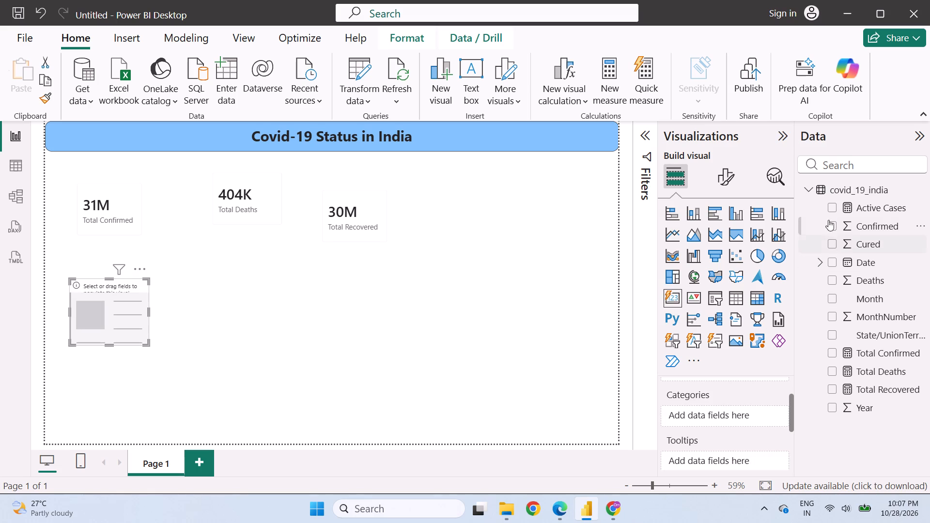
pyautogui.click(832, 208)
pyautogui.click(328, 328)
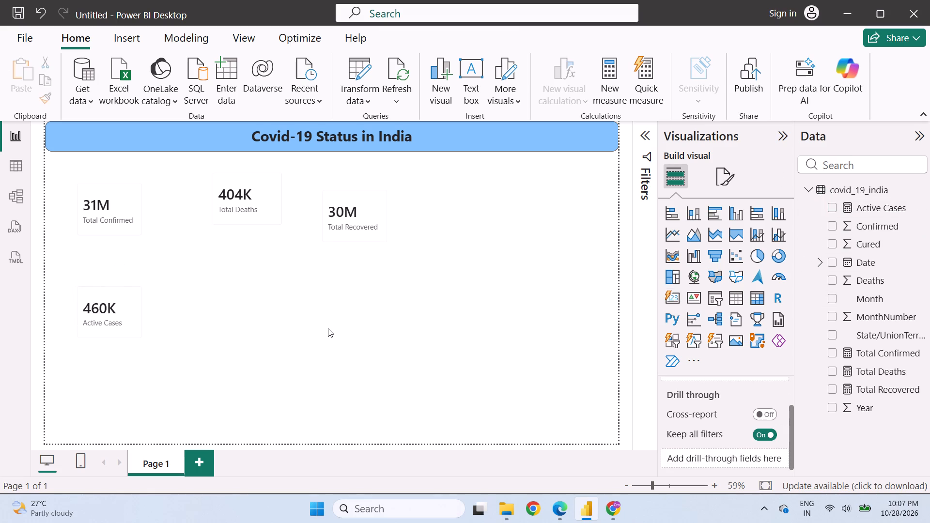
pyautogui.click(103, 330)
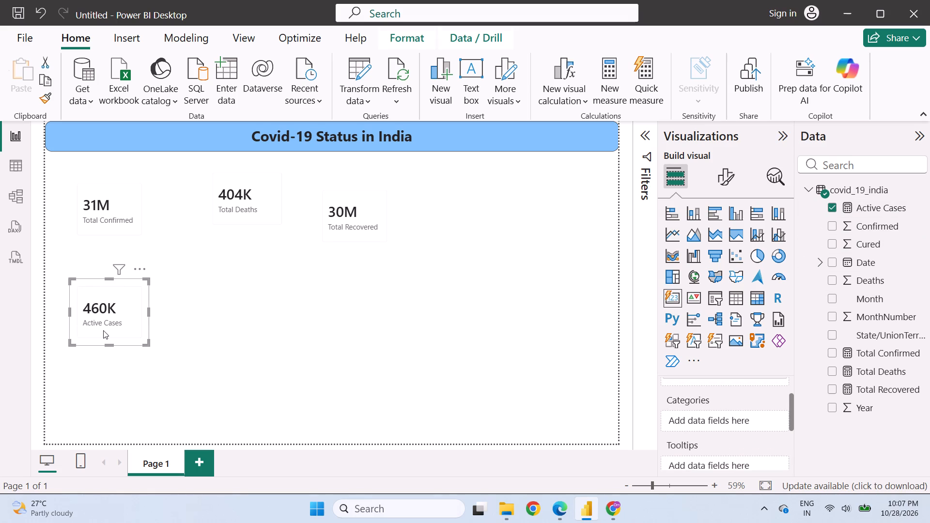
pyautogui.scroll(-4, 683, 408)
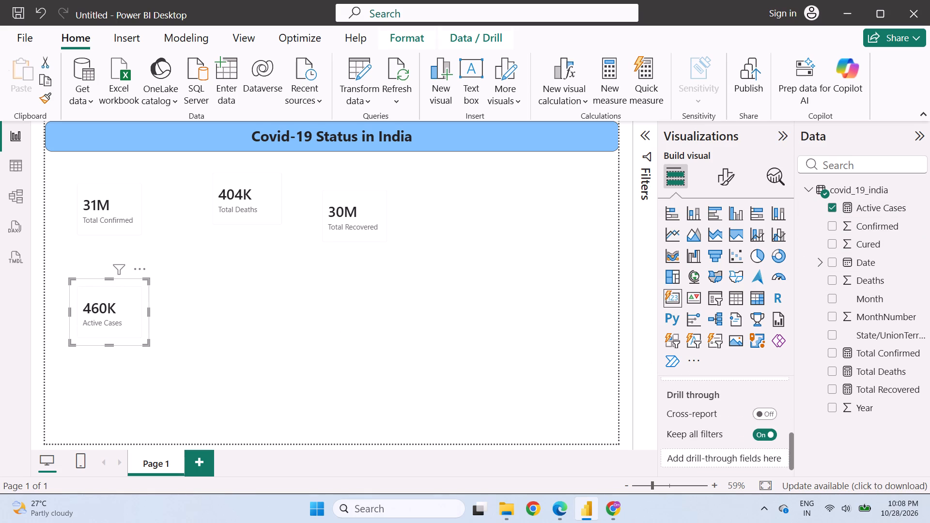
pyautogui.click(391, 325)
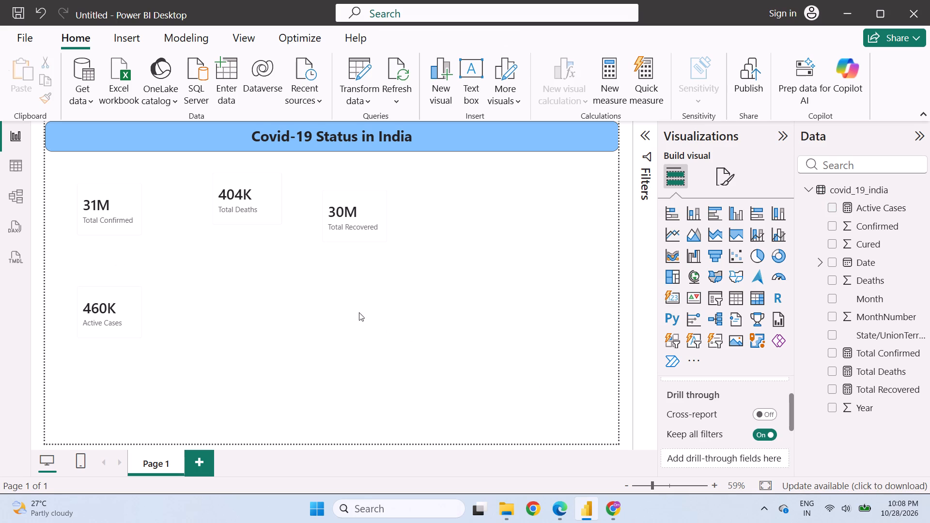
# Move the Total Confirmed card slightly up and left, level with the Total Deaths card.
pyautogui.moveTo(106, 206); pyautogui.dragTo(96, 196)
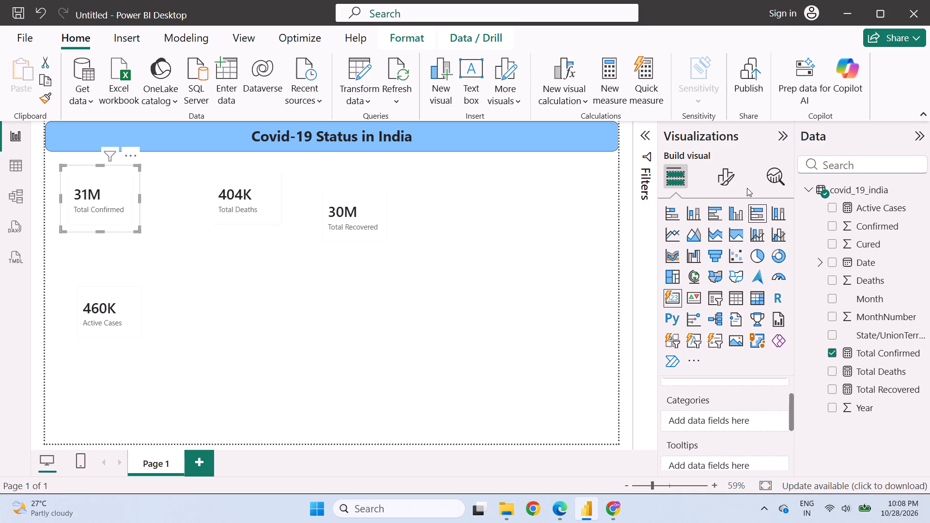
# Open the visual formatting settings for the Total Confirmed card.
pyautogui.click(720, 173)
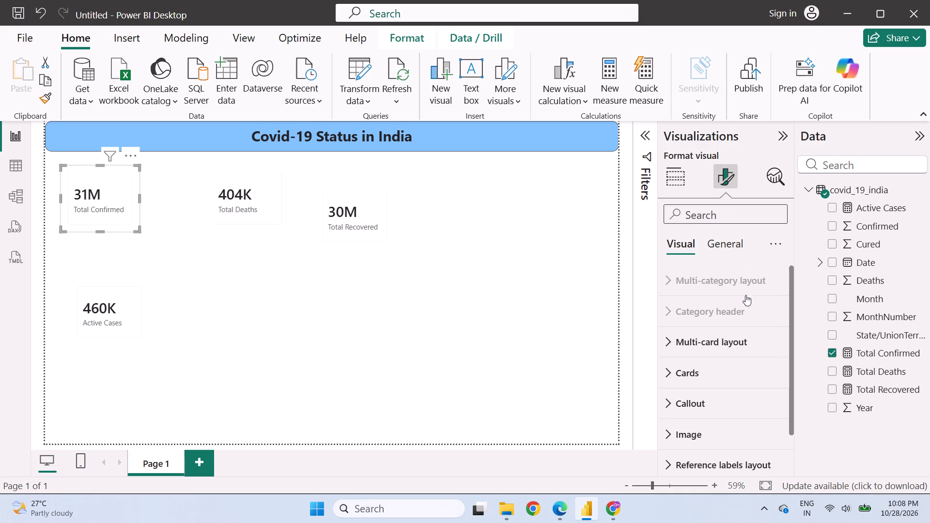
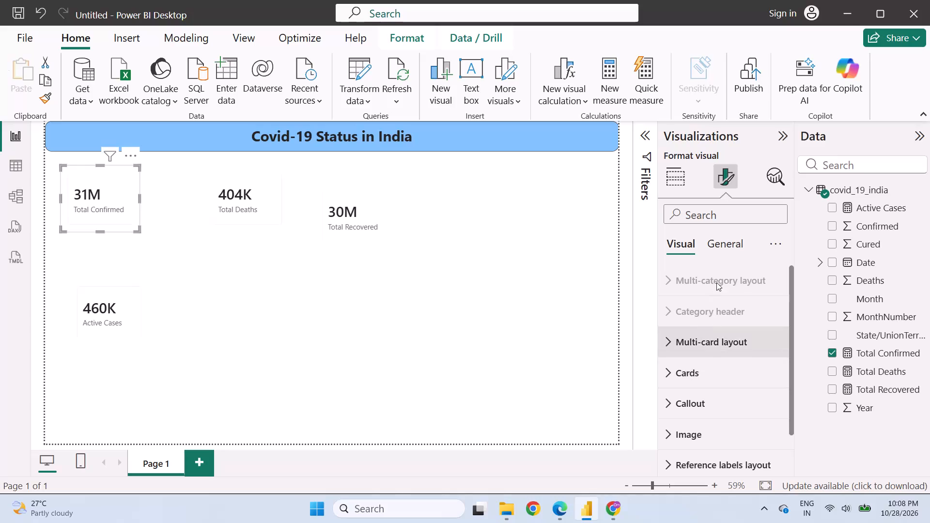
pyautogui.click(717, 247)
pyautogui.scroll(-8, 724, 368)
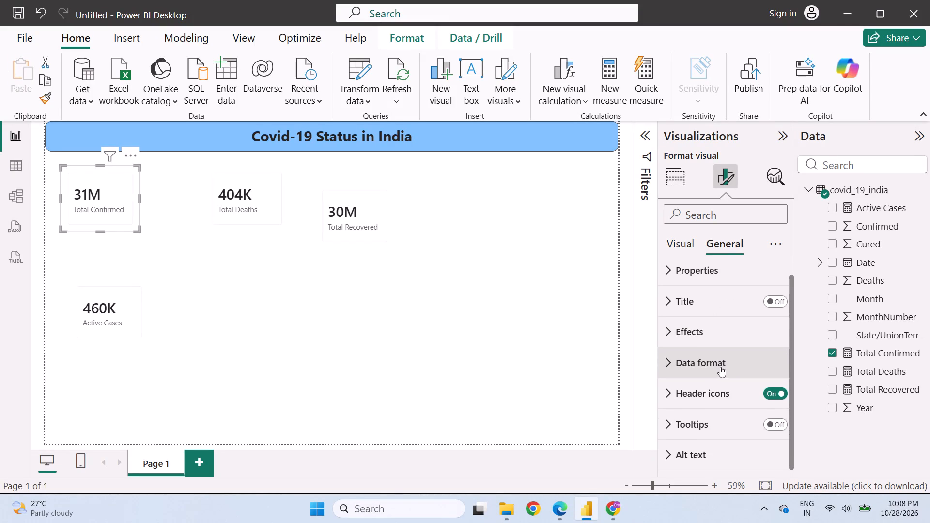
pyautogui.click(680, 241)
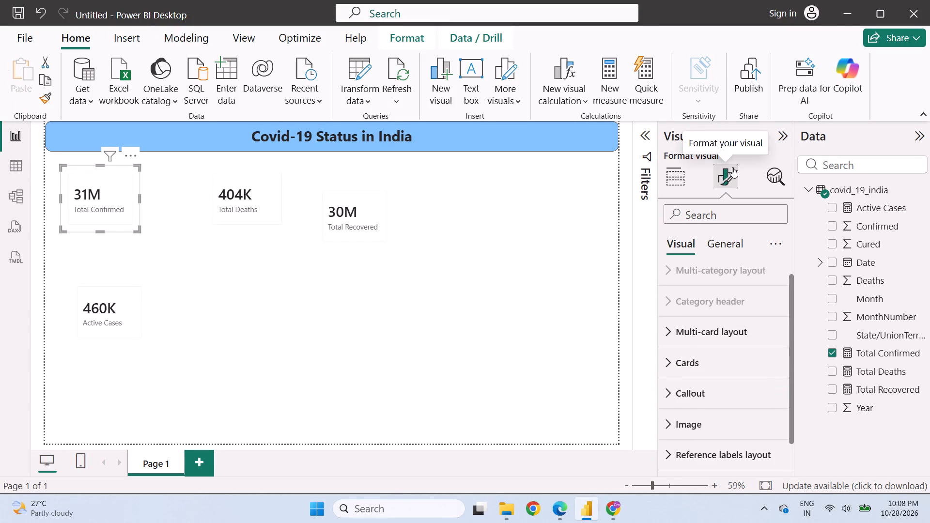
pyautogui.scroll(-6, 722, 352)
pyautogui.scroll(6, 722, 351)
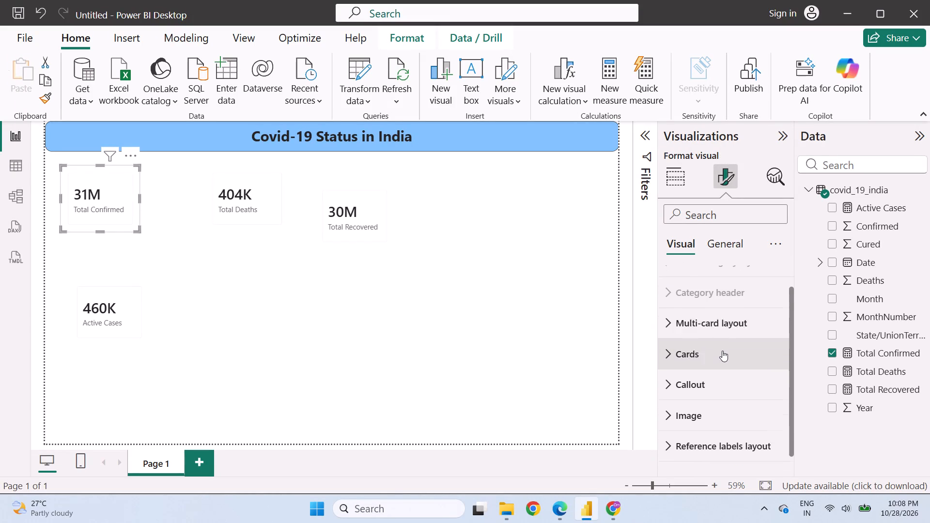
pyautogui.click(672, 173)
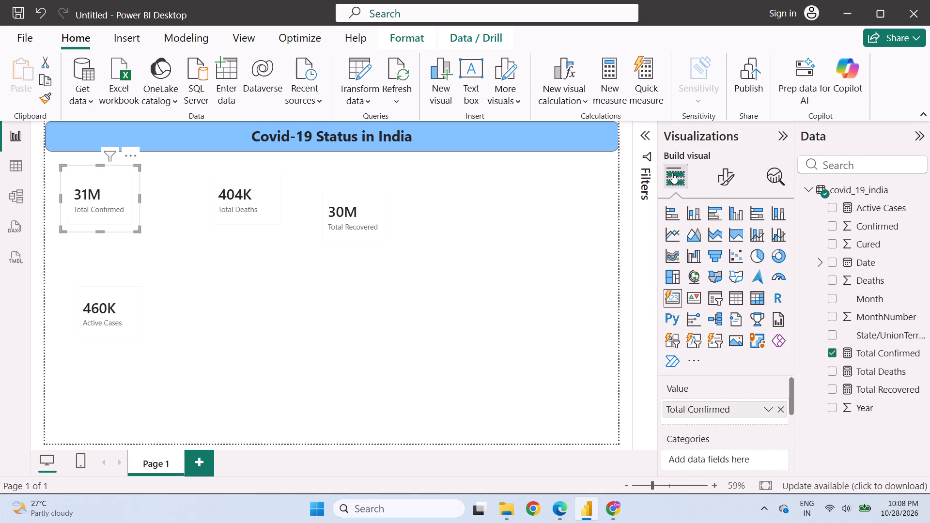
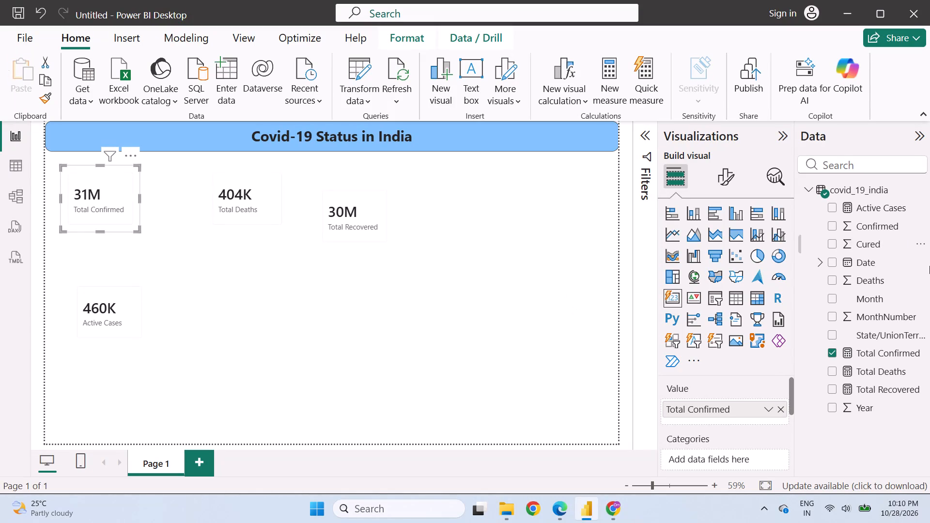
# Look through the general and visual formatting options available for the Total Confirmed card.
pyautogui.click(720, 180)
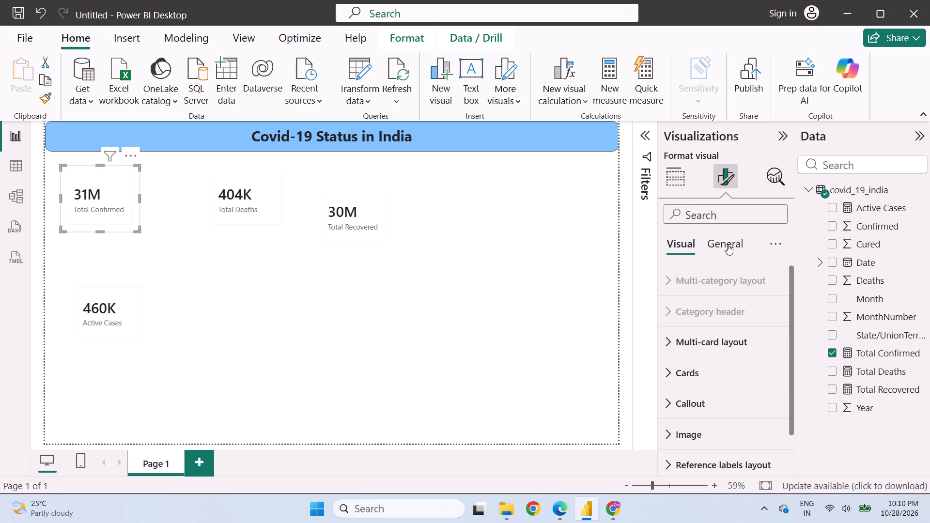
pyautogui.click(777, 242)
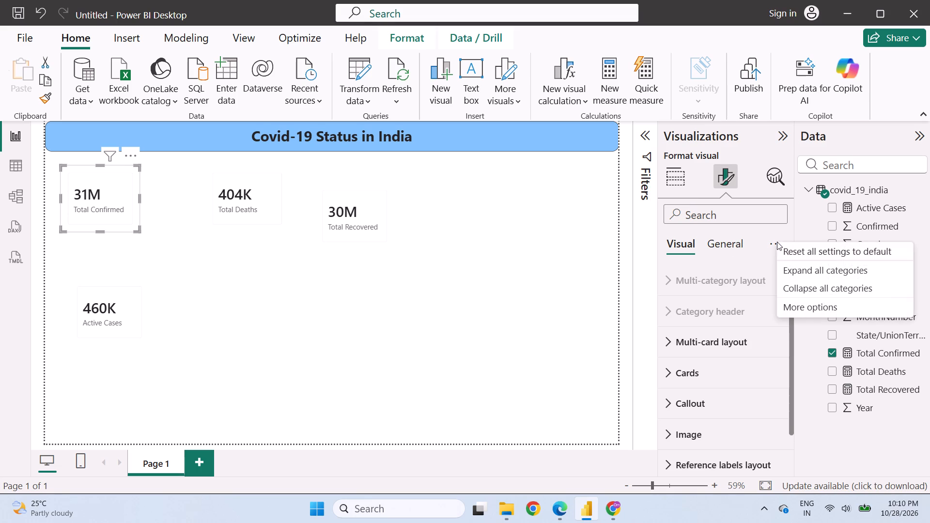
pyautogui.click(719, 254)
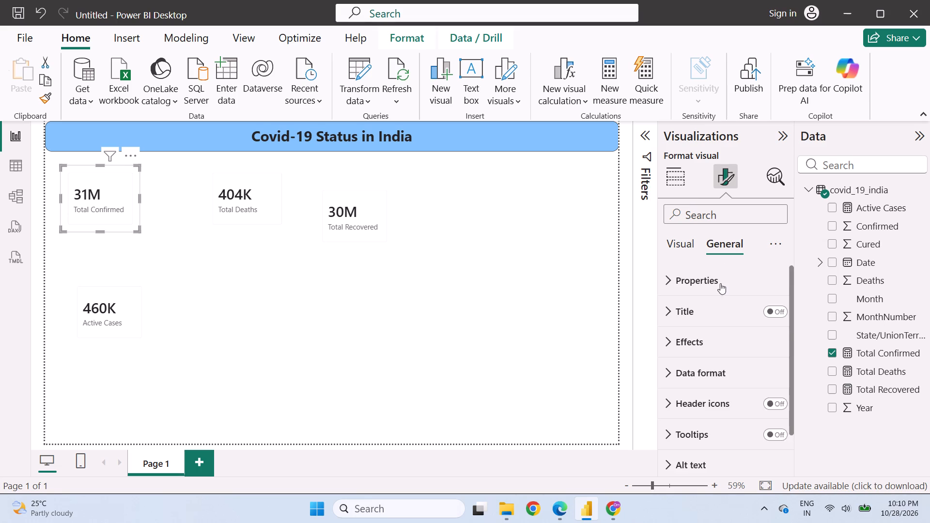
pyautogui.click(675, 241)
pyautogui.click(714, 283)
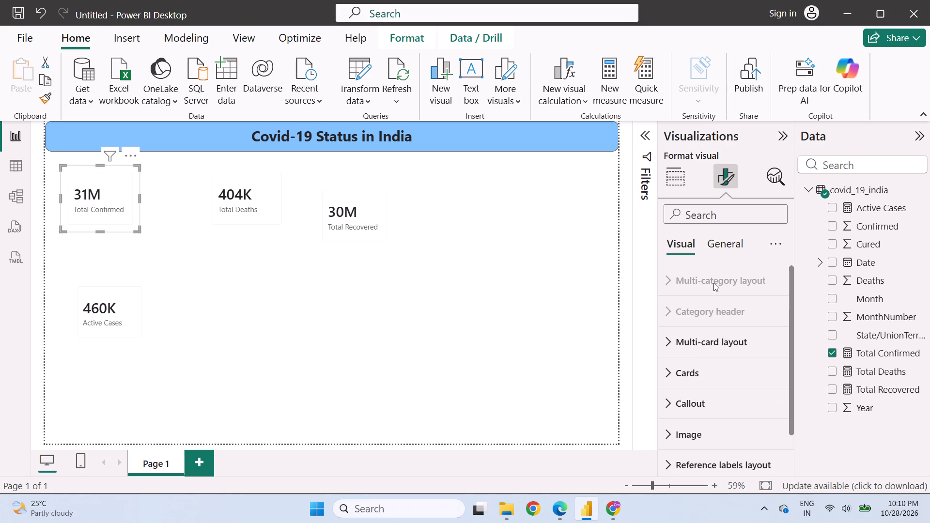
pyautogui.click(713, 313)
pyautogui.click(726, 243)
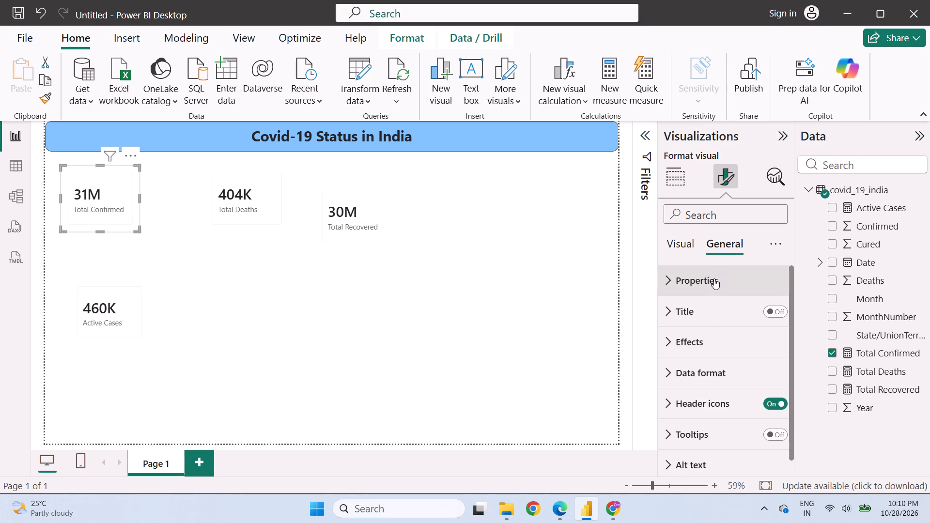
pyautogui.click(713, 280)
pyautogui.click(713, 280)
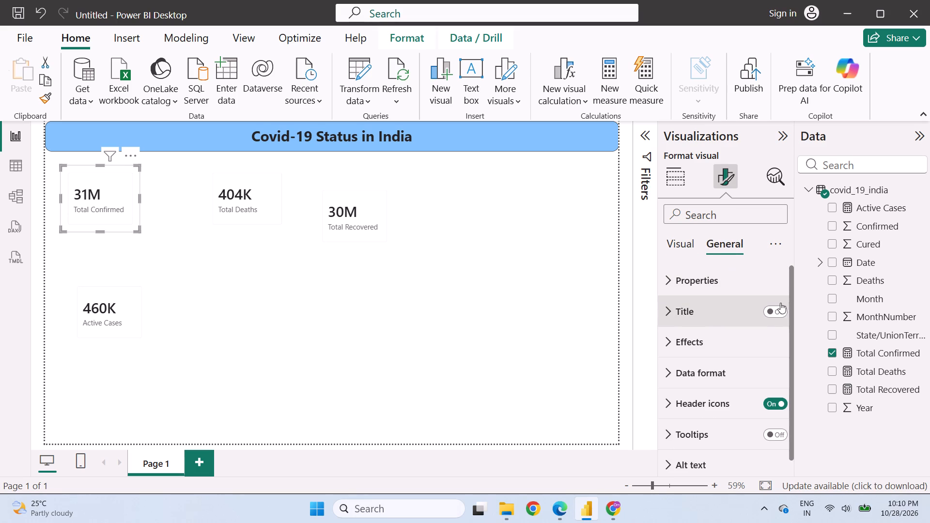
pyautogui.click(780, 308)
pyautogui.click(687, 242)
pyautogui.click(727, 245)
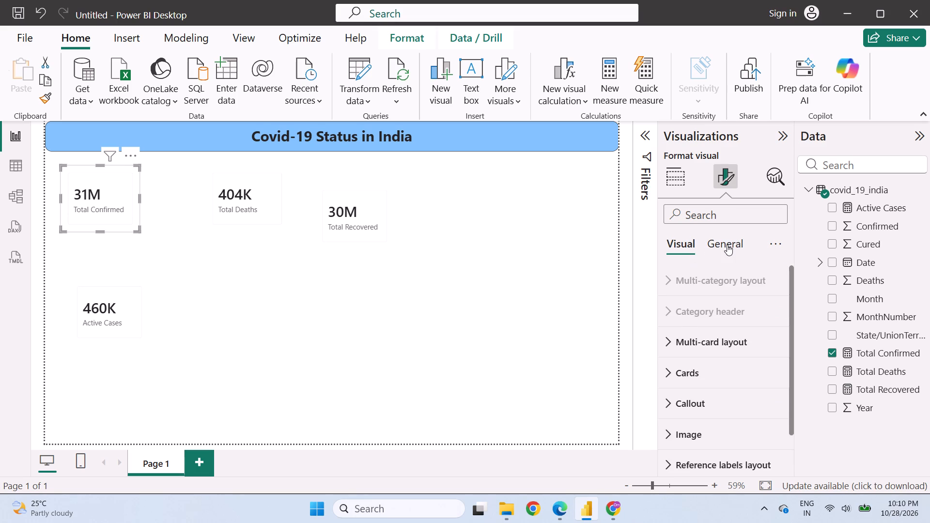
pyautogui.click(765, 305)
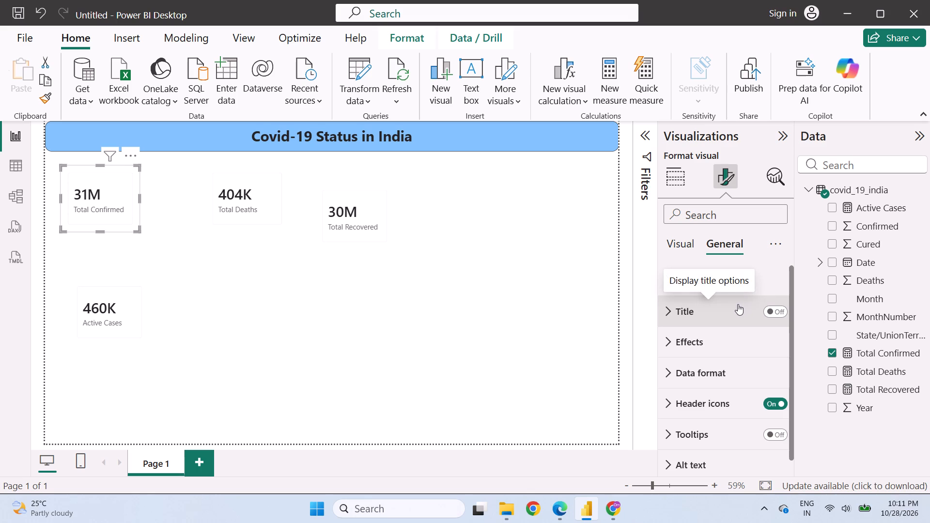
pyautogui.scroll(-6, 725, 343)
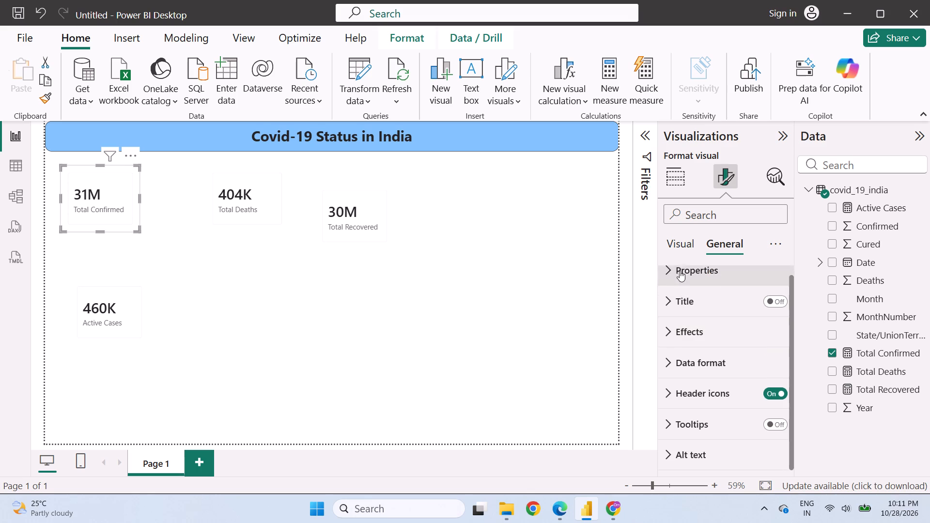
# Examine the Total Confirmed card's callout settings, including layout, padding and value options.
pyautogui.click(687, 237)
pyautogui.click(718, 387)
pyautogui.scroll(-1, 714, 381)
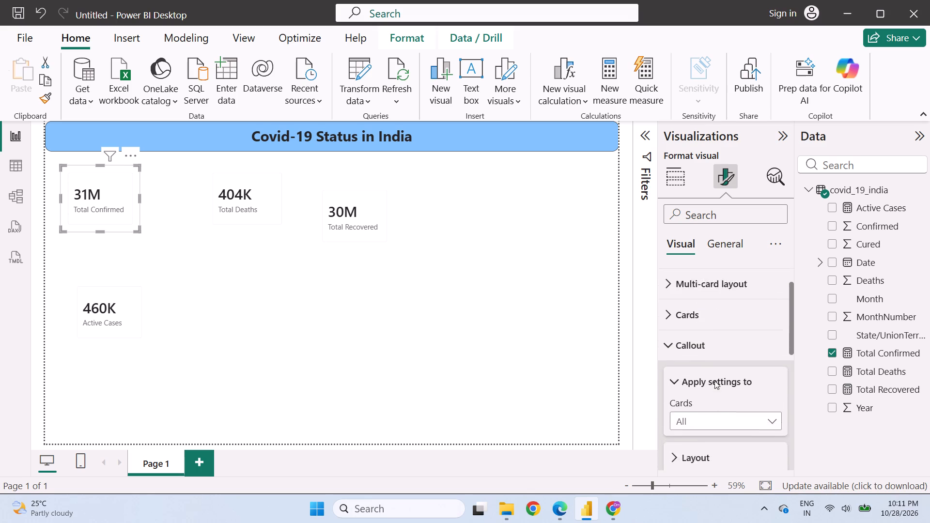
pyautogui.scroll(-1, 714, 381)
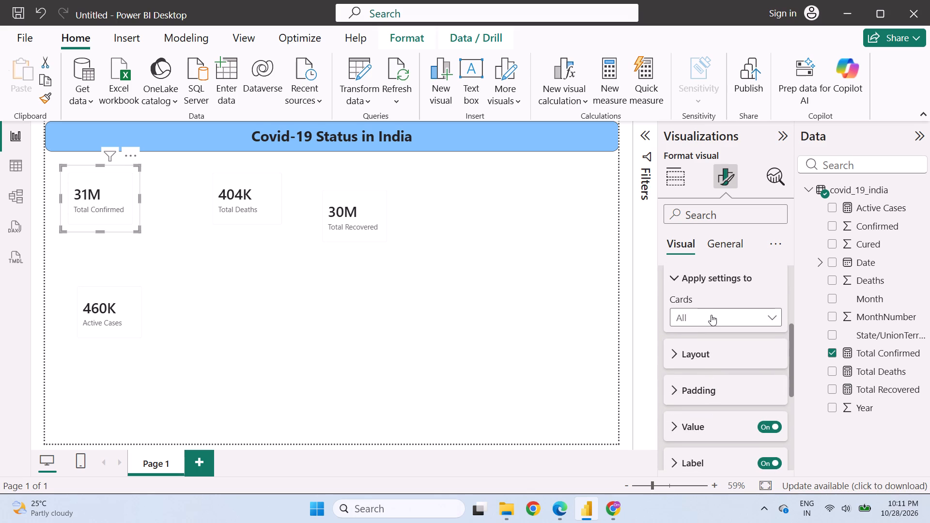
pyautogui.click(711, 315)
pyautogui.click(711, 315)
pyautogui.scroll(-1, 710, 319)
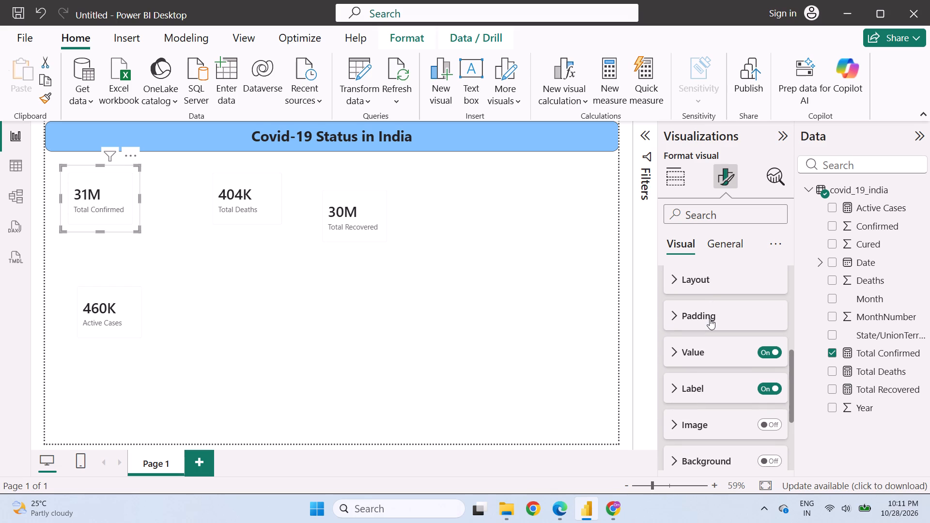
pyautogui.scroll(-1, 710, 319)
pyautogui.scroll(2, 710, 319)
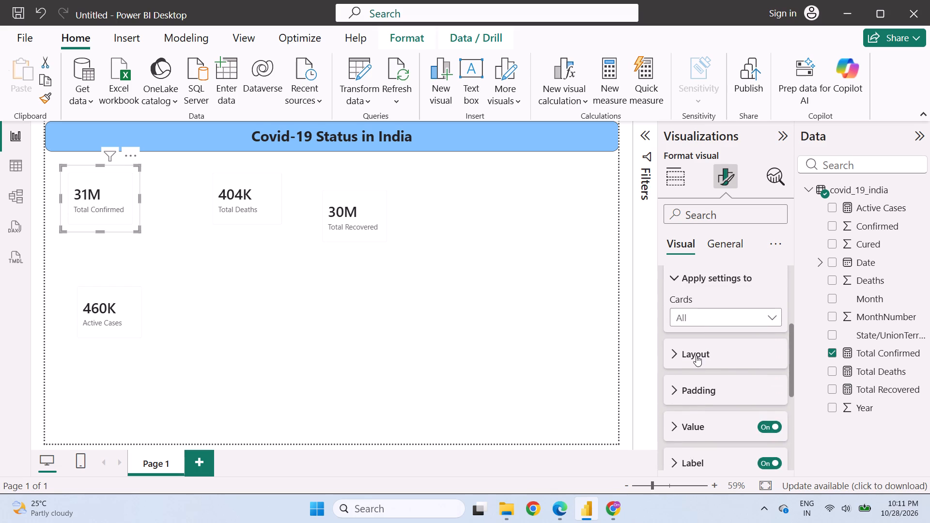
pyautogui.click(696, 355)
pyautogui.scroll(-2, 694, 351)
pyautogui.click(700, 323)
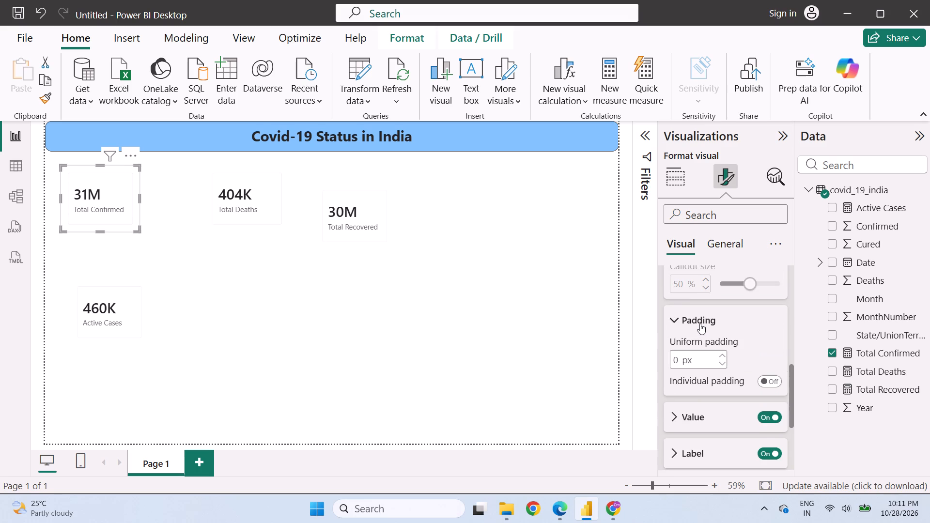
pyautogui.scroll(-1, 700, 324)
pyautogui.click(699, 342)
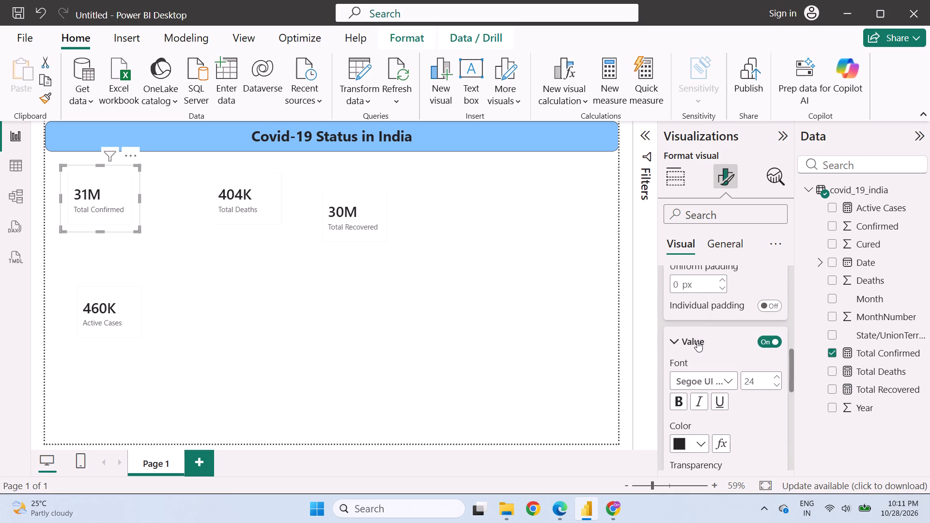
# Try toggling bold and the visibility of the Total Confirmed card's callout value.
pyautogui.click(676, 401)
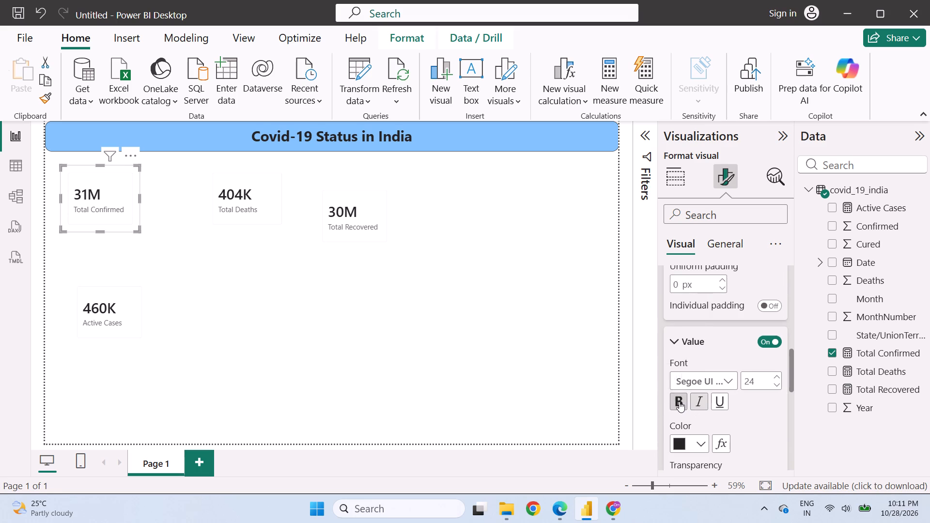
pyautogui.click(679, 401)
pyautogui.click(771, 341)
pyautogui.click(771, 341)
# Set the horizontal alignment of the Total Confirmed card's callout value to Center.
pyautogui.scroll(-2, 737, 382)
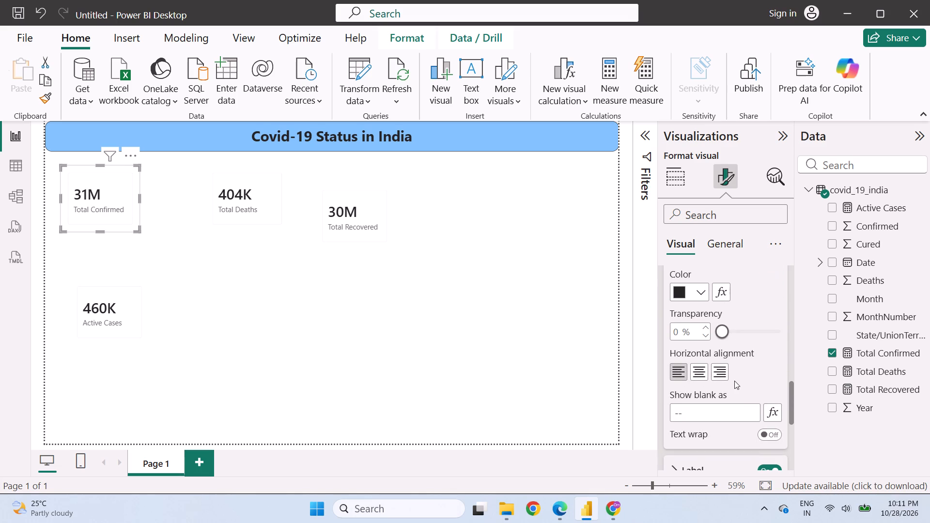
pyautogui.click(701, 371)
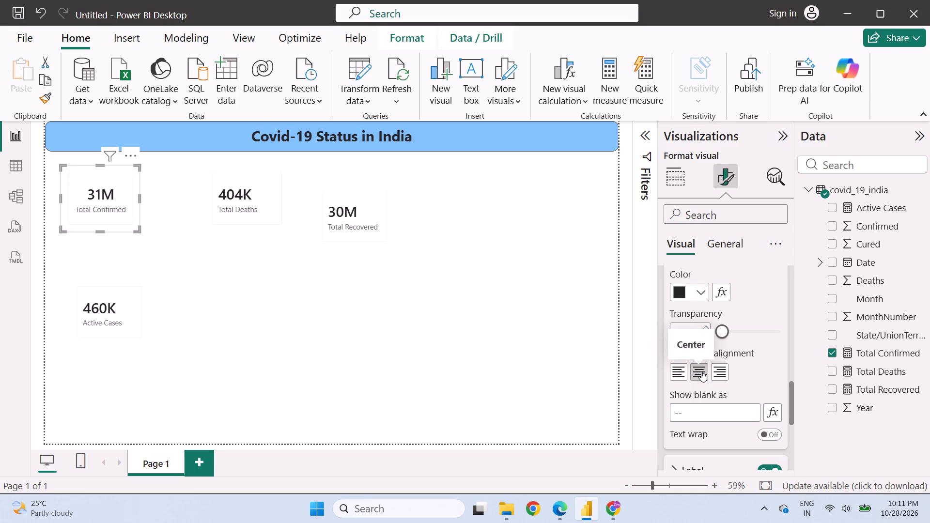
# Center the callout values horizontally on the Total Deaths, Total Recovered and Active Cases cards.
pyautogui.scroll(-1, 701, 371)
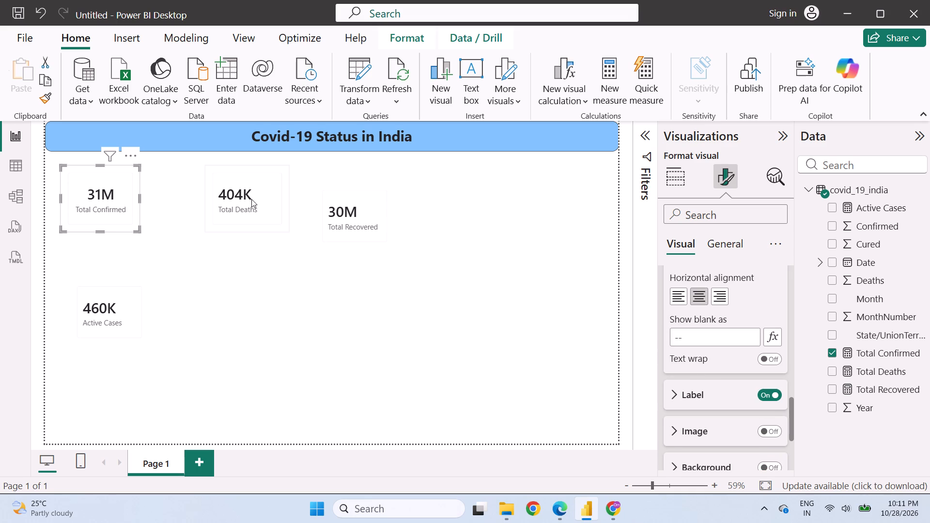
pyautogui.click(242, 195)
pyautogui.click(699, 295)
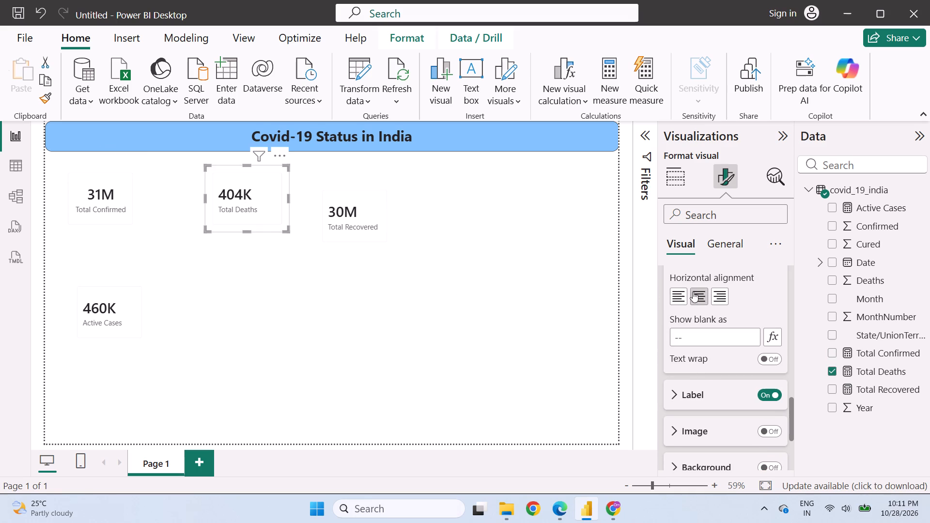
pyautogui.click(363, 210)
pyautogui.click(706, 297)
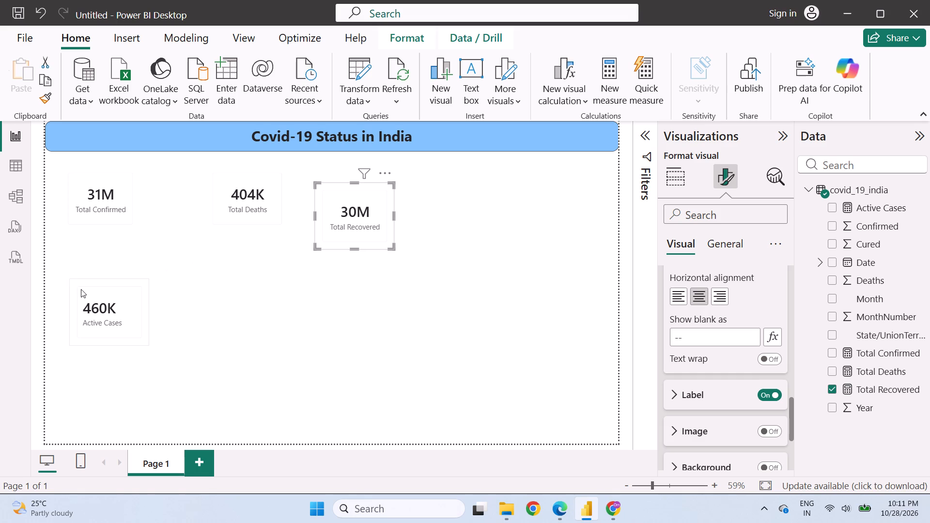
pyautogui.click(118, 308)
pyautogui.click(700, 295)
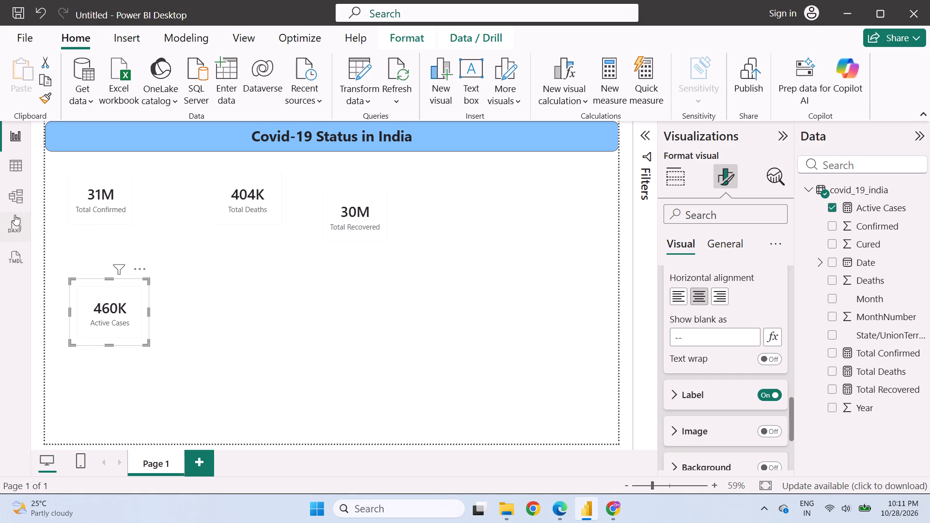
# Review the callout label settings of the Total Confirmed card, including heading, font, position and gap.
pyautogui.click(108, 202)
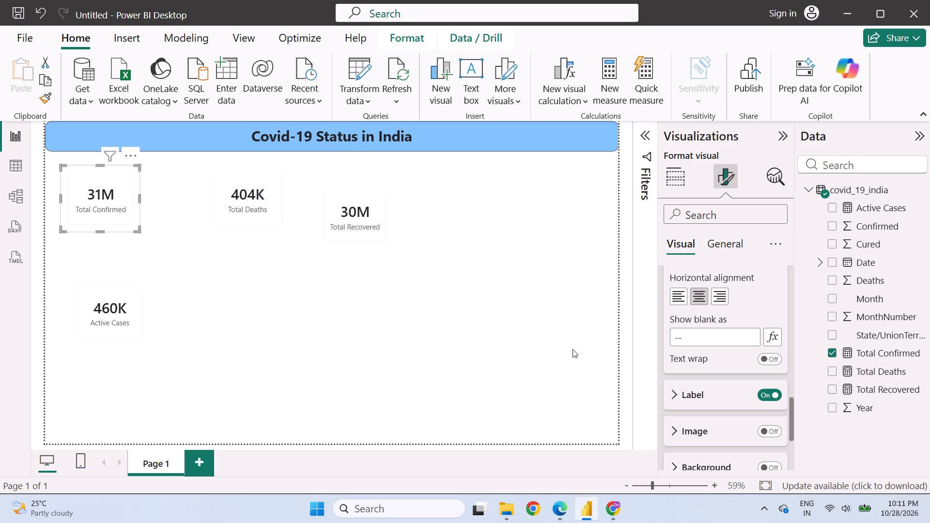
pyautogui.click(690, 386)
pyautogui.scroll(-2, 688, 386)
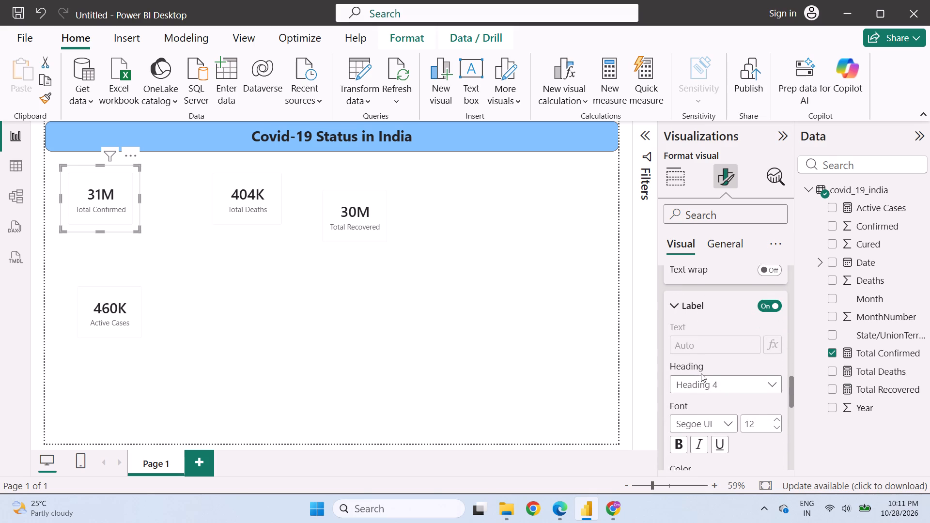
pyautogui.scroll(1, 707, 295)
pyautogui.click(726, 360)
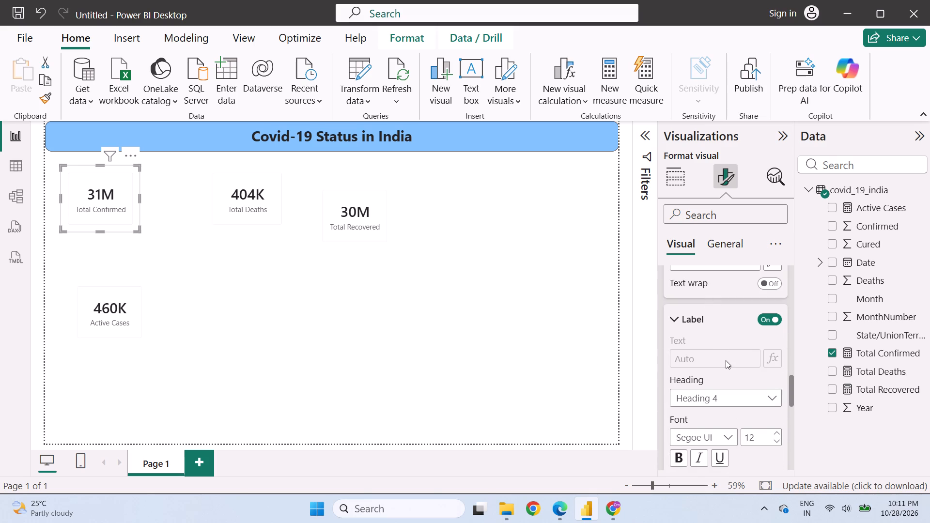
pyautogui.scroll(-5, 726, 360)
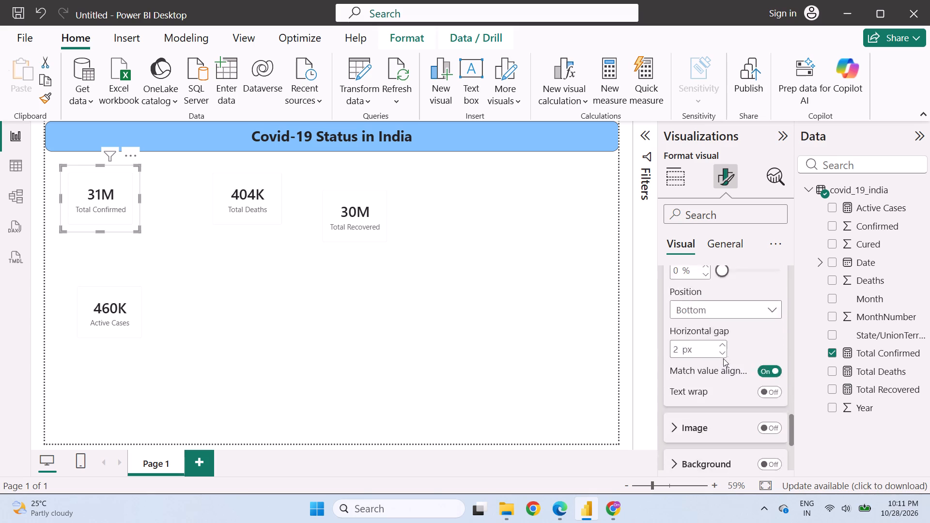
pyautogui.scroll(2, 723, 358)
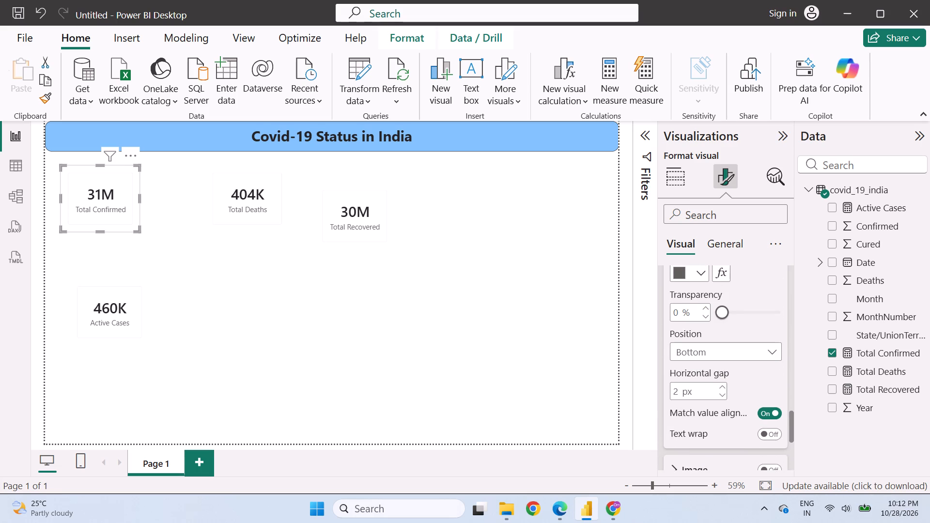
pyautogui.scroll(-3, 722, 371)
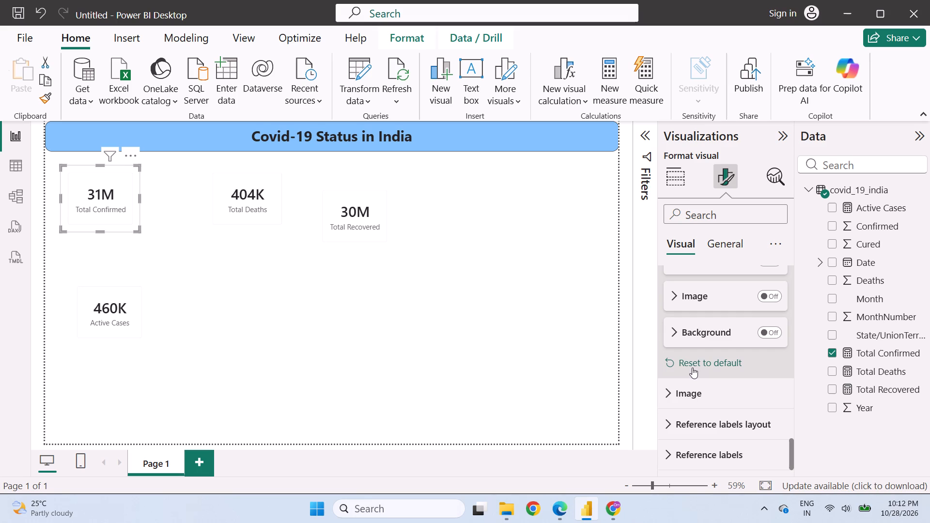
# Examine the reference labels layout and reference labels options of the Total Confirmed card.
pyautogui.scroll(-3, 693, 370)
pyautogui.click(716, 419)
pyautogui.scroll(-1, 711, 412)
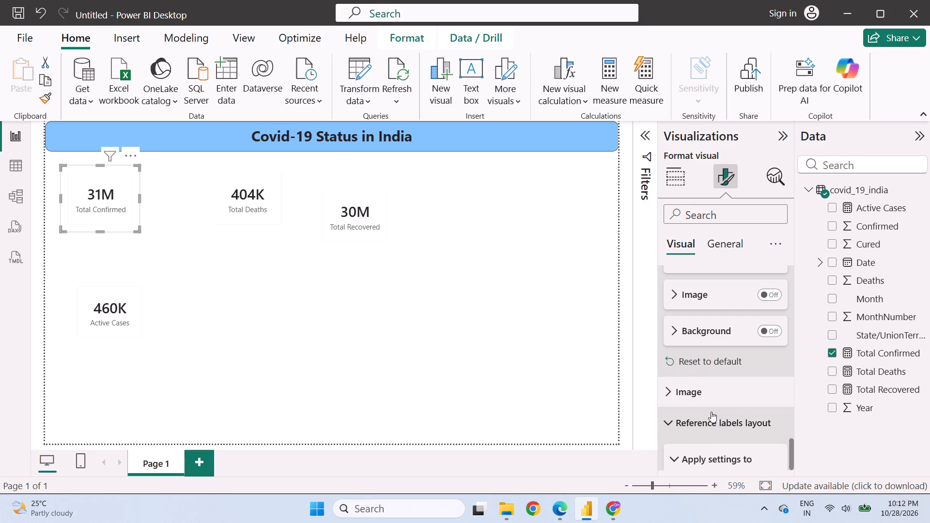
pyautogui.scroll(-1, 711, 412)
pyautogui.scroll(-5, 707, 344)
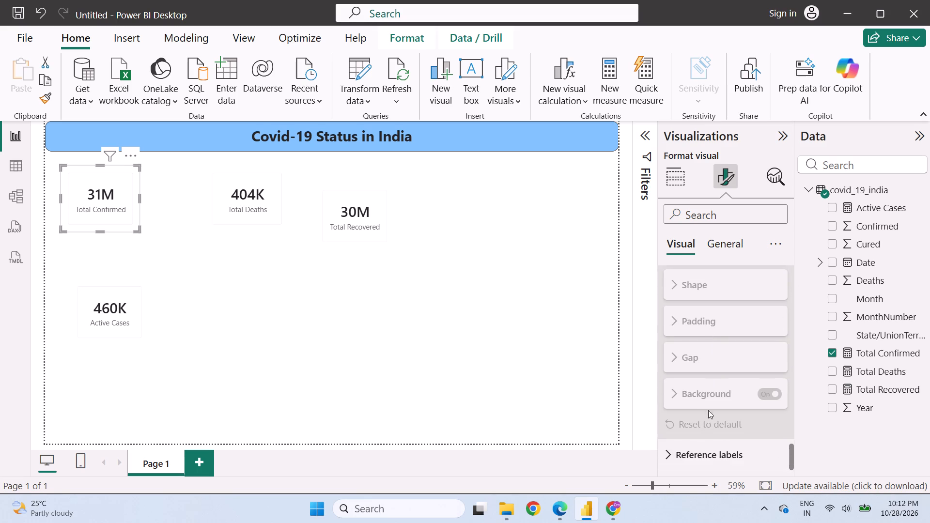
pyautogui.click(704, 453)
pyautogui.scroll(-3, 696, 406)
pyautogui.scroll(-2, 706, 353)
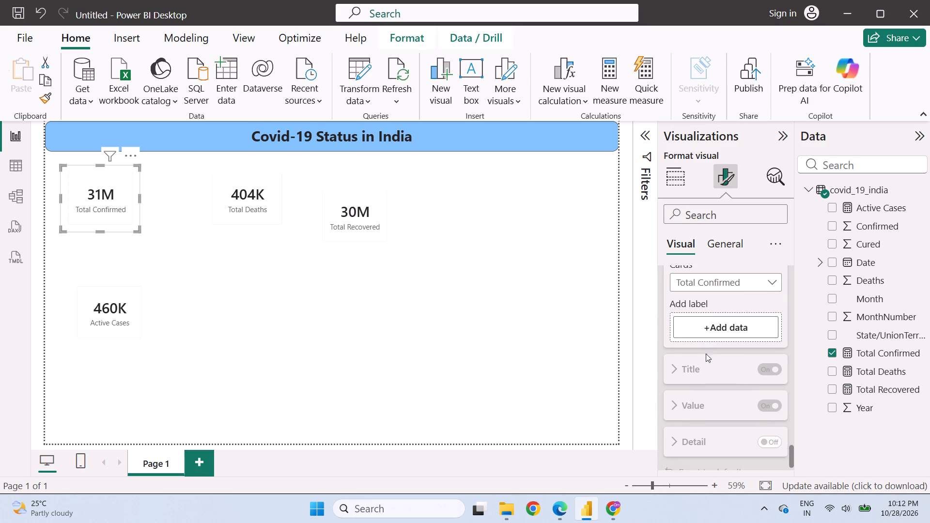
pyautogui.scroll(-3, 706, 354)
# Inspect the multi-card layout options of the Total Confirmed card, such as style, arrangement and columns.
pyautogui.scroll(19, 706, 354)
pyautogui.scroll(3, 707, 357)
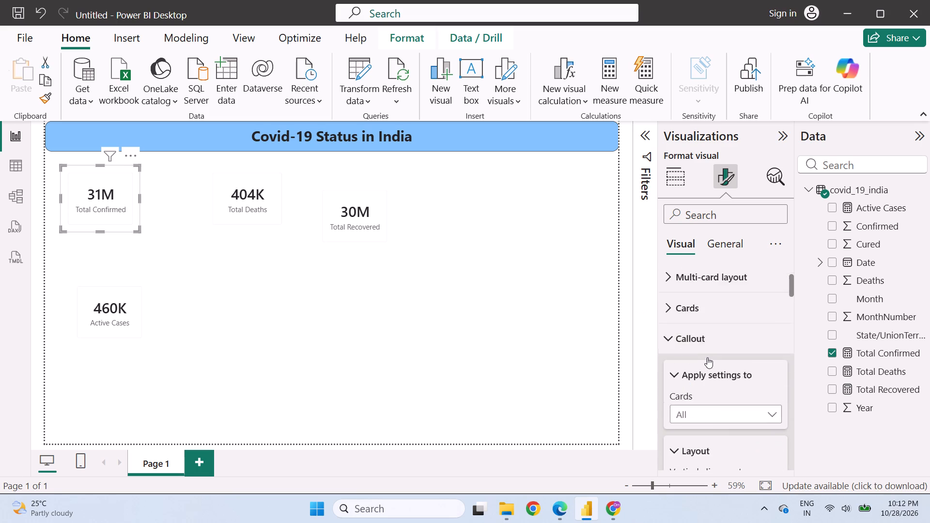
pyautogui.scroll(2, 707, 357)
pyautogui.click(688, 341)
pyautogui.scroll(-2, 688, 341)
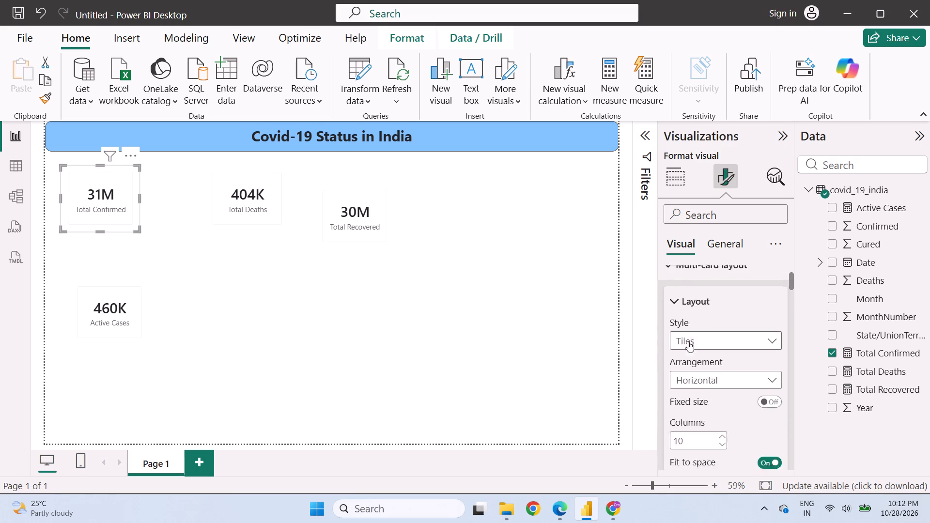
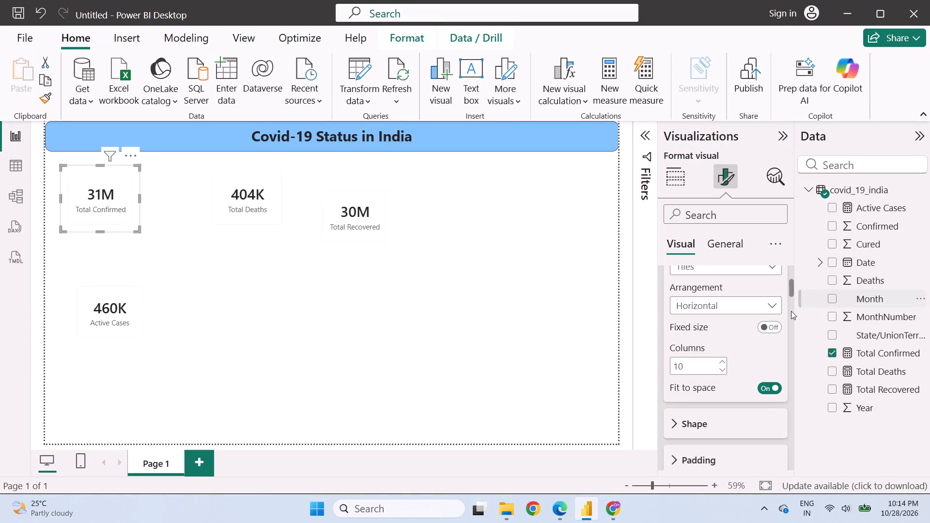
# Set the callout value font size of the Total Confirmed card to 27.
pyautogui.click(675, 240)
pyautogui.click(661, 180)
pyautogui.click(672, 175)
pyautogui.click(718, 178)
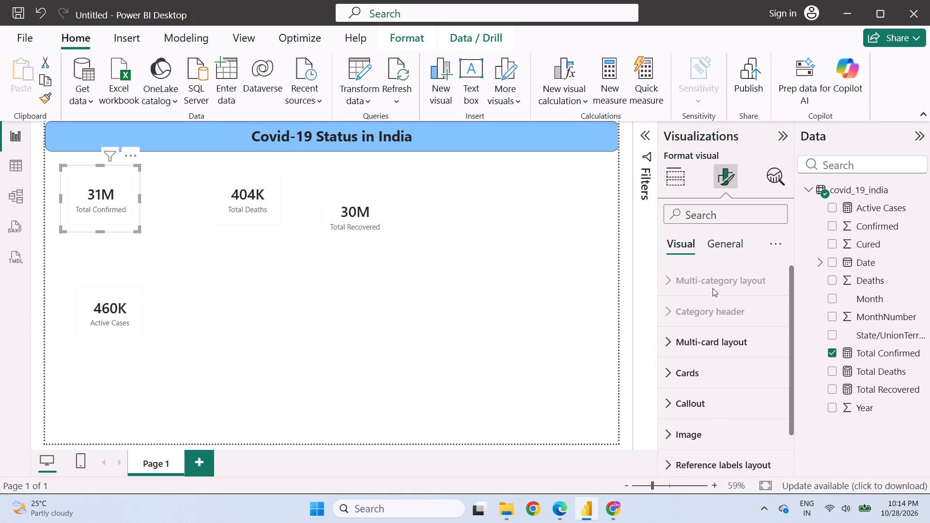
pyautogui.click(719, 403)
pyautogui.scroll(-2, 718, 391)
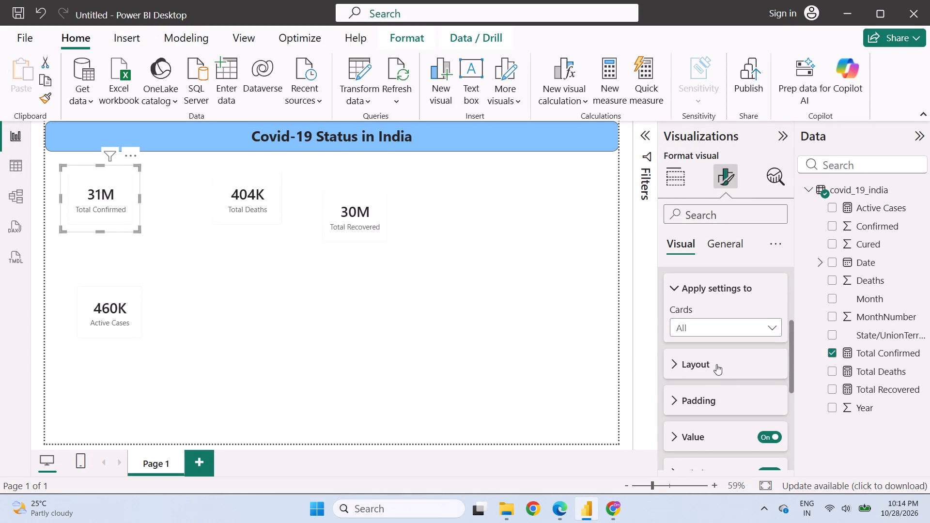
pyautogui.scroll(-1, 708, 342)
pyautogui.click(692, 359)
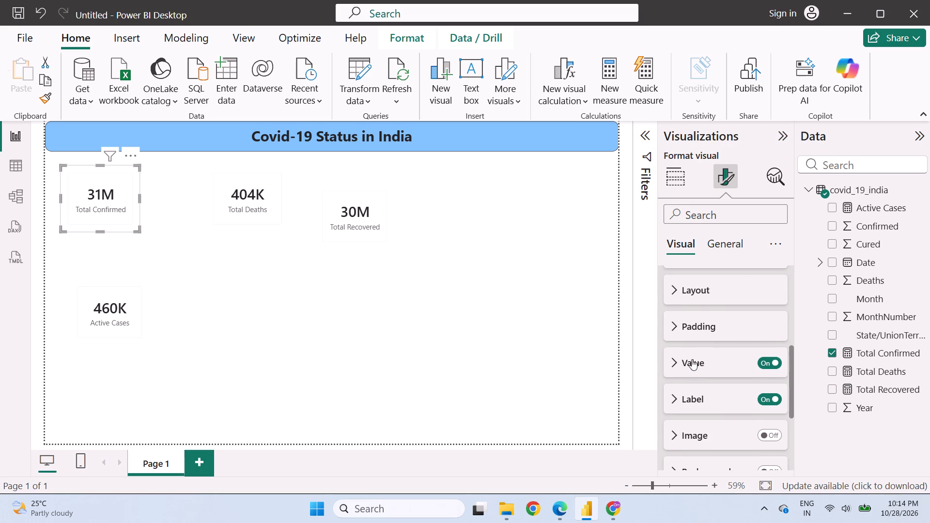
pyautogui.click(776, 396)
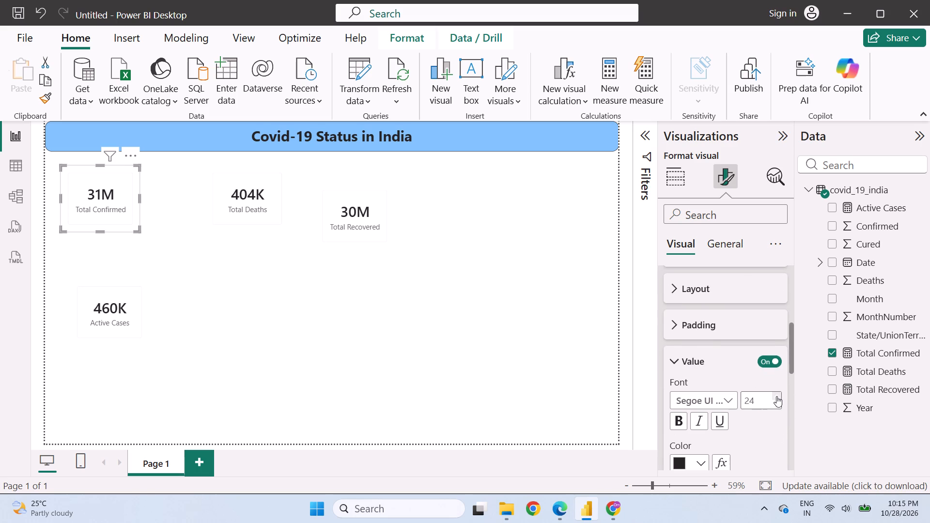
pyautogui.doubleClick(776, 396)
# Set the callout label font size of the Total Confirmed card to 14.
pyautogui.click(696, 330)
pyautogui.click(697, 328)
pyautogui.scroll(-1, 703, 334)
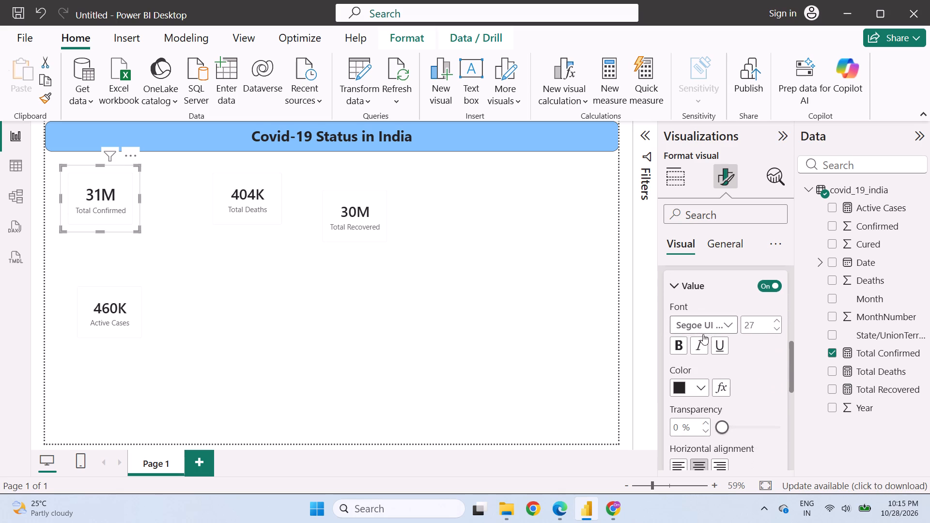
pyautogui.scroll(-2, 704, 335)
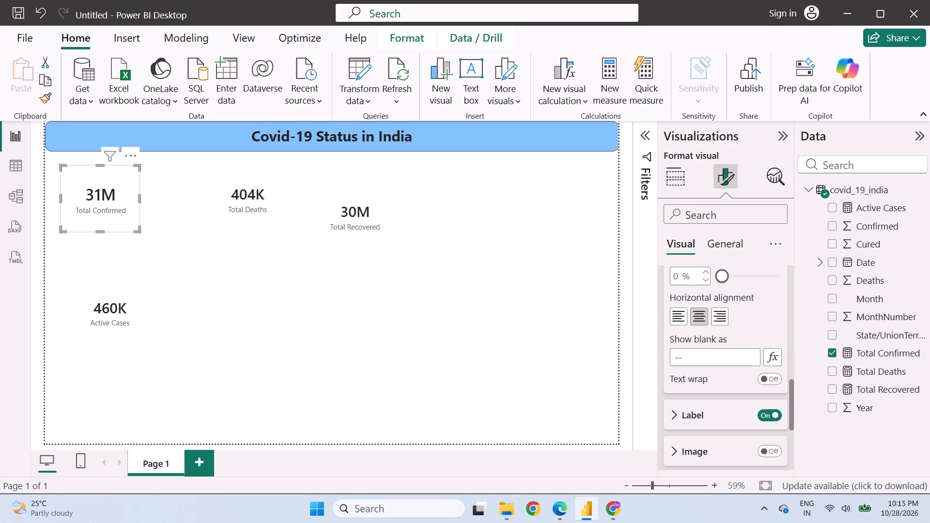
pyautogui.scroll(-1, 704, 335)
pyautogui.click(696, 338)
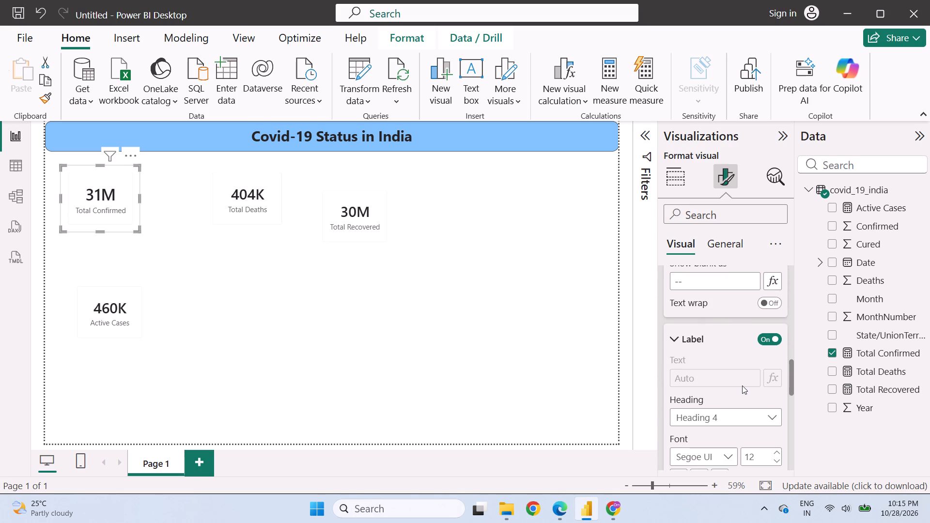
pyautogui.scroll(-1, 740, 384)
pyautogui.doubleClick(775, 376)
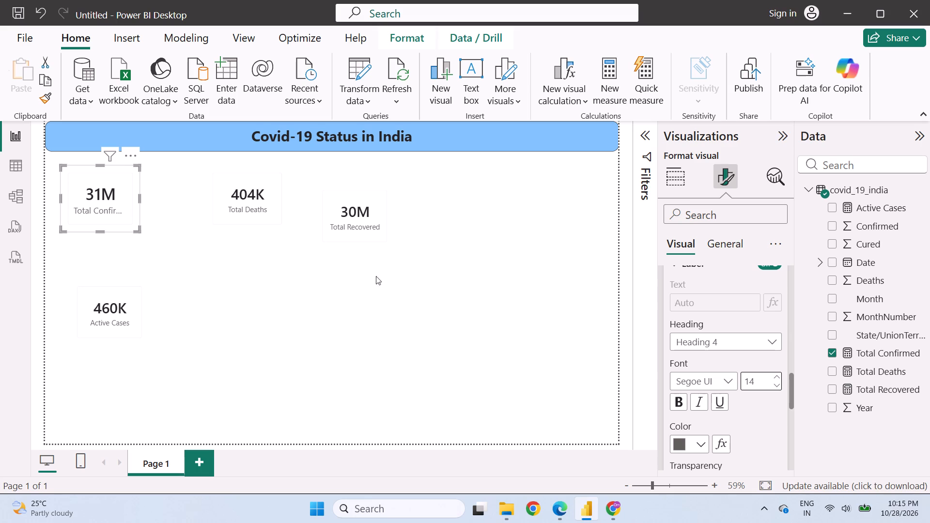
# Widen the Total Confirmed card slightly so its whole label fits.
pyautogui.moveTo(139, 197); pyautogui.dragTo(150, 198)
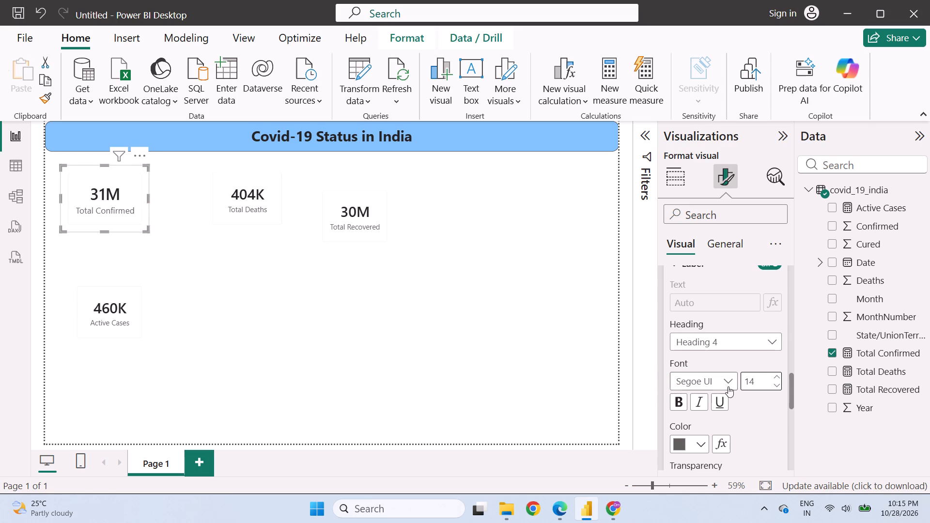
# Set the callout value font size of the Total Confirmed card to 25.
pyautogui.scroll(1, 718, 327)
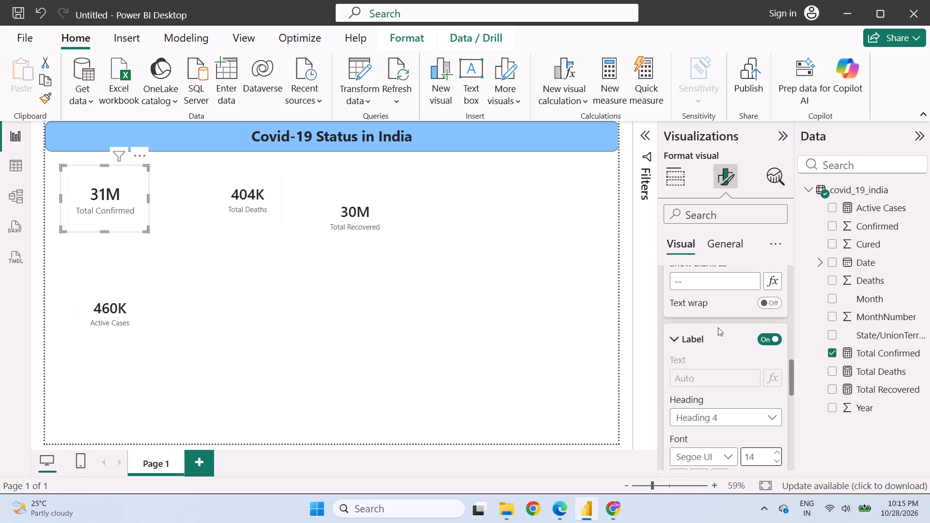
pyautogui.scroll(4, 718, 327)
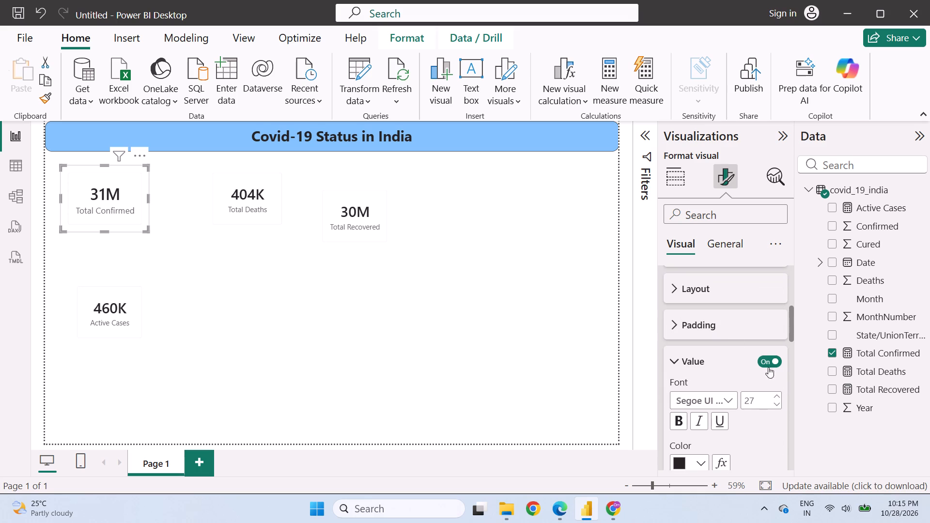
pyautogui.doubleClick(775, 405)
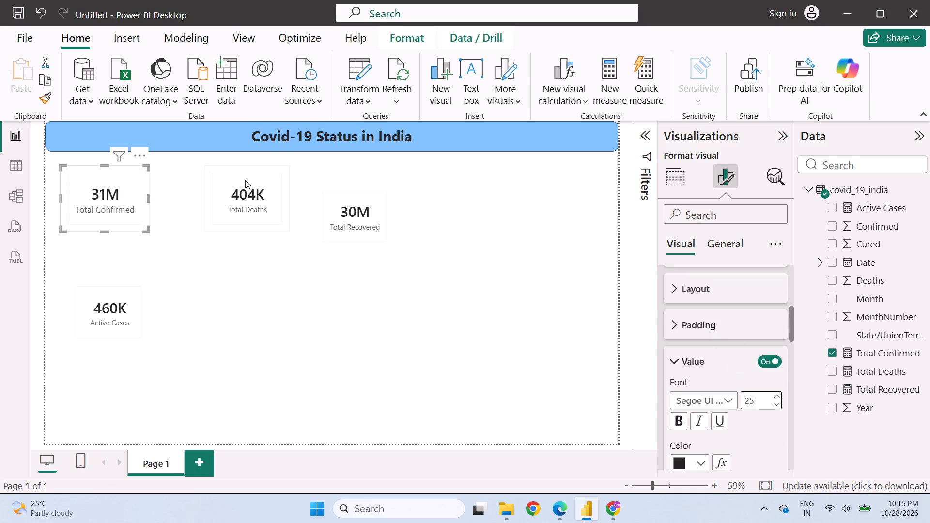
# Set the callout value font size to 25 on the Total Deaths, Total Recovered and Active Cases cards.
pyautogui.click(257, 204)
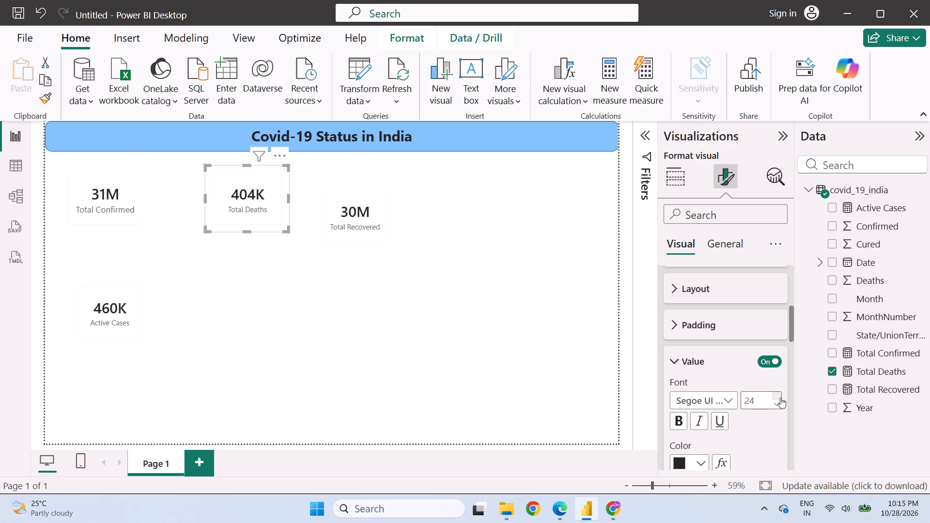
pyautogui.click(780, 398)
pyautogui.click(337, 216)
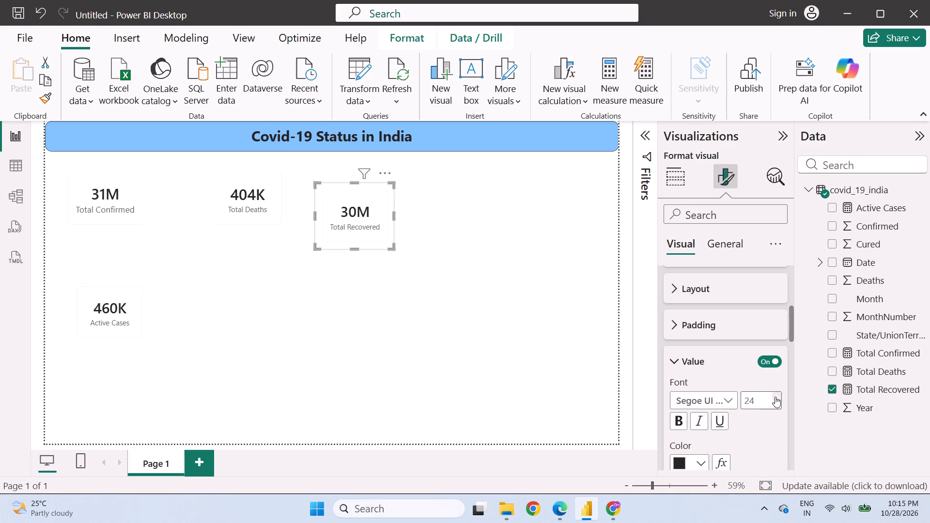
pyautogui.click(775, 397)
pyautogui.click(113, 310)
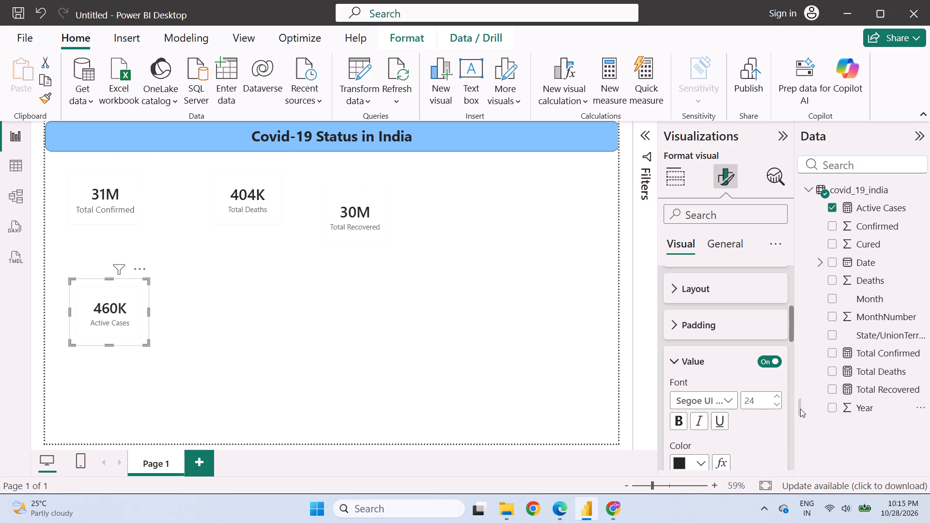
pyautogui.click(776, 397)
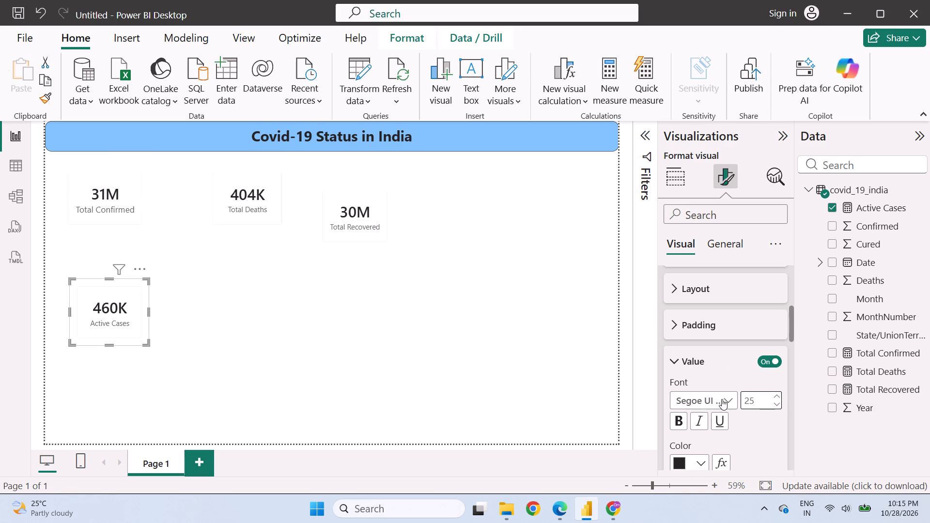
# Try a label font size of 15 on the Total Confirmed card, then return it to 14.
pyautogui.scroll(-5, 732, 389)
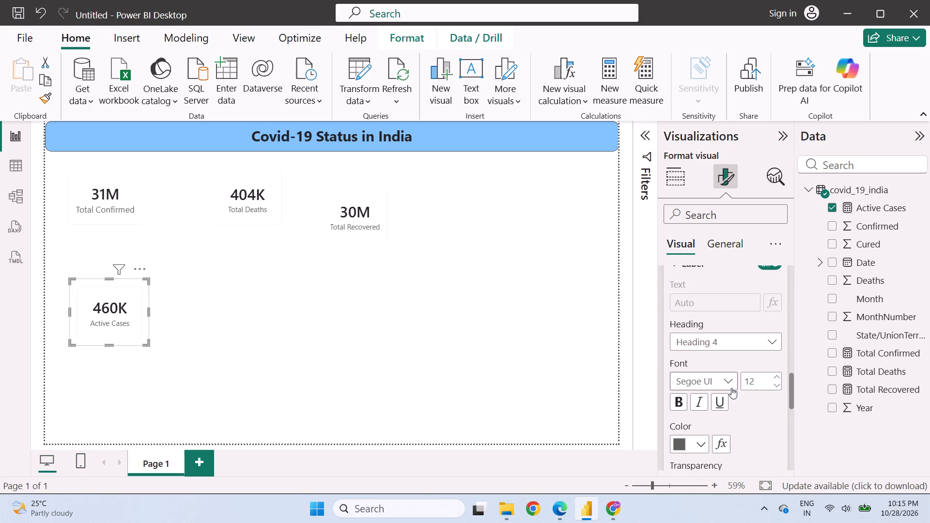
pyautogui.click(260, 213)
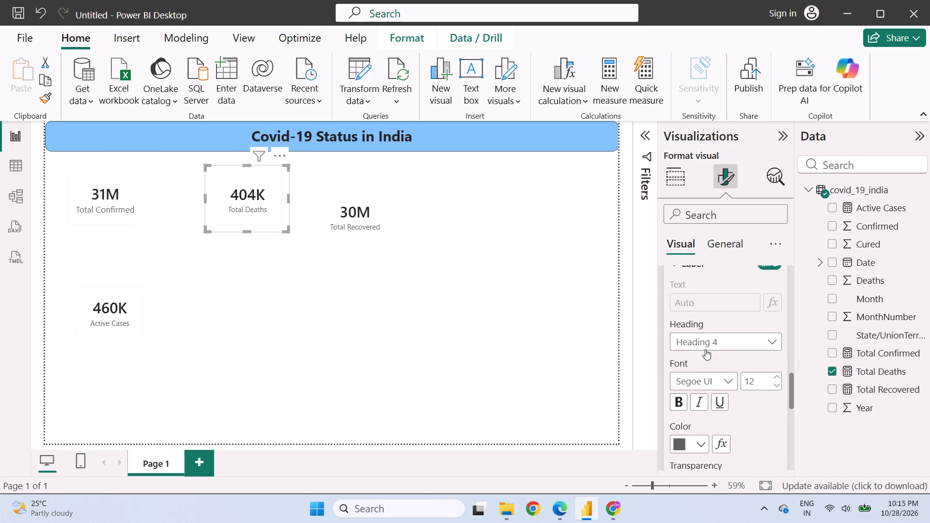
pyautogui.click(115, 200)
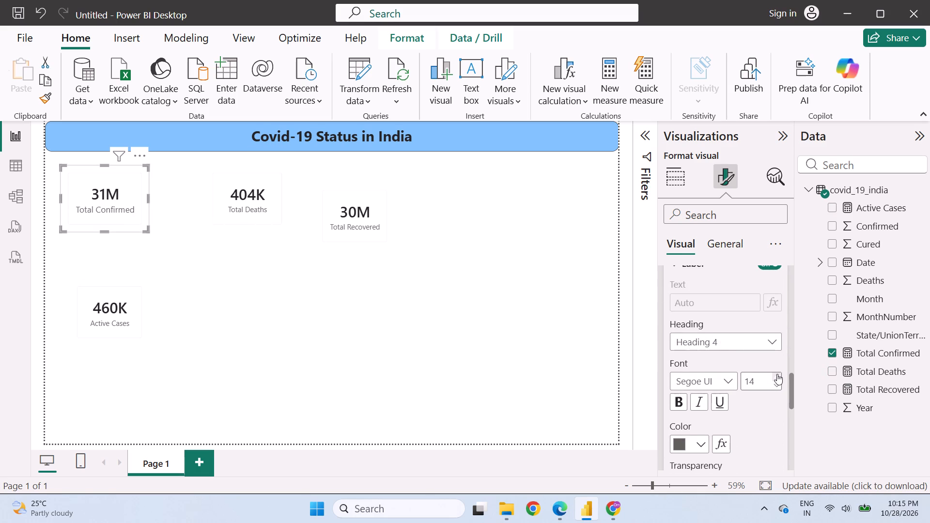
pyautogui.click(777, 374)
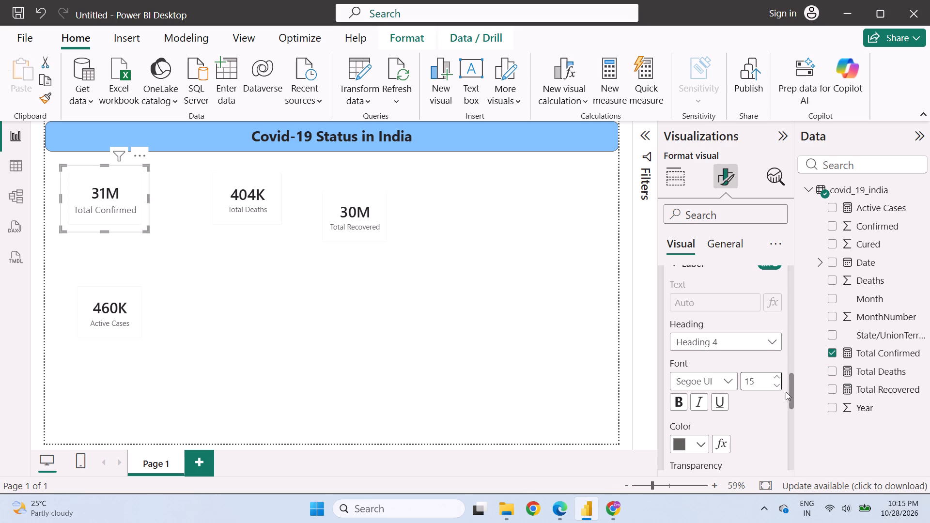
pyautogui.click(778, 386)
# Set the callout label font size to 14 on the Total Deaths, Total Recovered and Active Cases cards.
pyautogui.click(241, 195)
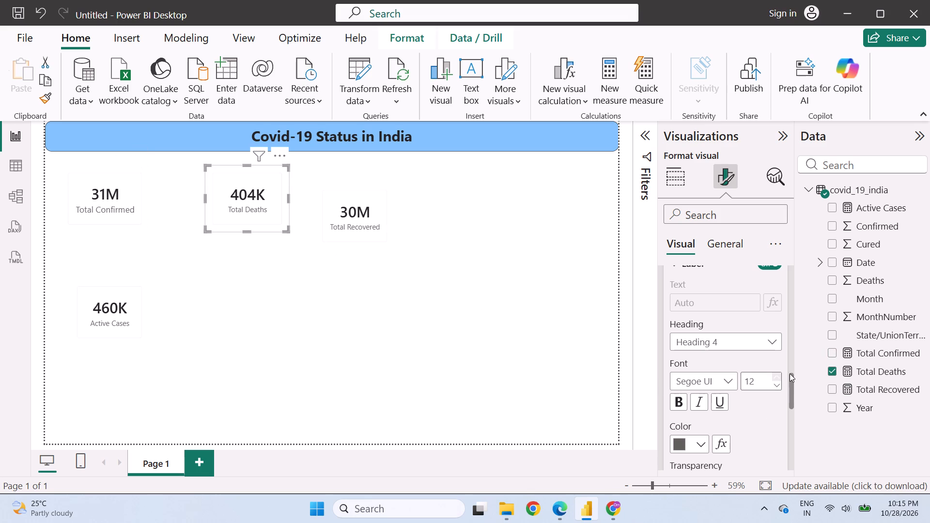
pyautogui.click(778, 375)
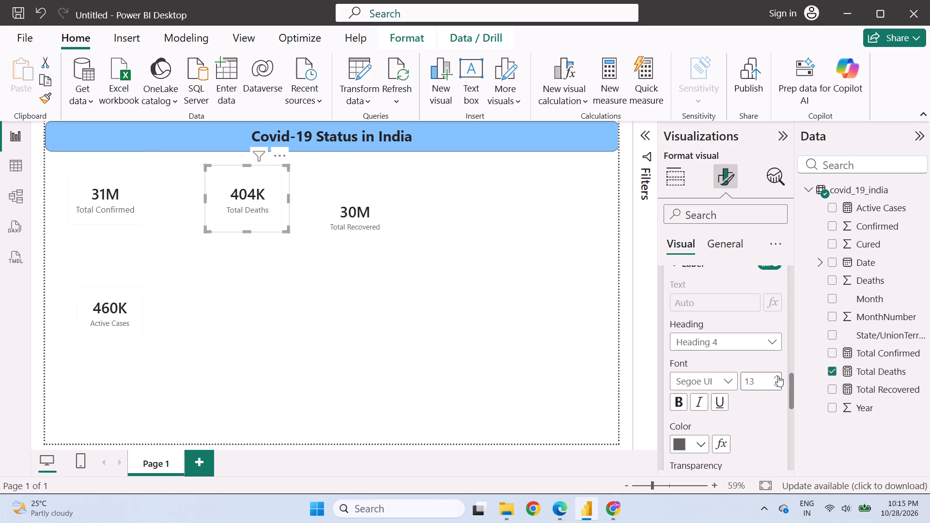
pyautogui.click(778, 375)
pyautogui.click(362, 220)
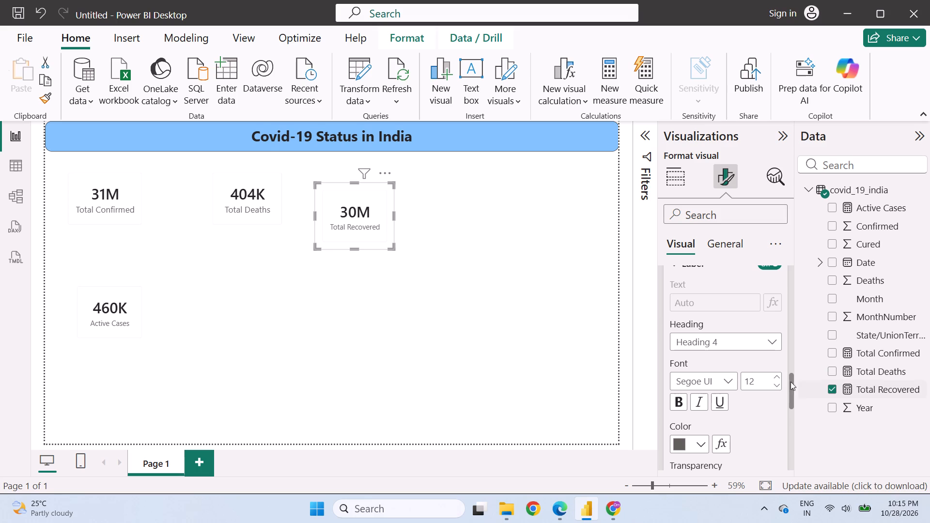
pyautogui.doubleClick(774, 376)
pyautogui.click(98, 294)
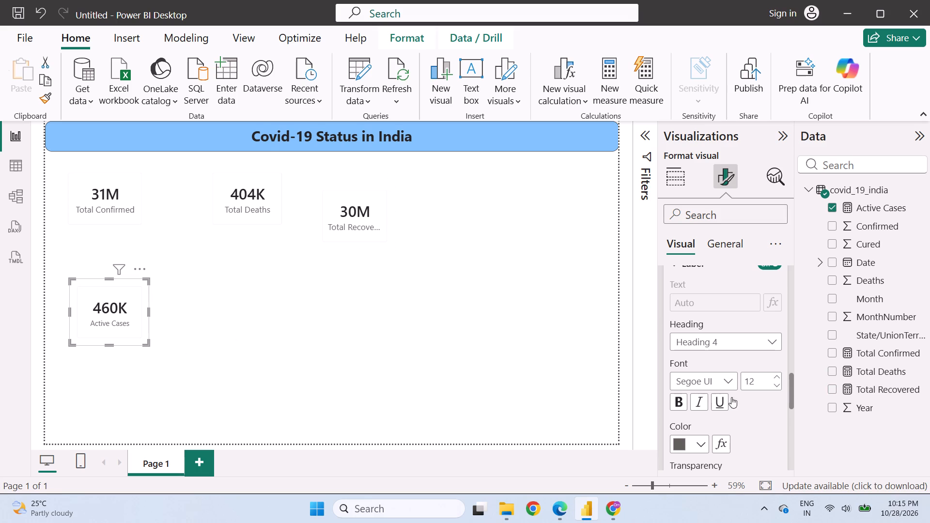
pyautogui.doubleClick(778, 379)
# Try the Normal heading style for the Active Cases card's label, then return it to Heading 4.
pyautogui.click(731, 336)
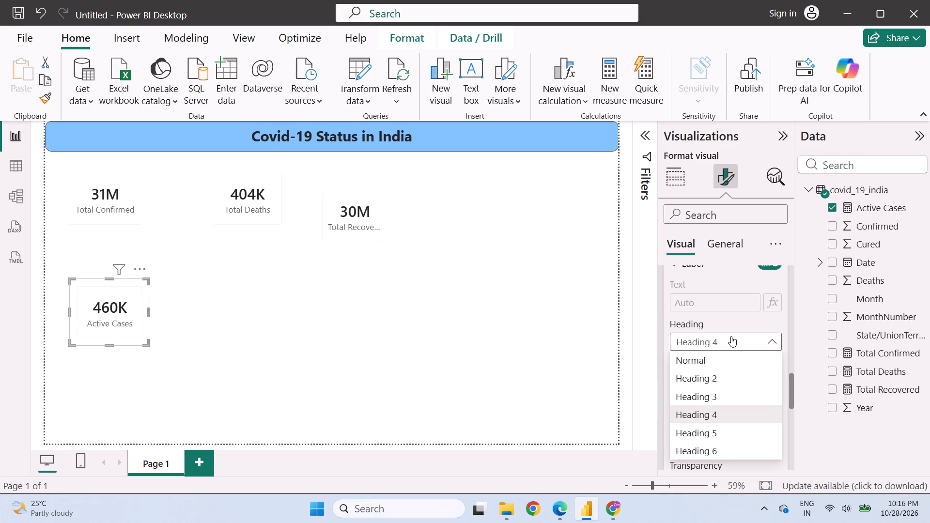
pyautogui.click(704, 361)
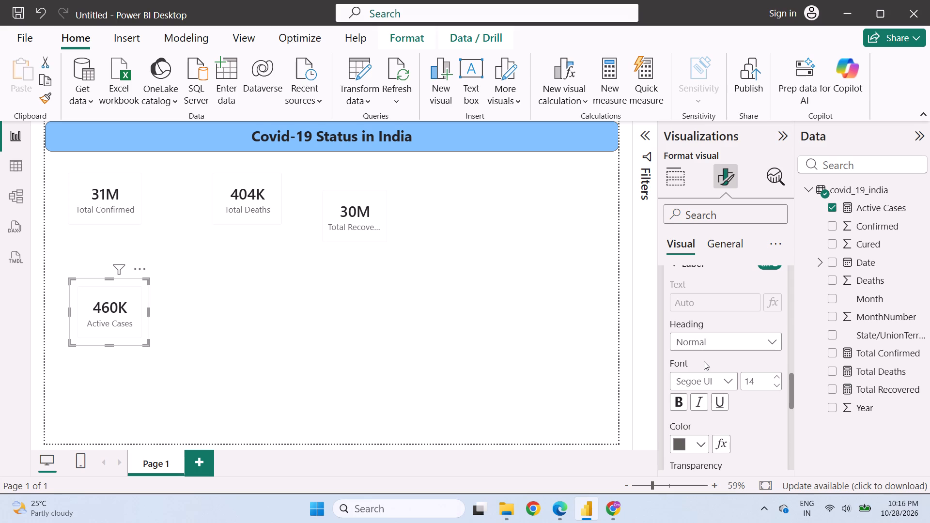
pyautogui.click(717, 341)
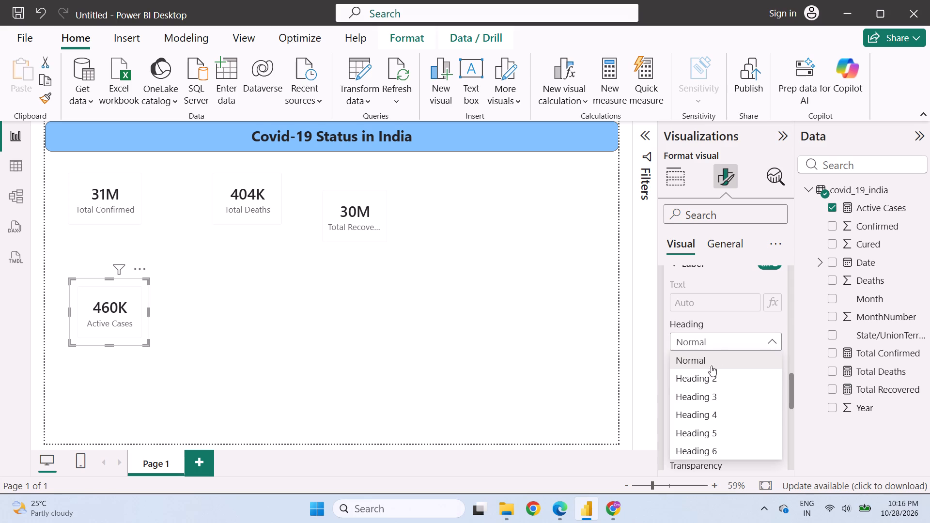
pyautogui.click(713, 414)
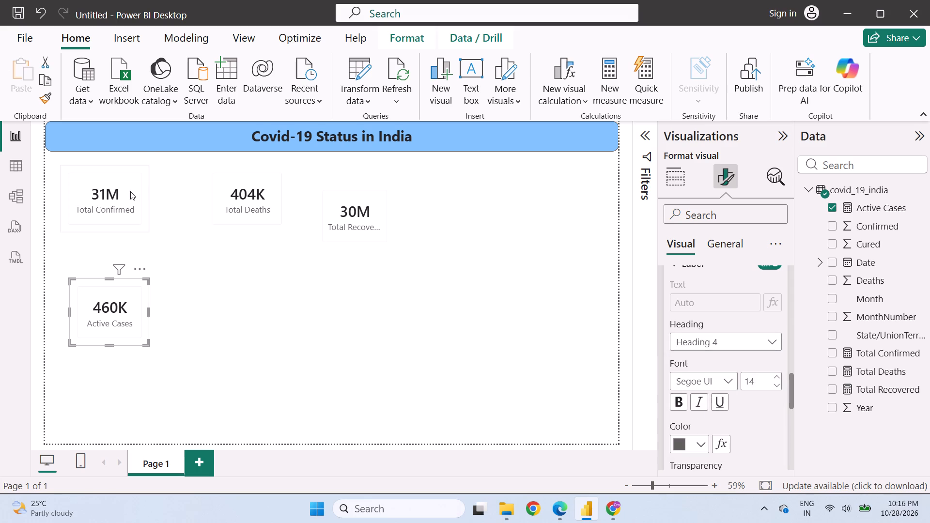
# Turn off the callout label of the Total Confirmed card.
pyautogui.click(116, 191)
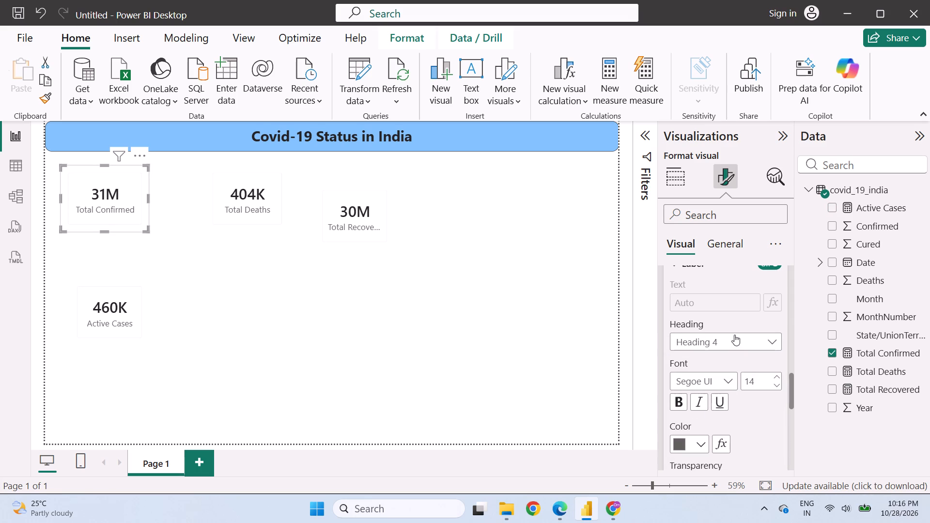
pyautogui.scroll(1, 734, 335)
pyautogui.click(773, 338)
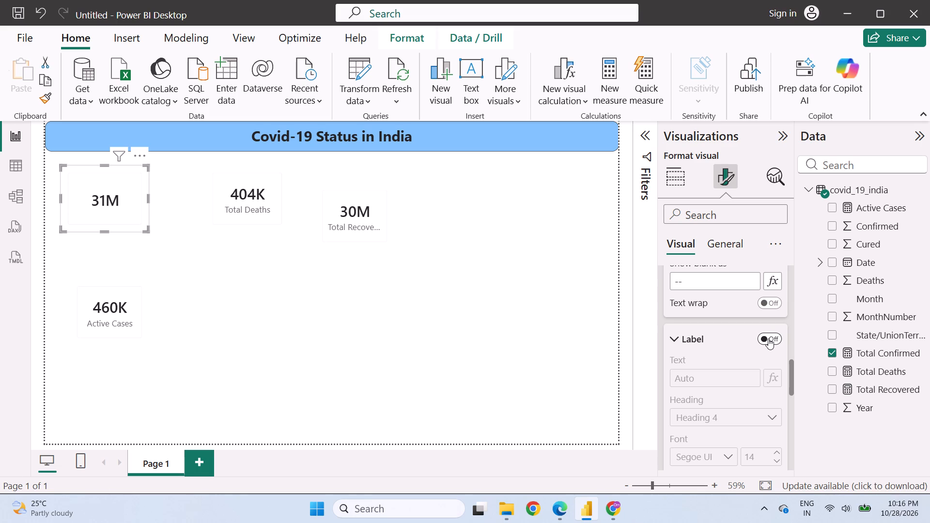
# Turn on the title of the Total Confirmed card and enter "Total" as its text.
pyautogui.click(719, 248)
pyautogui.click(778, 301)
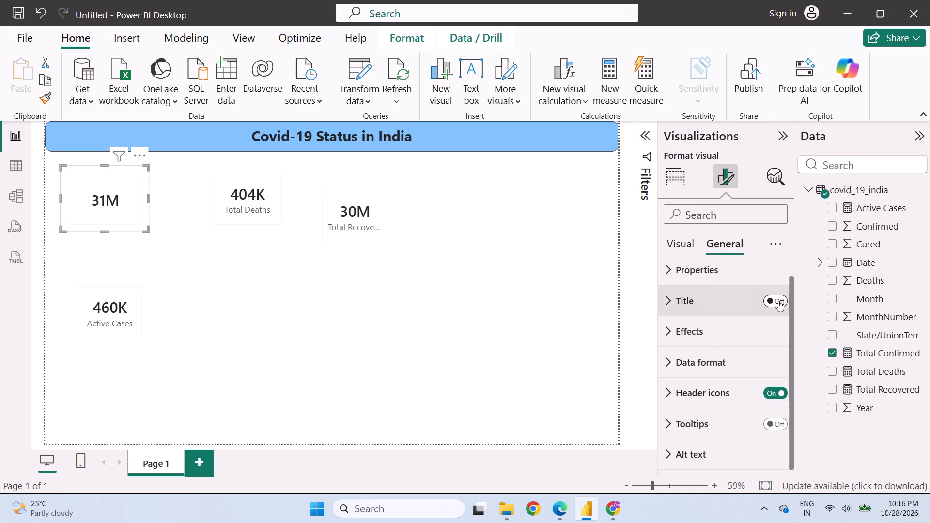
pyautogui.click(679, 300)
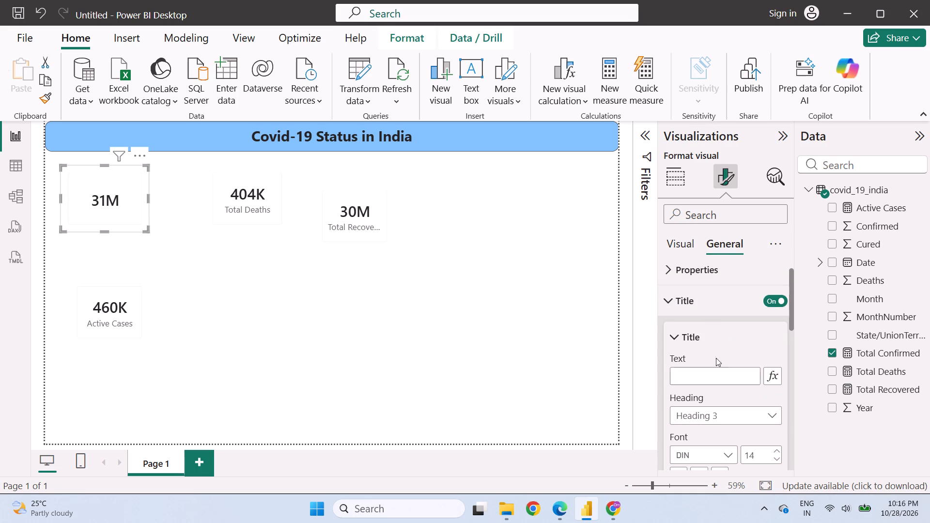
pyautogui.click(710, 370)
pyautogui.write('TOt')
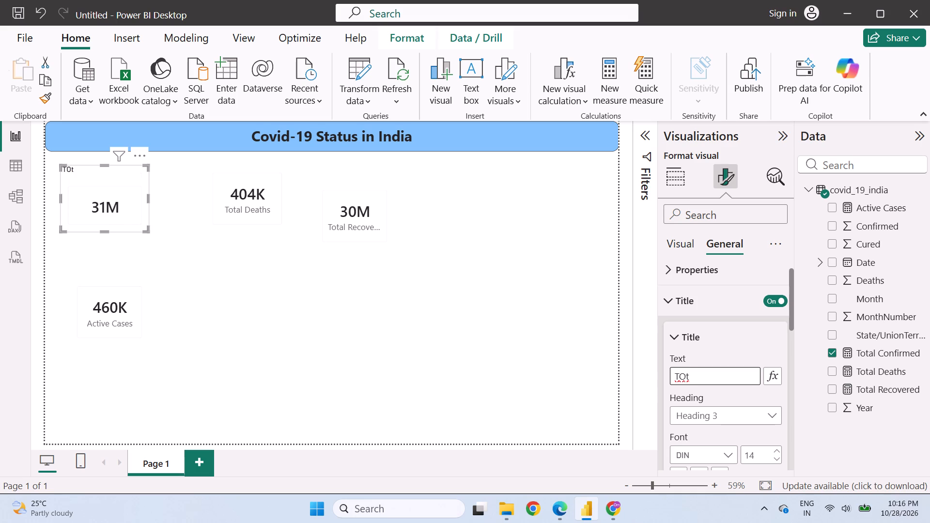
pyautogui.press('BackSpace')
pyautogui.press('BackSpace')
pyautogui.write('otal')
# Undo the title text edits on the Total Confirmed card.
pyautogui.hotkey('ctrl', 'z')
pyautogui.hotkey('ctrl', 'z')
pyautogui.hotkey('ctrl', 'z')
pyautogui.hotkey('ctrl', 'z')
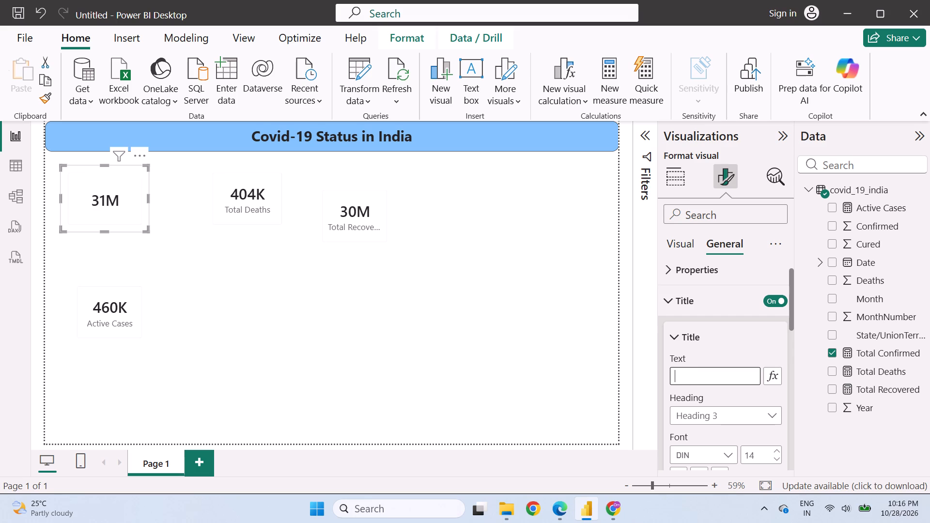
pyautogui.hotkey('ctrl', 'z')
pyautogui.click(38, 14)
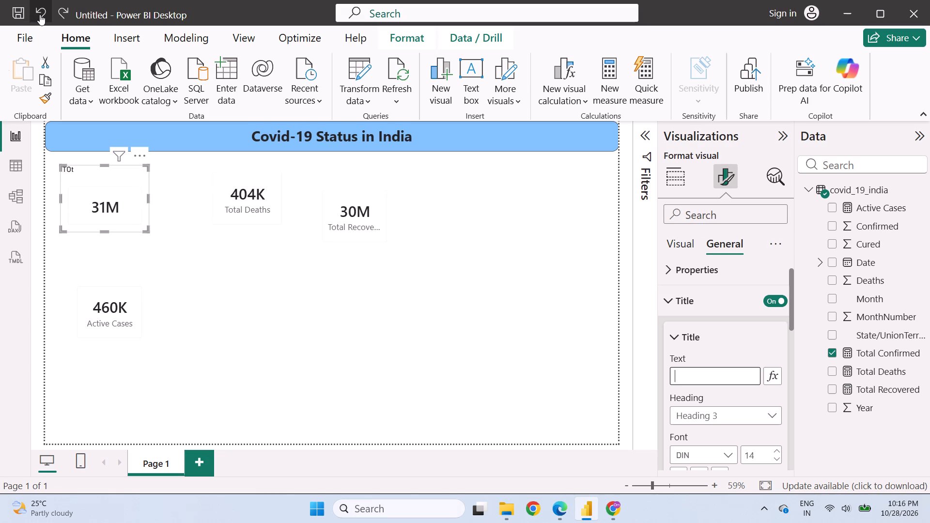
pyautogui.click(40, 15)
# Turn the callout label of the Total Confirmed card back on.
pyautogui.click(667, 236)
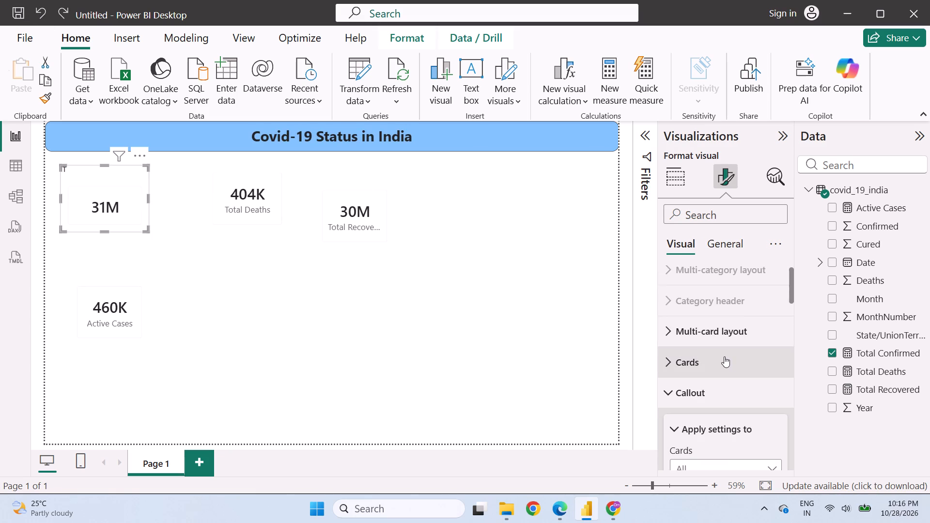
pyautogui.scroll(-5, 724, 356)
pyautogui.scroll(2, 723, 355)
pyautogui.scroll(-3, 723, 355)
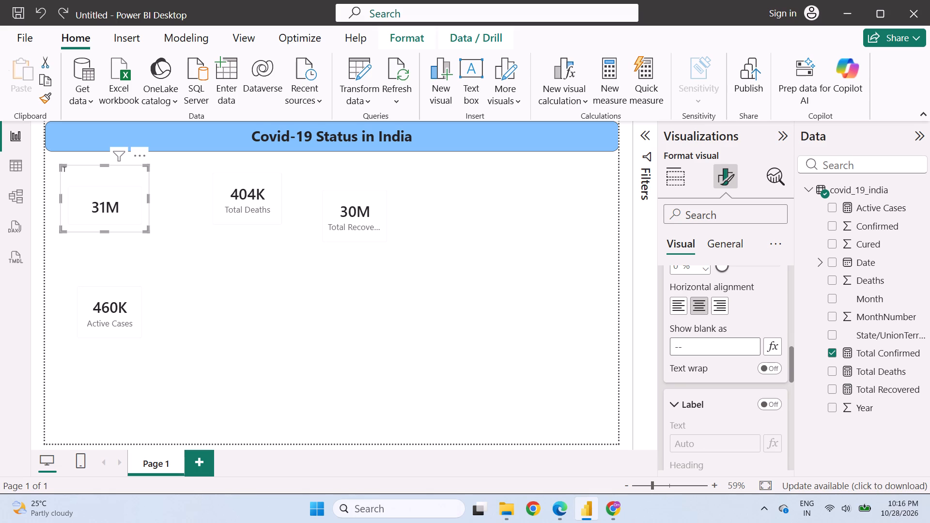
pyautogui.click(769, 404)
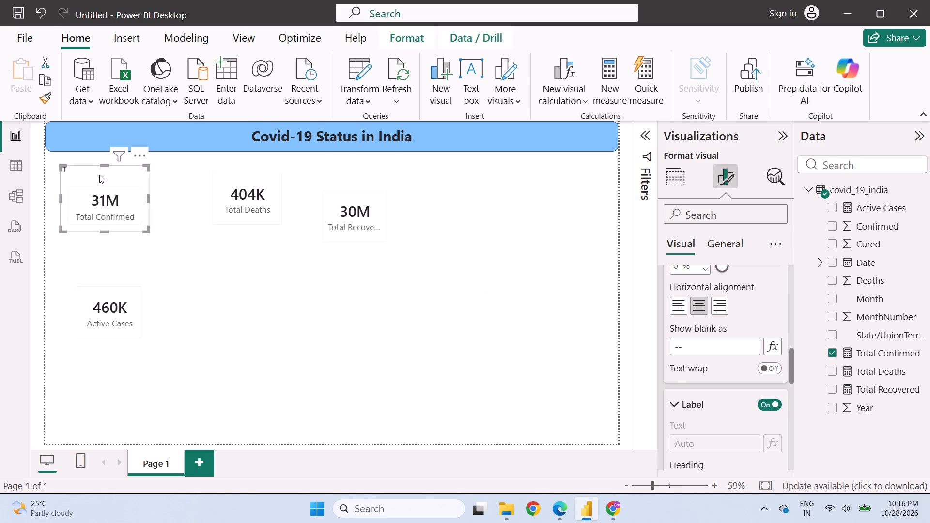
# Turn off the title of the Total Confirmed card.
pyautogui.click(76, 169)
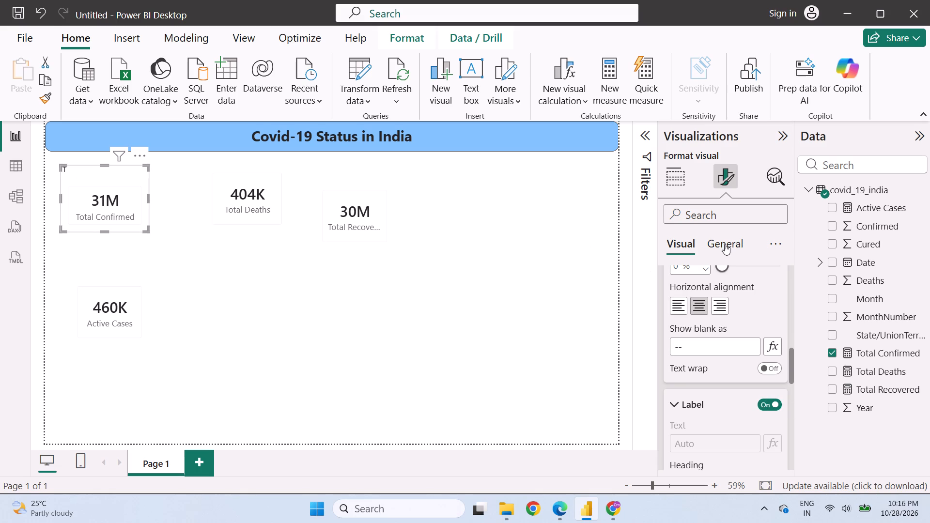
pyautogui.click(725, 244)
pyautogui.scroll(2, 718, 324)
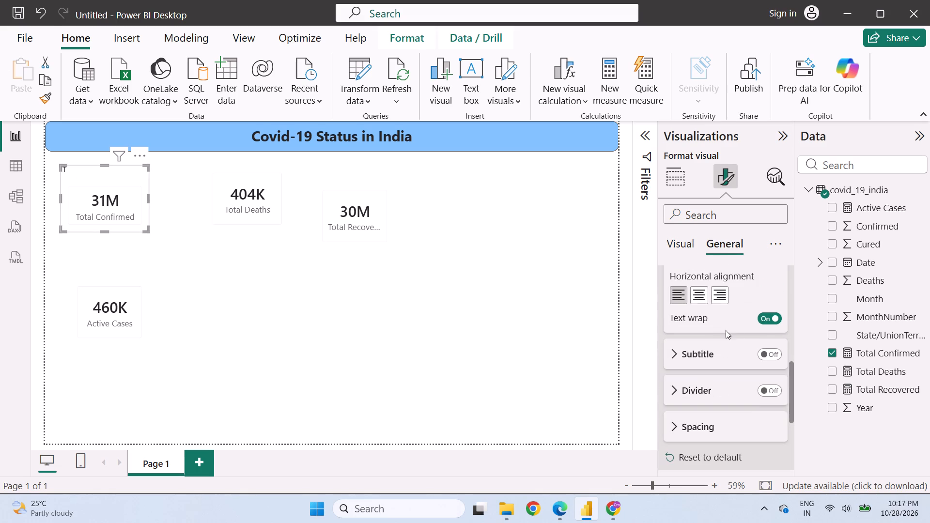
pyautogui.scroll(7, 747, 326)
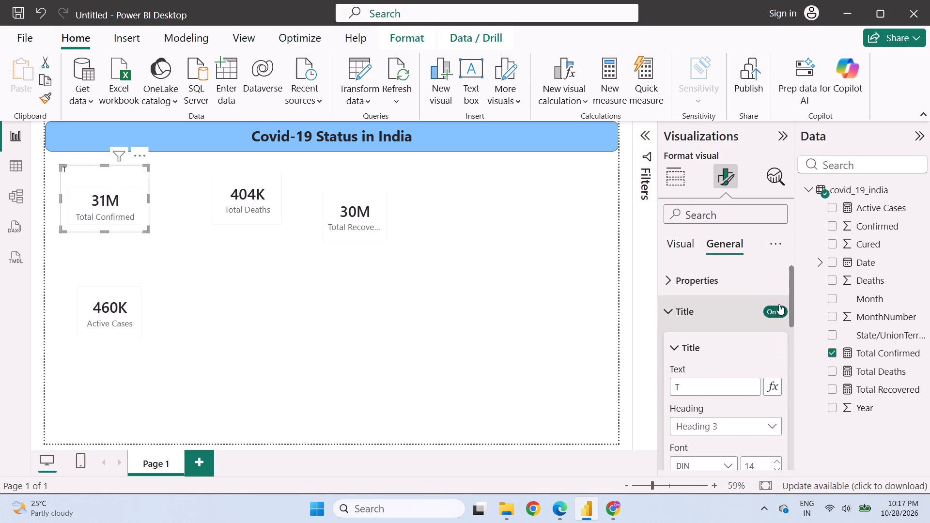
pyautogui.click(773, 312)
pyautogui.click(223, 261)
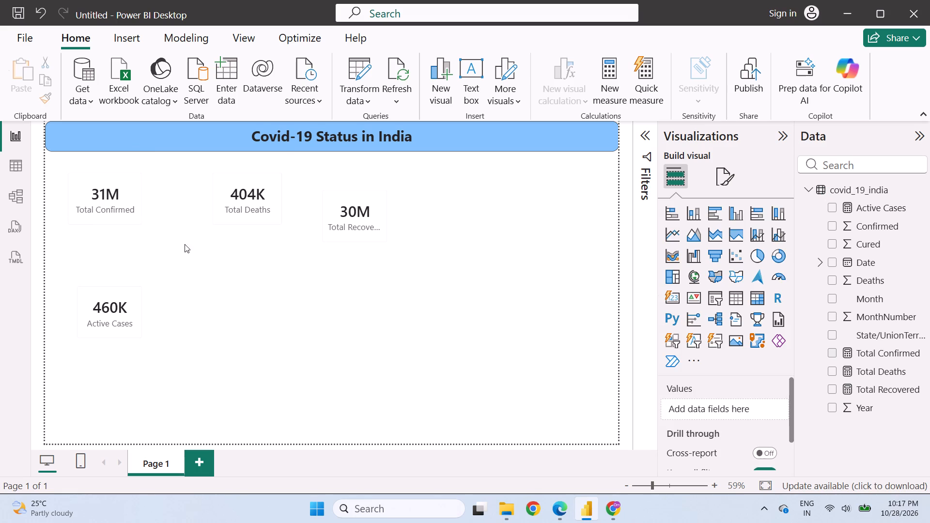
# Shorten the Total Confirmed card by raising its bottom edge closer to the label.
pyautogui.moveTo(108, 208); pyautogui.dragTo(103, 211)
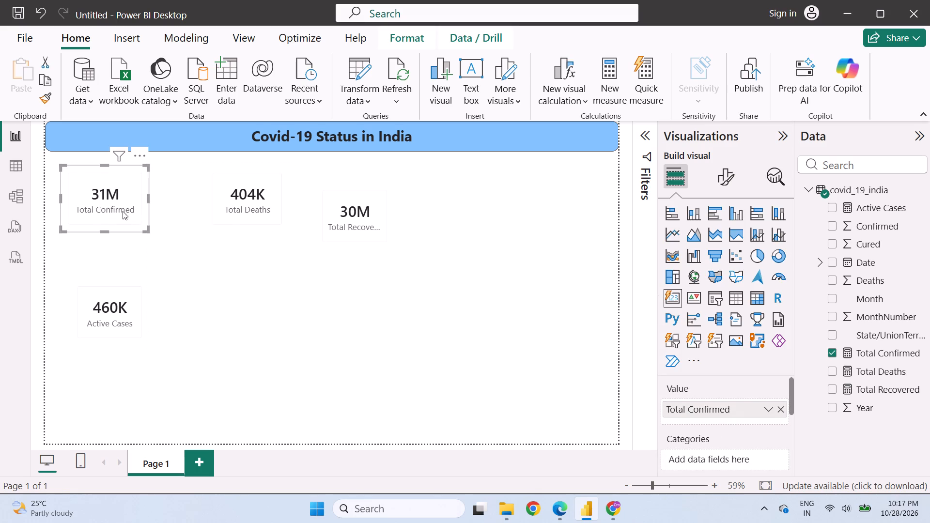
pyautogui.moveTo(106, 231); pyautogui.dragTo(116, 218)
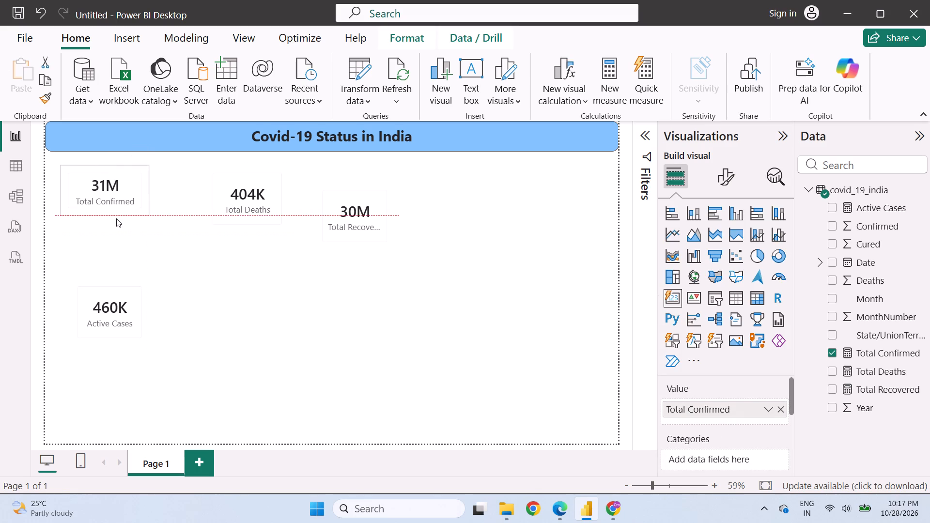
pyautogui.moveTo(116, 218); pyautogui.dragTo(116, 216)
# Move the Total Deaths card slightly toward the Total Confirmed card, keeping their top edges aligned.
pyautogui.moveTo(245, 211); pyautogui.dragTo(234, 208)
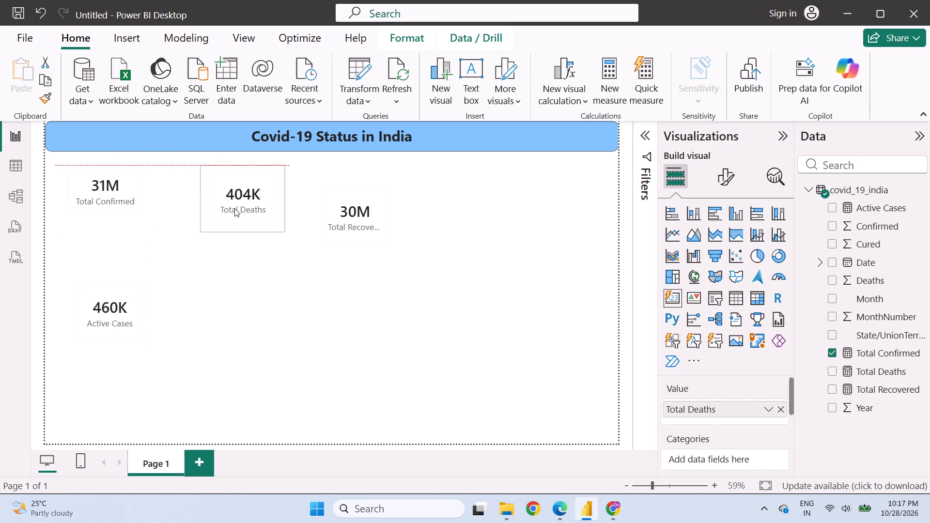
pyautogui.moveTo(234, 208); pyautogui.dragTo(236, 212)
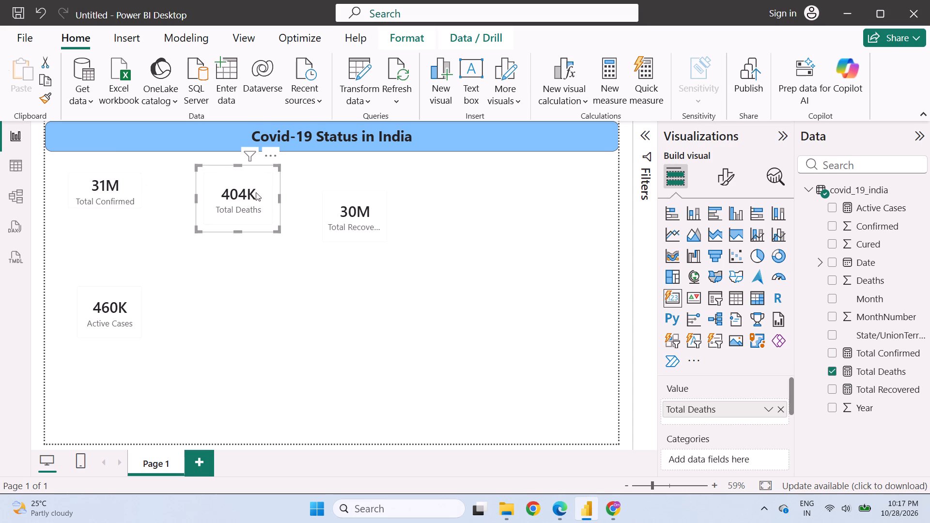
# Examine the Total Confirmed card's general formatting options, including its position, padding and title settings.
pyautogui.click(147, 185)
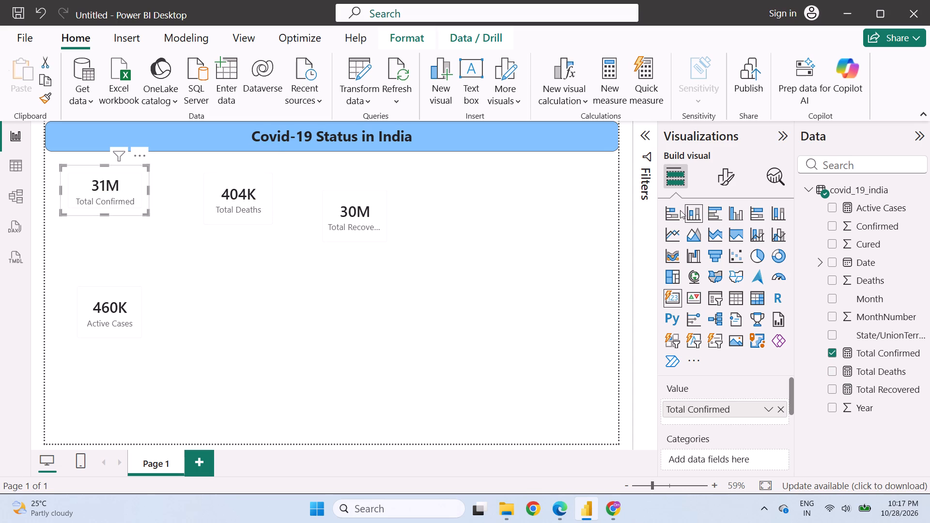
pyautogui.click(722, 180)
pyautogui.click(731, 241)
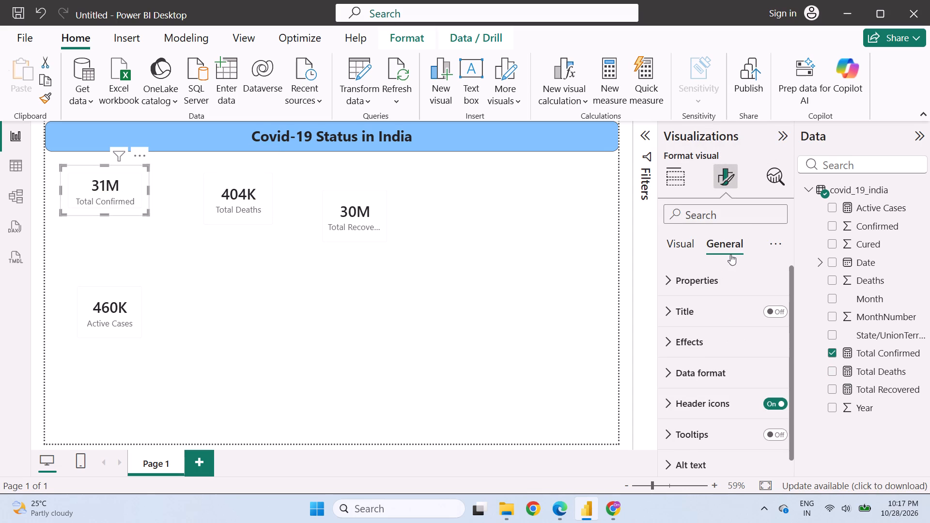
pyautogui.click(703, 308)
pyautogui.click(697, 308)
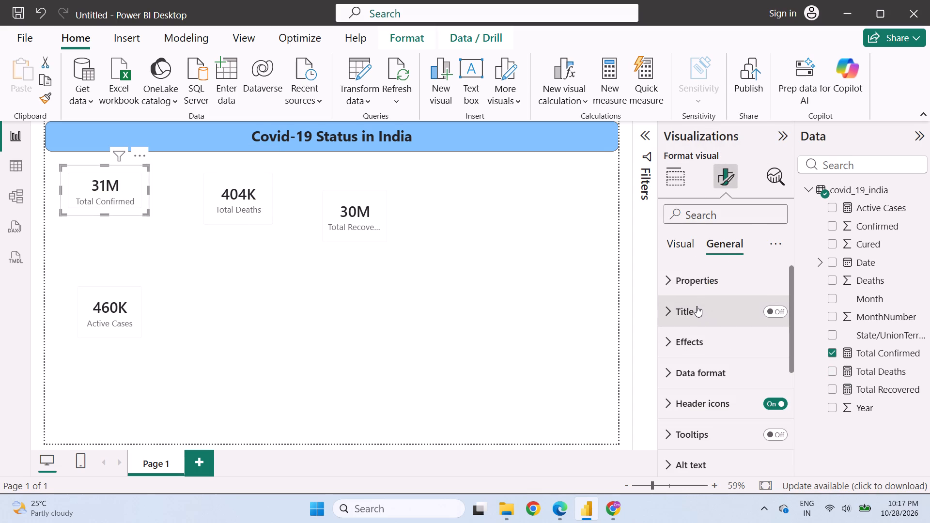
pyautogui.click(697, 274)
pyautogui.scroll(-2, 706, 303)
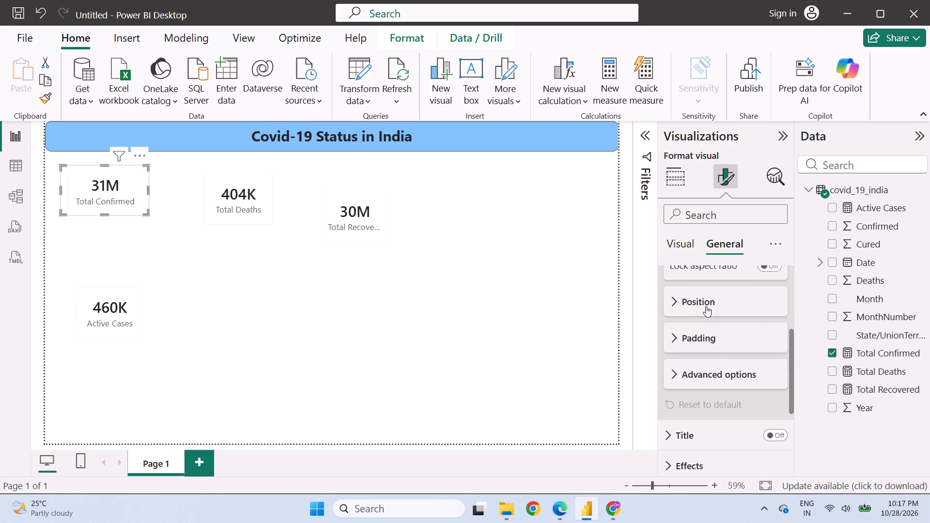
pyautogui.click(697, 299)
pyautogui.click(697, 299)
pyautogui.click(701, 336)
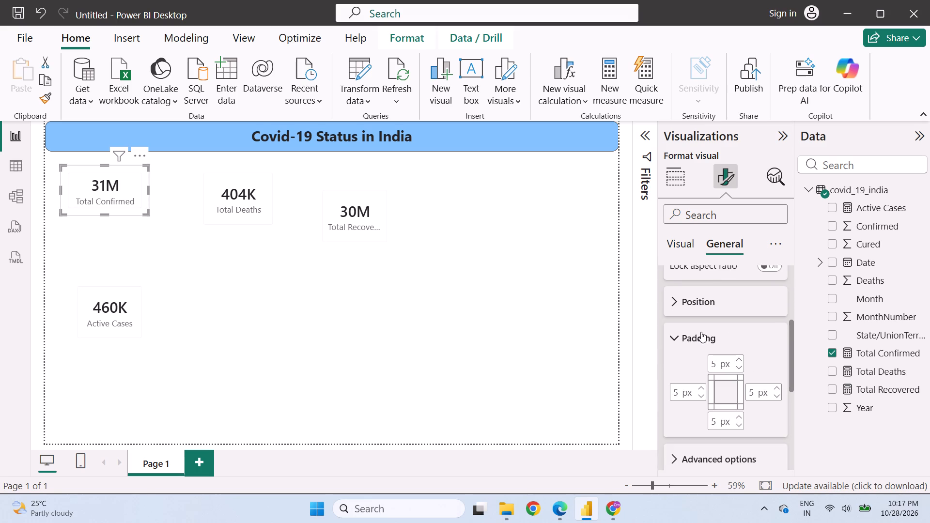
pyautogui.scroll(-2, 701, 331)
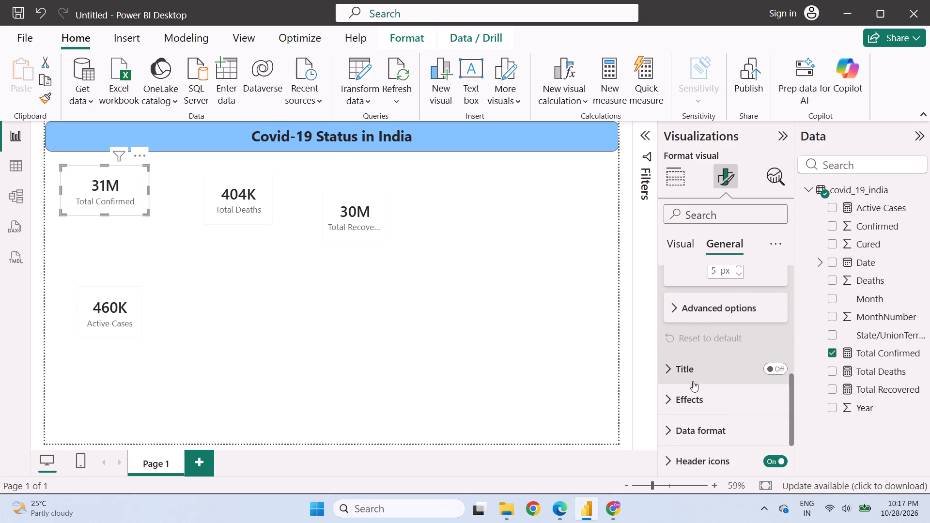
pyautogui.scroll(-1, 697, 377)
pyautogui.click(686, 297)
pyautogui.scroll(-3, 700, 319)
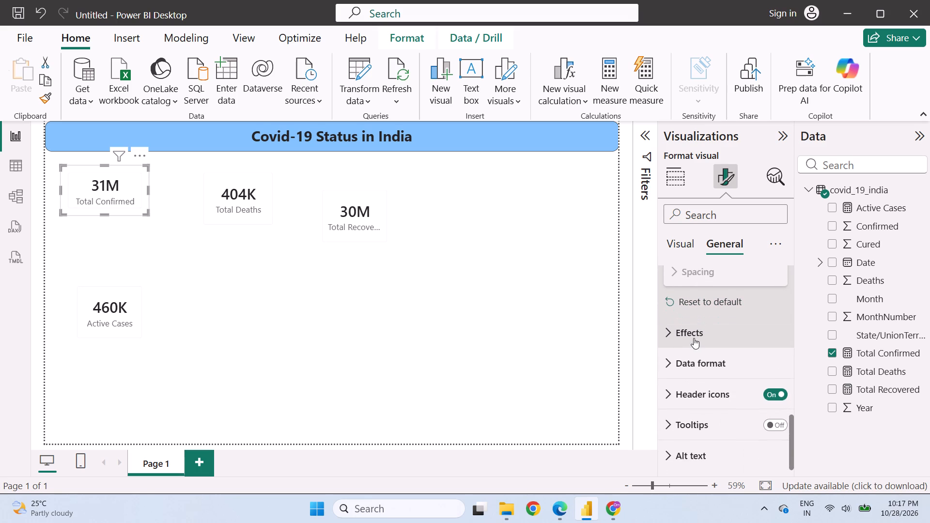
# Turn on the visual border of the Total Confirmed card and set its rounded corners to 7 px.
pyautogui.click(694, 338)
pyautogui.scroll(-2, 694, 338)
pyautogui.click(691, 331)
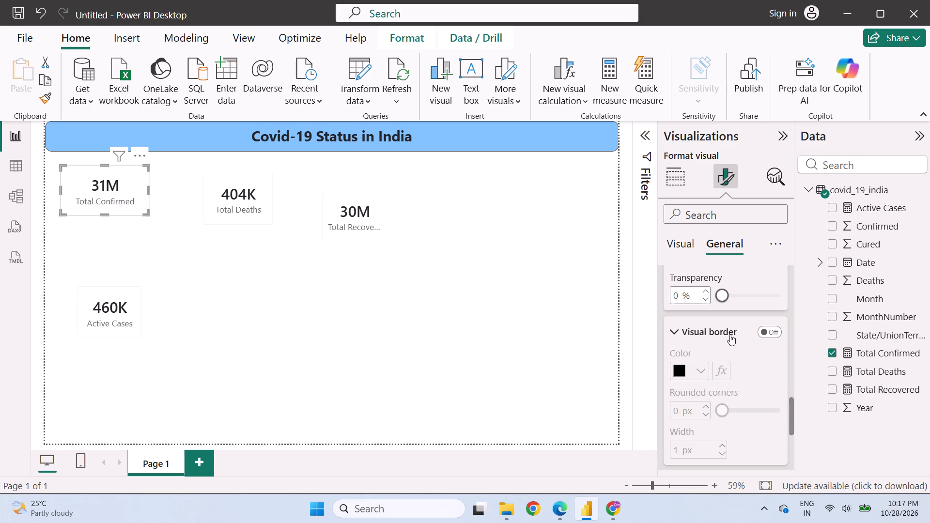
pyautogui.click(766, 333)
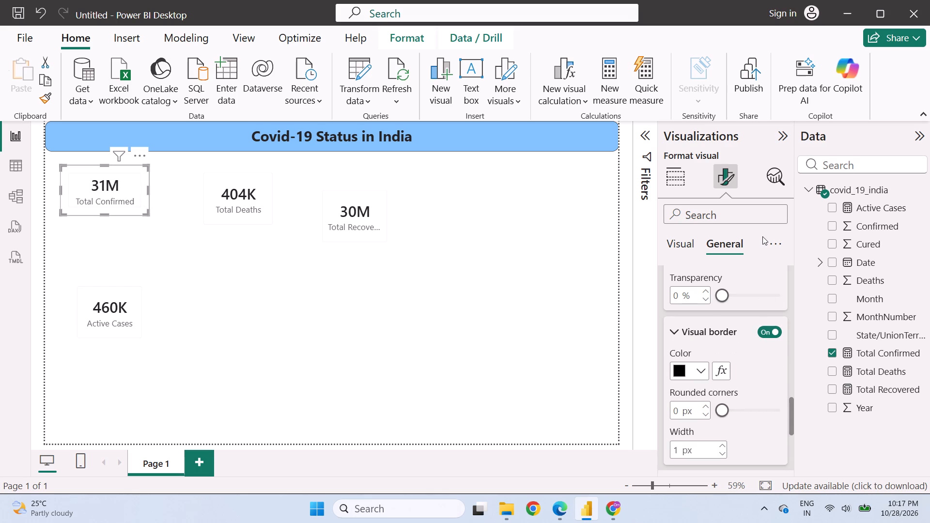
pyautogui.moveTo(722, 407); pyautogui.dragTo(728, 406)
pyautogui.moveTo(728, 406); pyautogui.dragTo(736, 406)
pyautogui.click(237, 298)
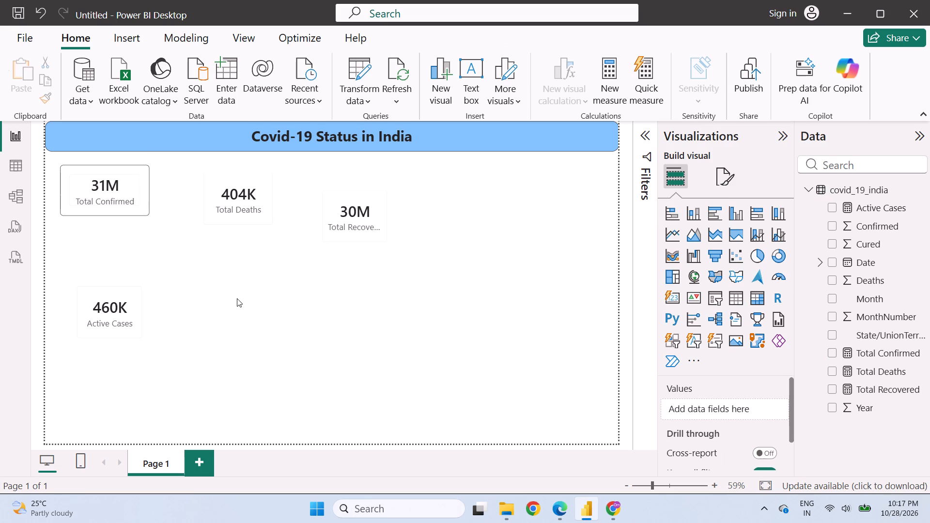
# Turn on the visual border of the Total Deaths card and round its corners like the Total Confirmed card.
pyautogui.click(245, 213)
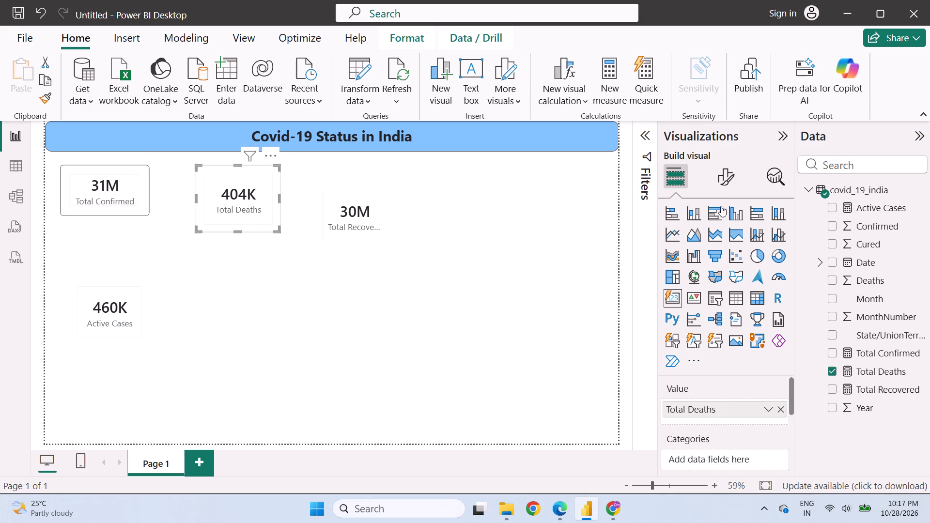
pyautogui.click(730, 180)
pyautogui.click(728, 240)
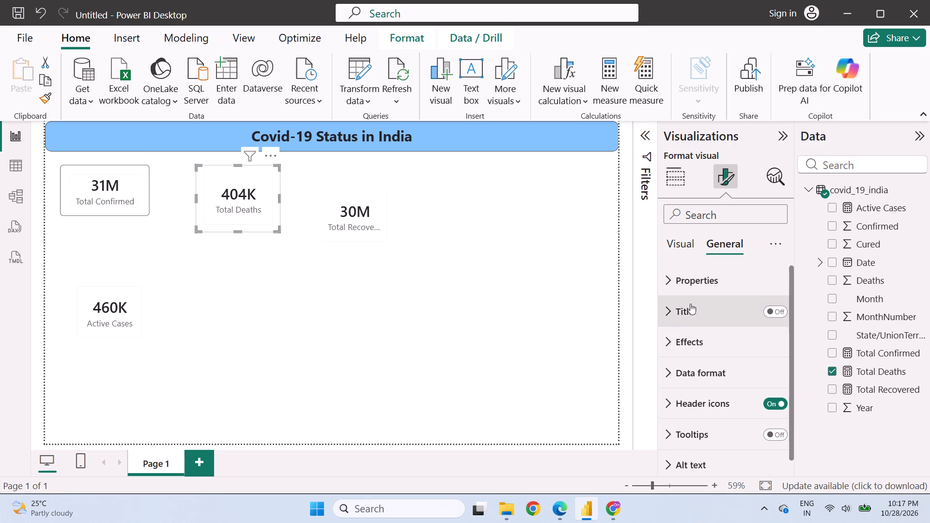
pyautogui.click(690, 337)
pyautogui.scroll(-2, 689, 336)
pyautogui.click(689, 337)
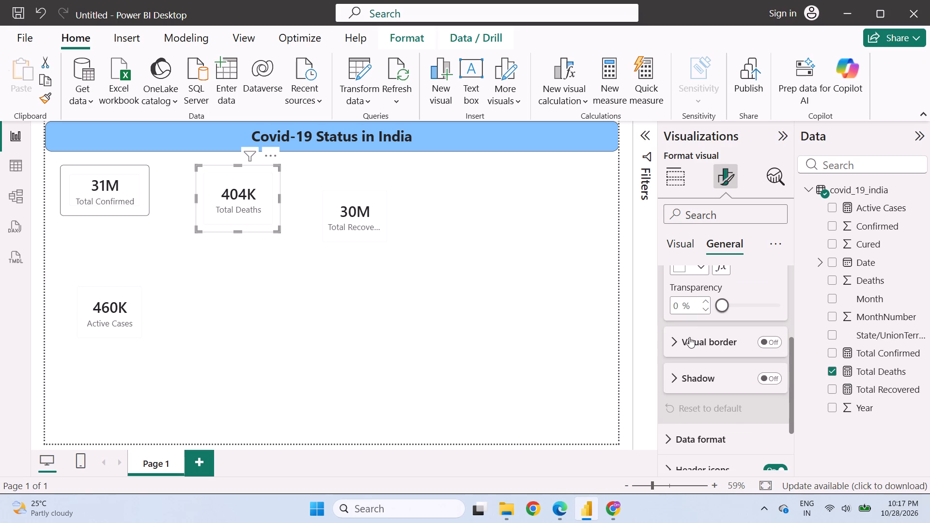
pyautogui.click(768, 341)
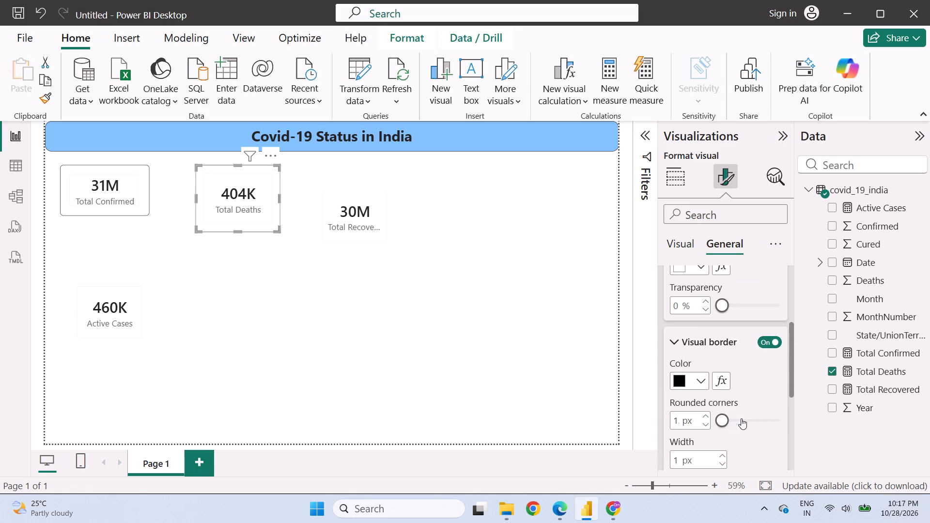
pyautogui.click(741, 418)
pyautogui.moveTo(741, 419); pyautogui.dragTo(736, 418)
# Turn on the visual border of the Total Recovered card and set its rounded corners to 7 px.
pyautogui.click(359, 208)
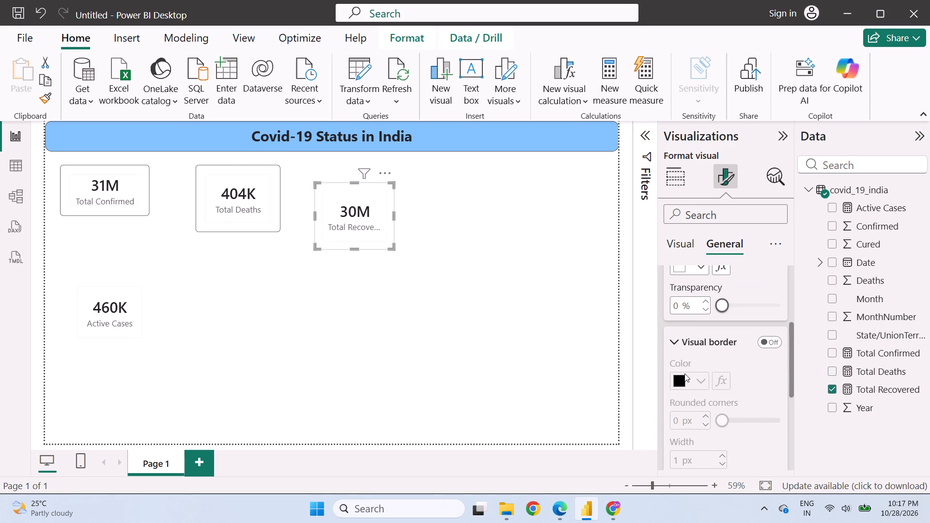
pyautogui.click(770, 345)
pyautogui.tripleClick(704, 415)
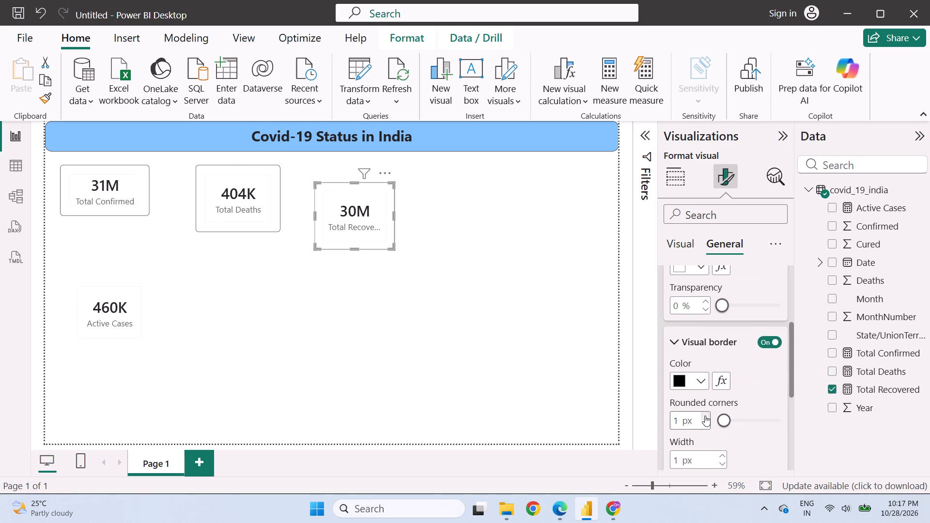
pyautogui.tripleClick(705, 415)
pyautogui.click(705, 415)
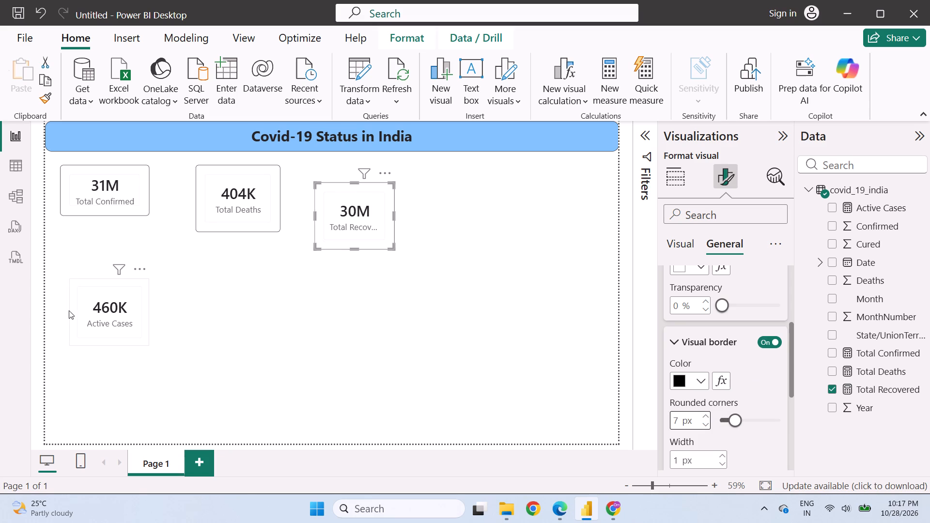
# Turn on the visual border of the Active Cases card and set its rounded corners to 7 px.
pyautogui.click(81, 303)
pyautogui.click(775, 343)
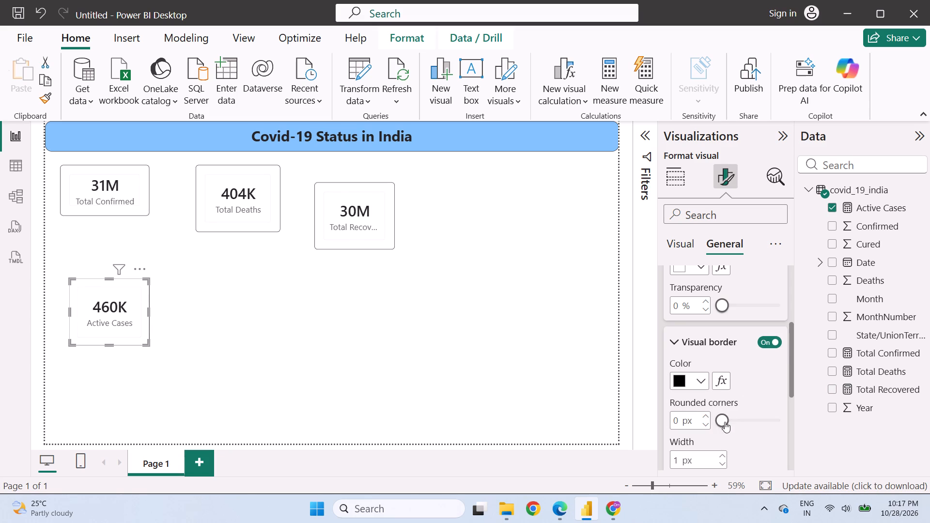
pyautogui.tripleClick(705, 414)
pyautogui.tripleClick(705, 414)
pyautogui.click(705, 414)
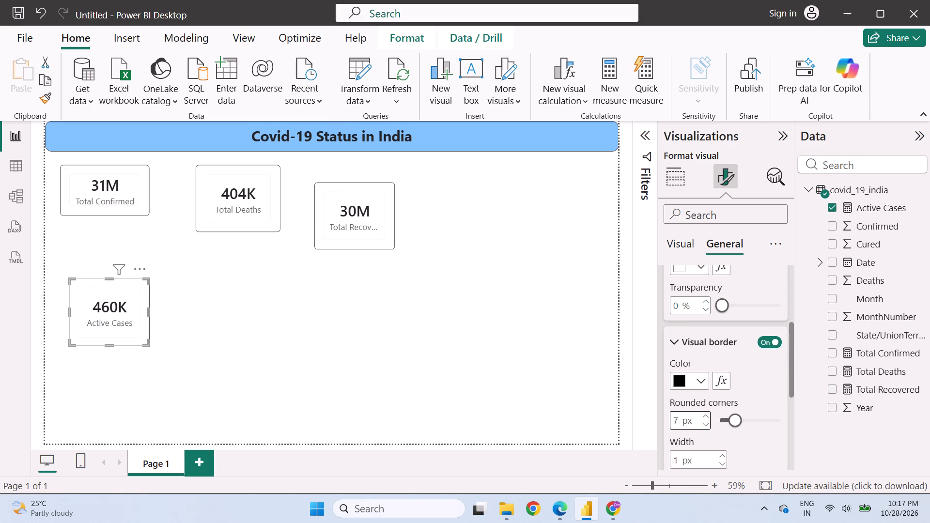
pyautogui.click(259, 326)
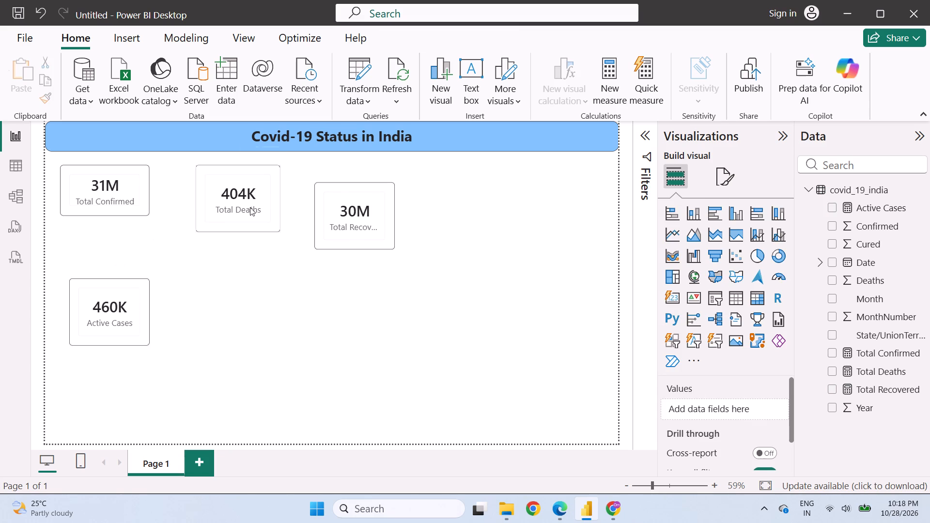
# Resize the Total Deaths card to match the Total Confirmed card by overlaying them, and place it beside that card with edges aligned.
pyautogui.moveTo(267, 192); pyautogui.dragTo(156, 200)
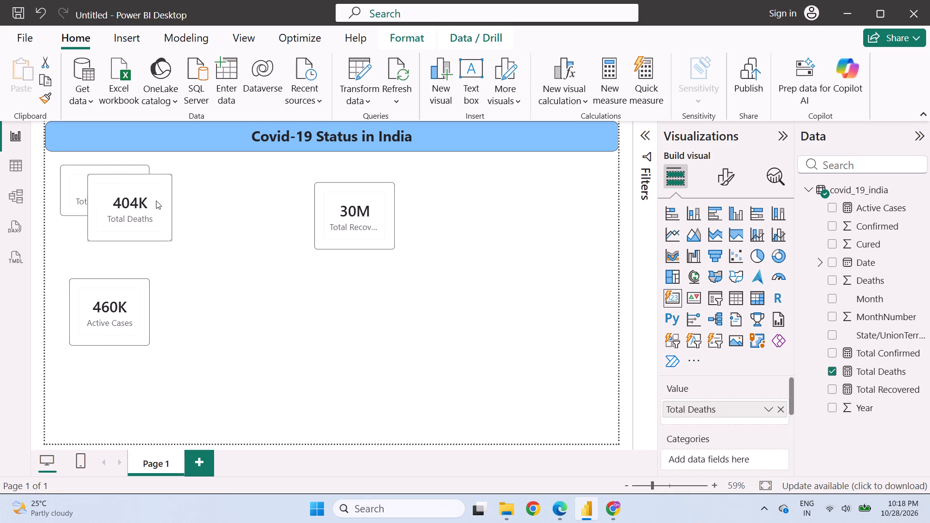
pyautogui.moveTo(156, 200); pyautogui.dragTo(131, 195)
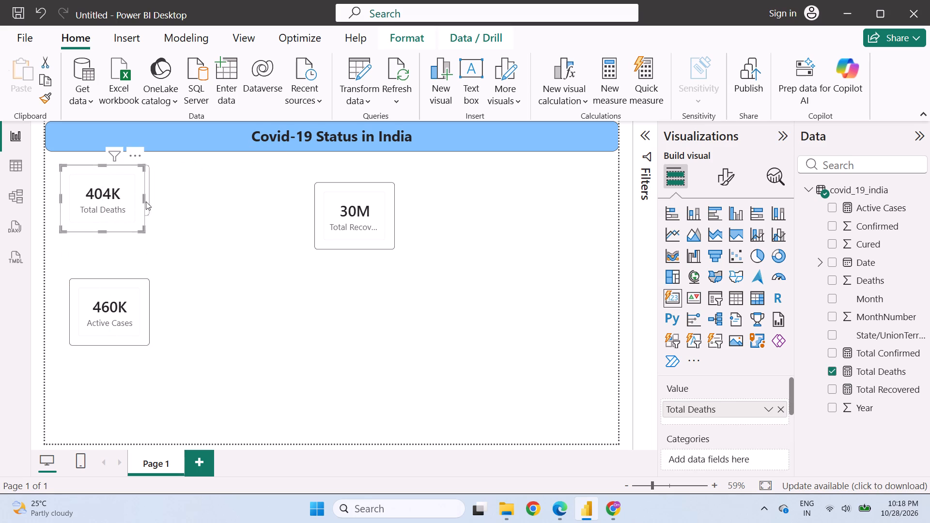
pyautogui.moveTo(144, 200); pyautogui.dragTo(148, 200)
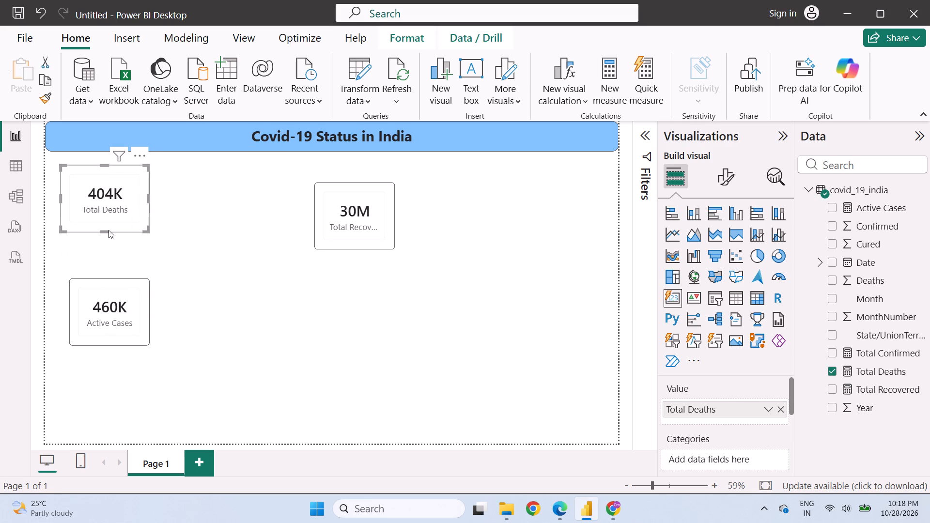
pyautogui.moveTo(107, 230); pyautogui.dragTo(110, 216)
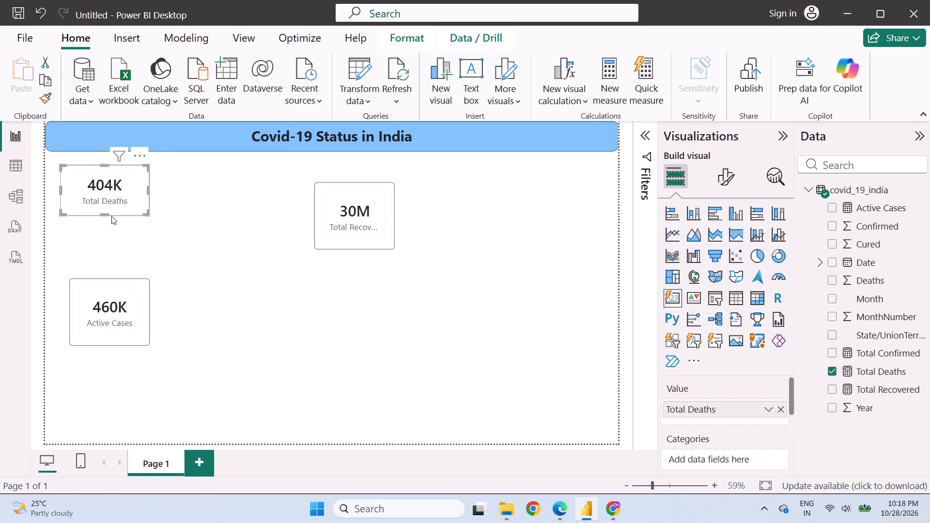
pyautogui.moveTo(123, 191); pyautogui.dragTo(247, 196)
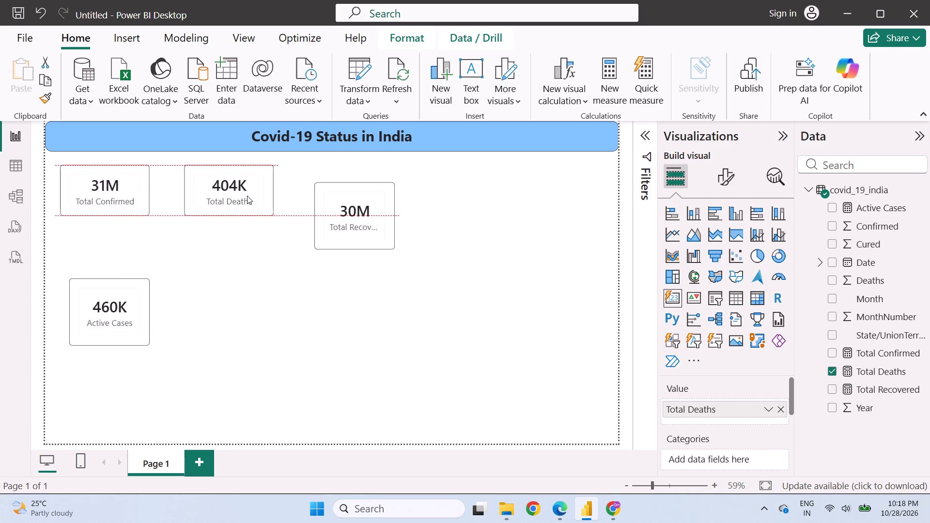
pyautogui.moveTo(247, 196); pyautogui.dragTo(250, 196)
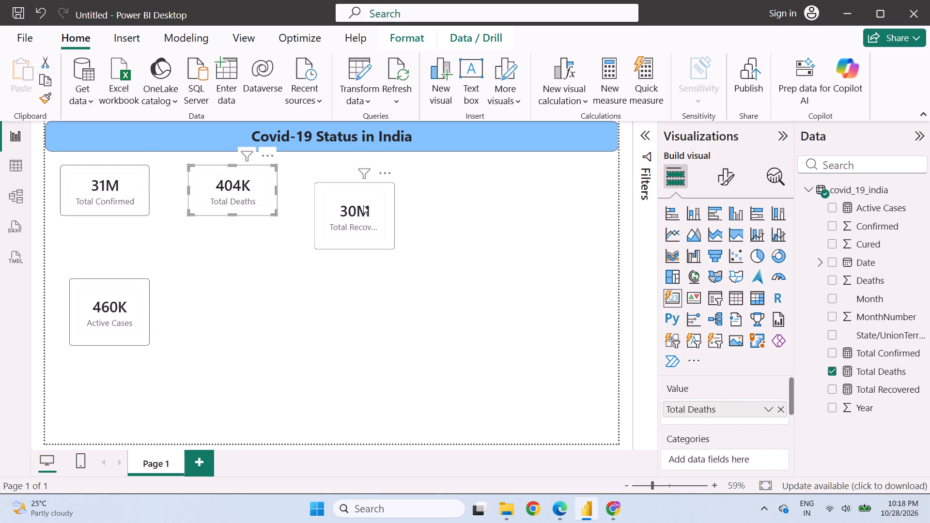
pyautogui.click(246, 297)
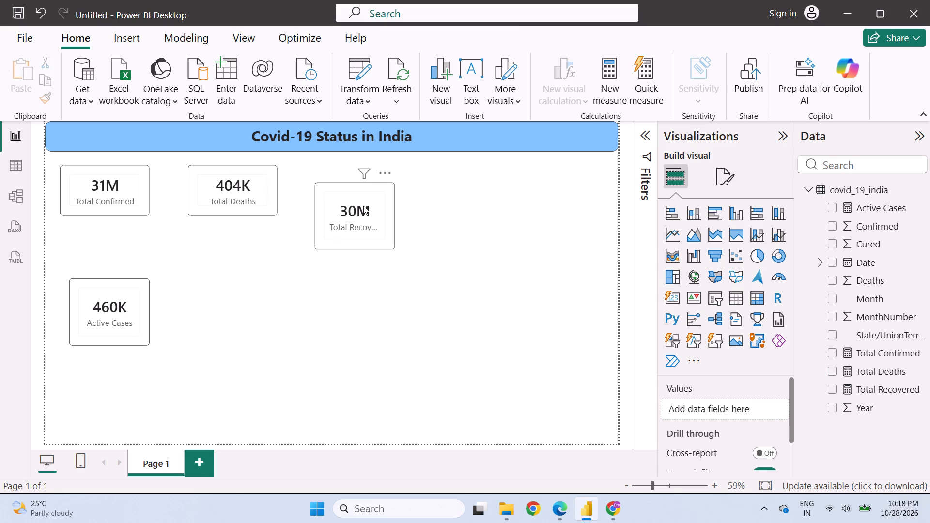
# Resize the Total Recovered card to match the Total Deaths card by overlaying them, and place it next in the same row.
pyautogui.moveTo(363, 206); pyautogui.dragTo(236, 192)
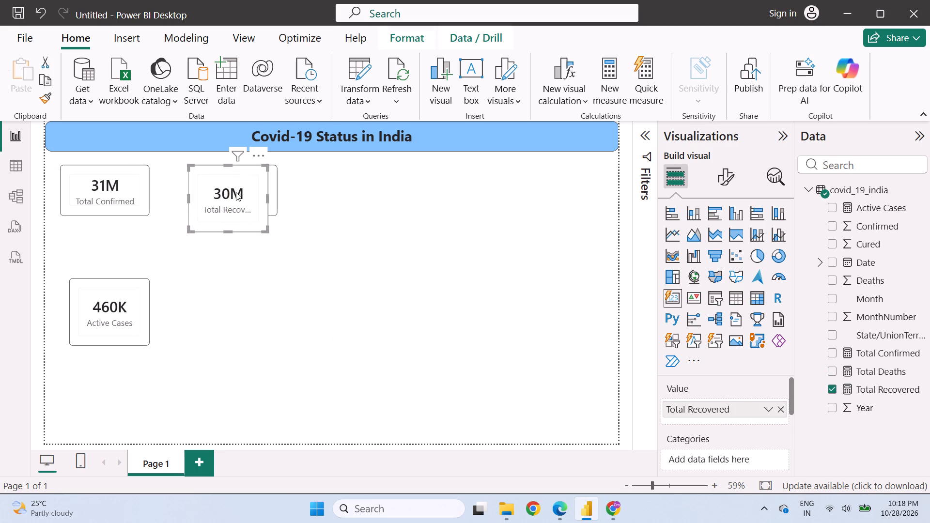
pyautogui.moveTo(266, 200); pyautogui.dragTo(271, 200)
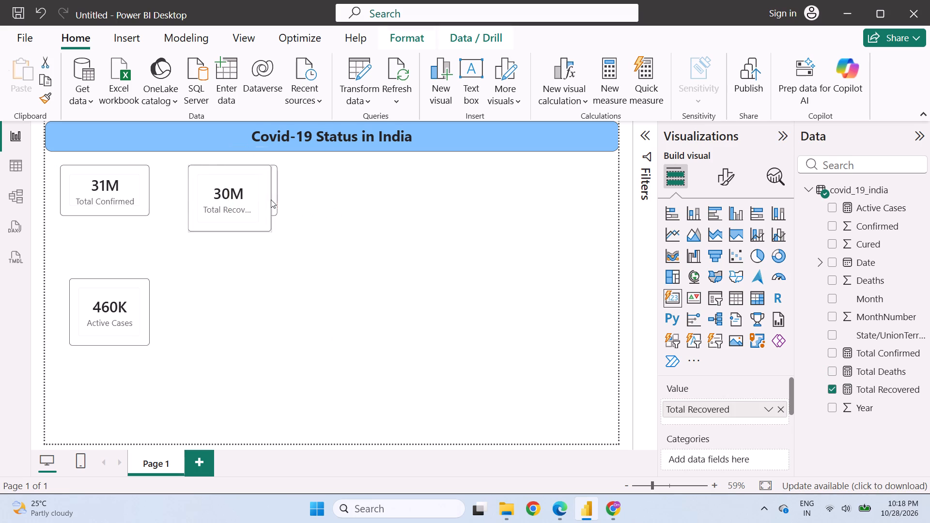
pyautogui.moveTo(271, 200); pyautogui.dragTo(271, 200)
pyautogui.moveTo(232, 232); pyautogui.dragTo(231, 231)
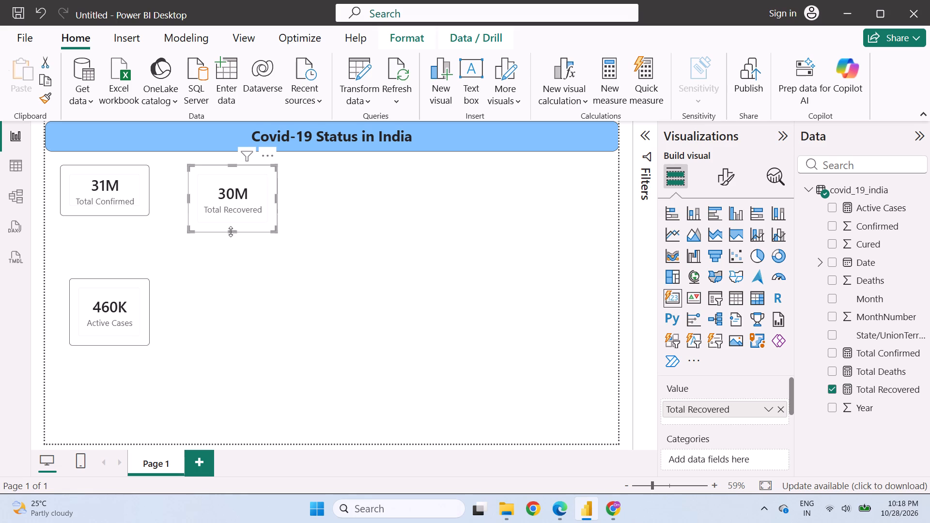
pyautogui.moveTo(231, 231); pyautogui.dragTo(231, 217)
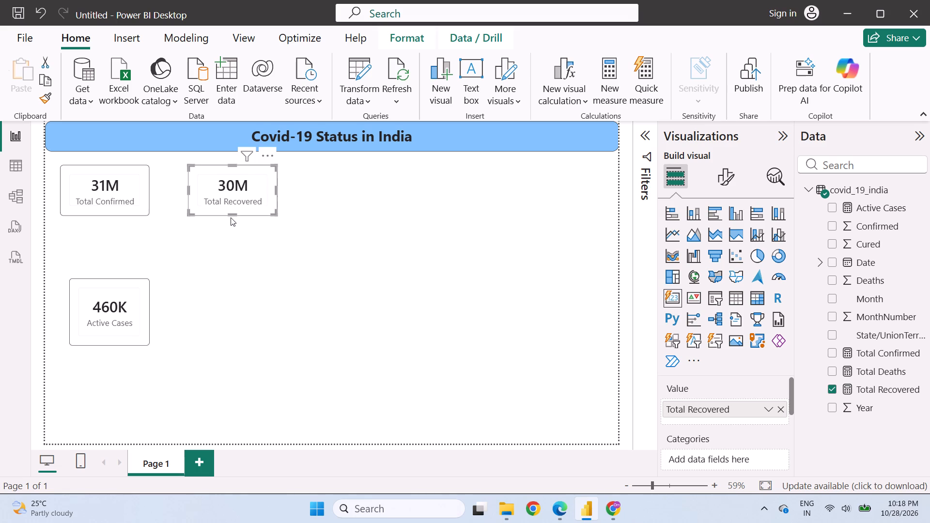
pyautogui.moveTo(252, 185); pyautogui.dragTo(395, 185)
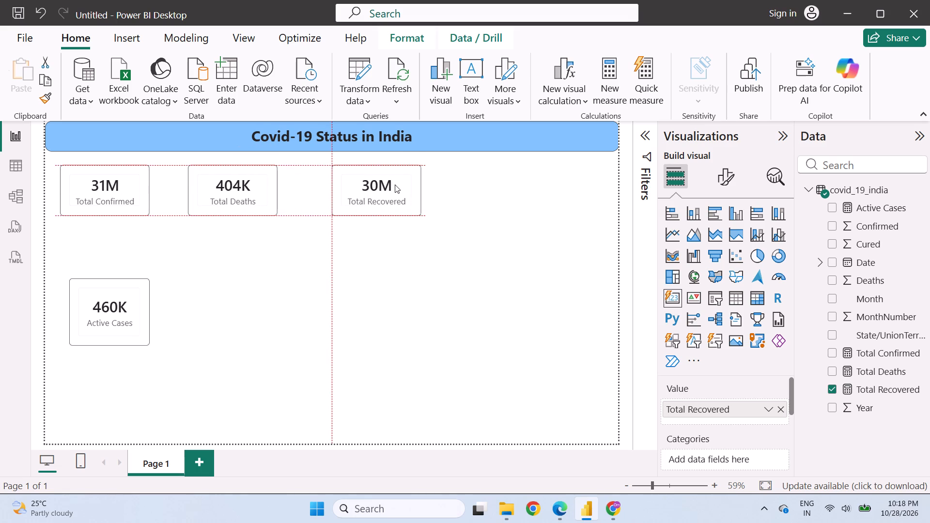
pyautogui.moveTo(395, 185); pyautogui.dragTo(397, 185)
# Resize the Active Cases card to match the Total Deaths card by overlaying them, and place it at the end of the row.
pyautogui.moveTo(136, 295); pyautogui.dragTo(242, 255)
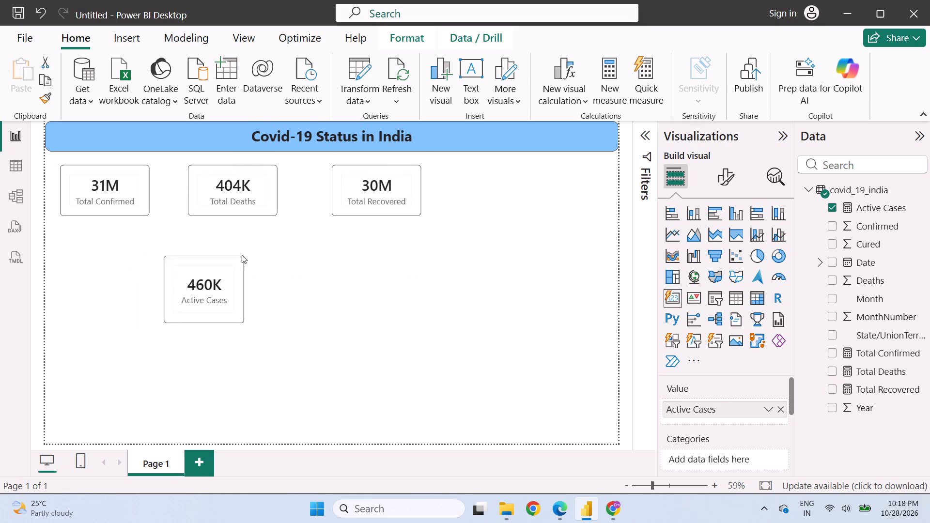
pyautogui.moveTo(242, 255); pyautogui.dragTo(255, 183)
pyautogui.moveTo(268, 196); pyautogui.dragTo(278, 196)
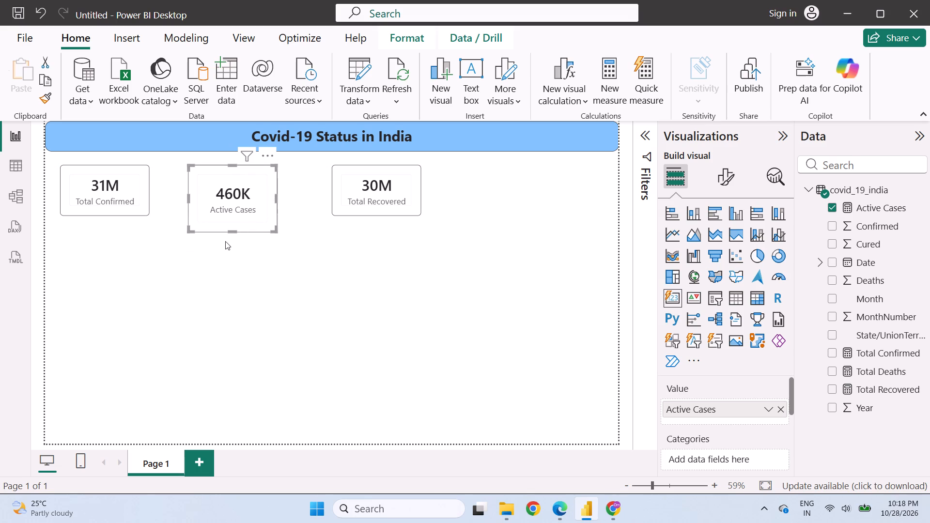
pyautogui.moveTo(232, 231); pyautogui.dragTo(234, 215)
pyautogui.moveTo(238, 190); pyautogui.dragTo(579, 184)
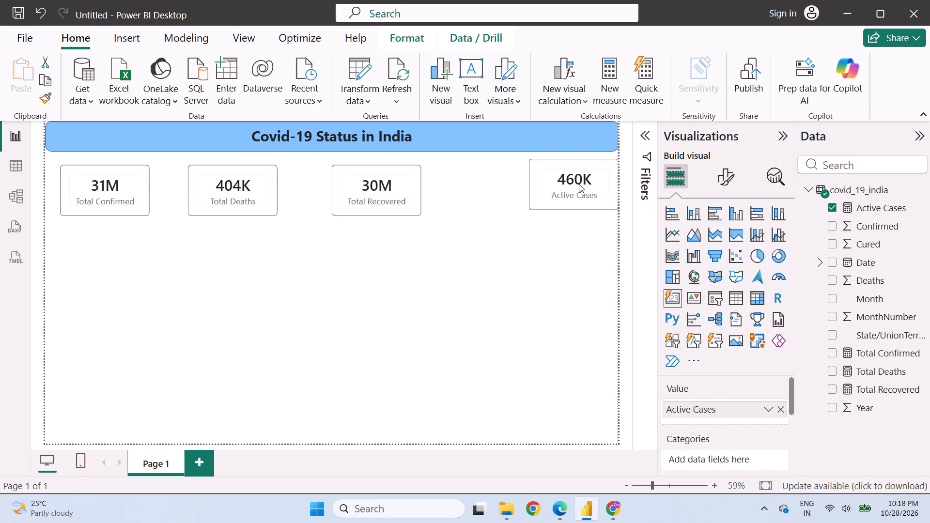
pyautogui.moveTo(579, 184); pyautogui.dragTo(555, 190)
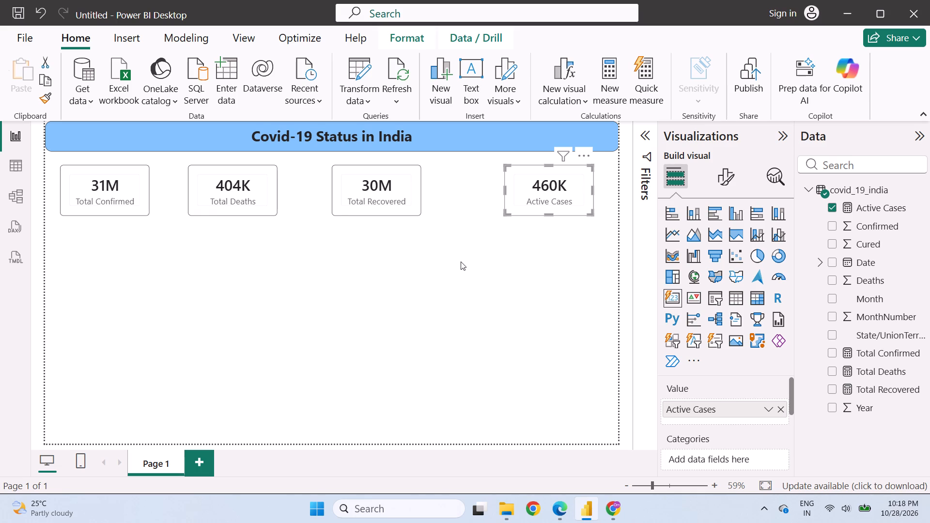
# Shift the Total Deaths and Total Recovered cards slightly toward the Active Cases card, keeping them aligned in the row.
pyautogui.moveTo(235, 185); pyautogui.dragTo(238, 185)
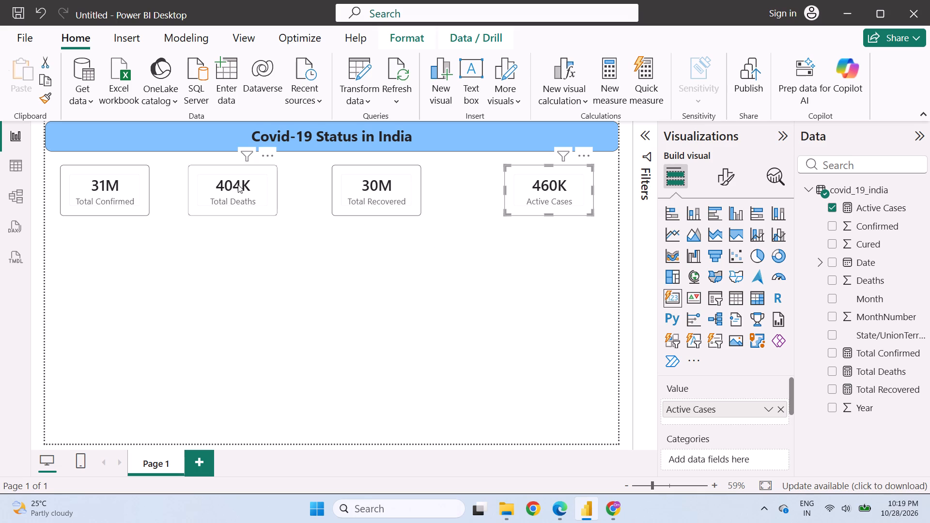
pyautogui.moveTo(238, 185); pyautogui.dragTo(241, 185)
pyautogui.moveTo(371, 183); pyautogui.dragTo(381, 184)
pyautogui.moveTo(268, 183); pyautogui.dragTo(274, 183)
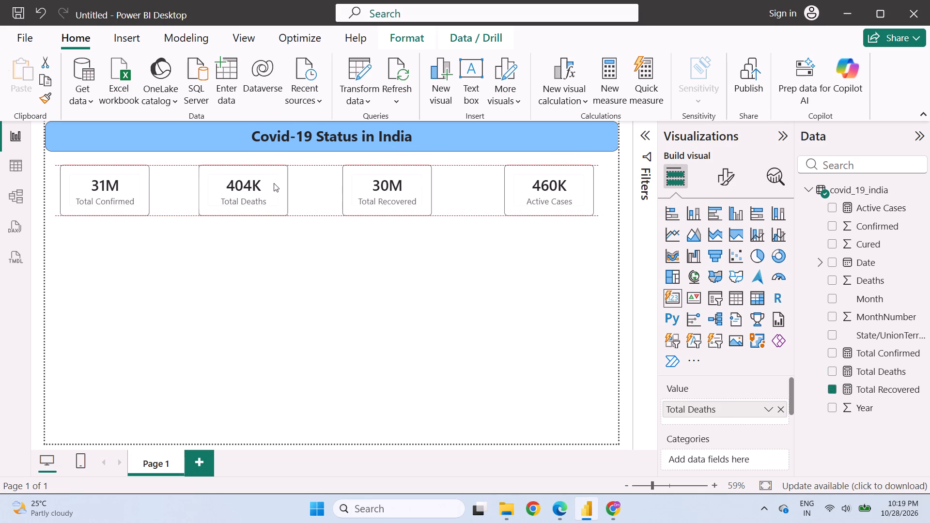
# Raise all four KPI cards closer to the title banner, nudging Total Confirmed and Active Cases slightly inward.
pyautogui.moveTo(274, 183); pyautogui.dragTo(273, 177)
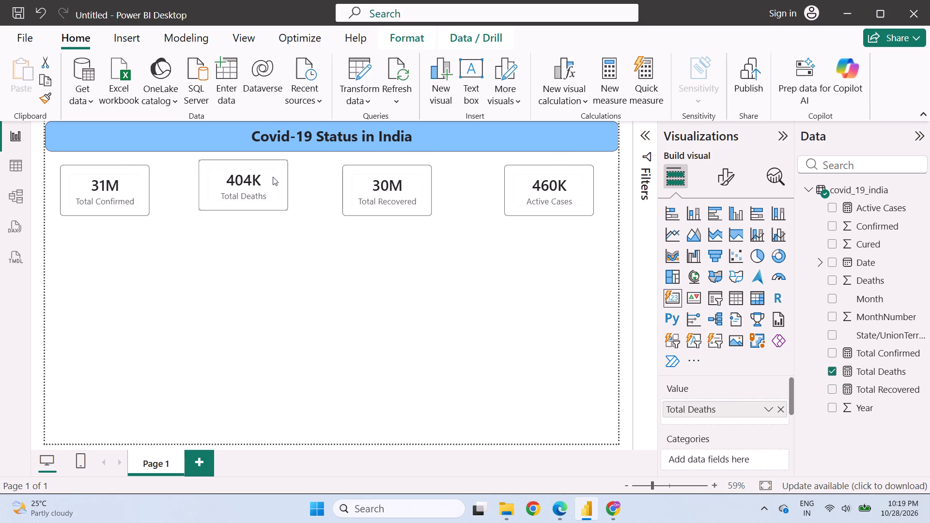
pyautogui.moveTo(273, 177); pyautogui.dragTo(273, 176)
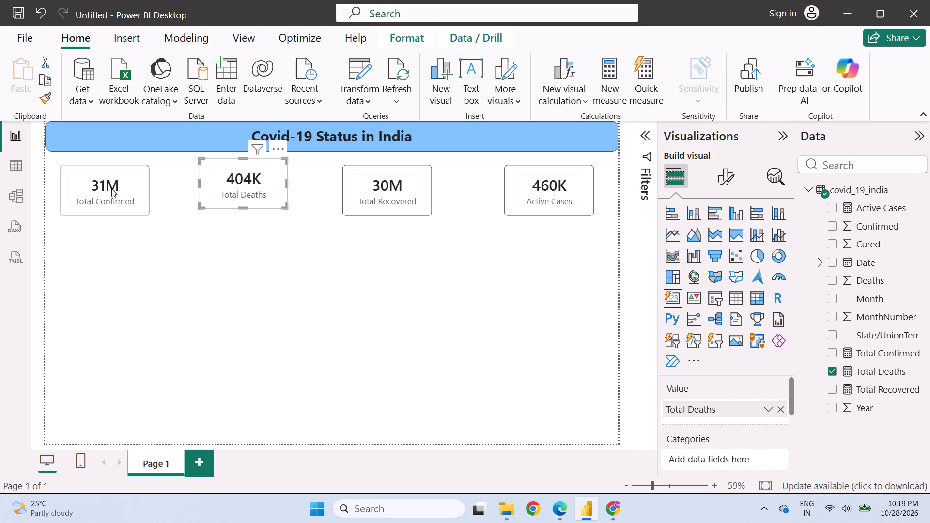
pyautogui.moveTo(111, 188); pyautogui.dragTo(116, 184)
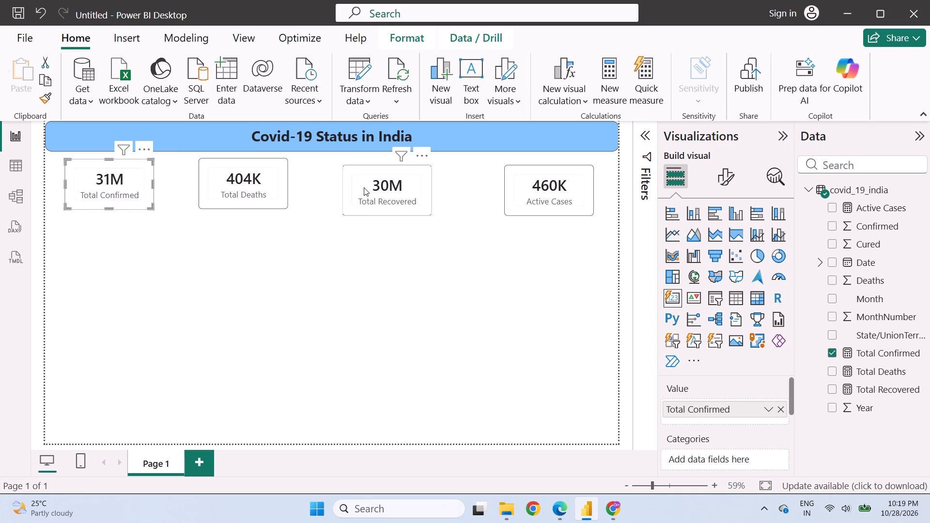
pyautogui.moveTo(368, 189); pyautogui.dragTo(370, 182)
pyautogui.moveTo(530, 187); pyautogui.dragTo(525, 181)
pyautogui.click(304, 289)
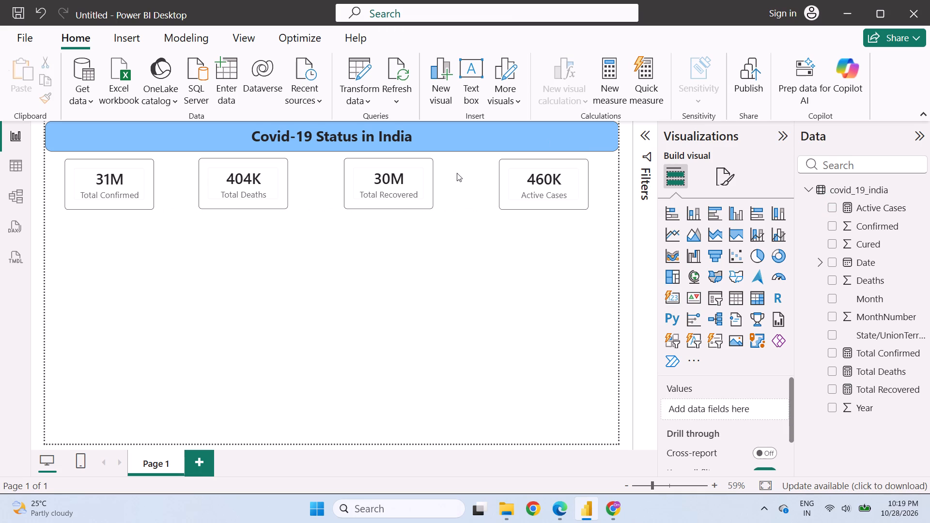
# Shift the Active Cases, Total Recovered and Total Deaths cards away from Total Confirmed so the four cards are evenly spaced.
pyautogui.click(523, 171)
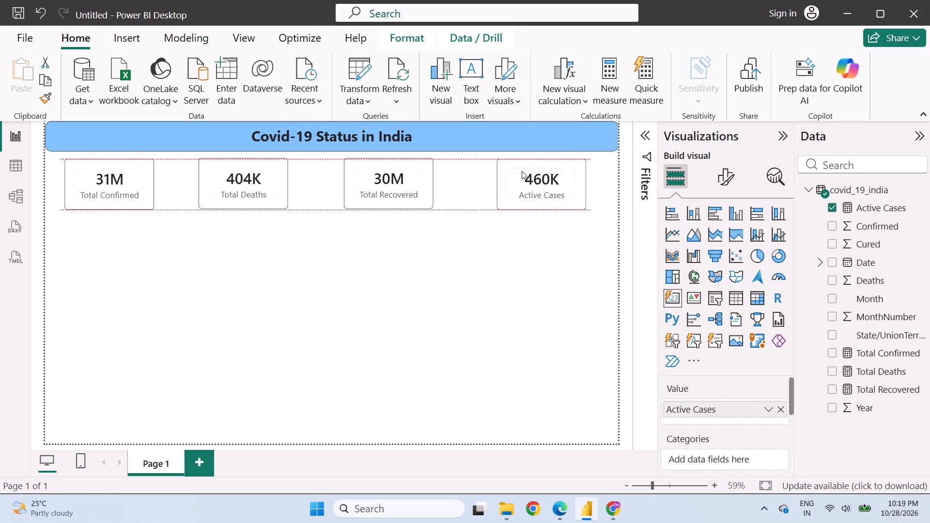
pyautogui.moveTo(522, 171); pyautogui.dragTo(529, 171)
pyautogui.moveTo(400, 178); pyautogui.dragTo(404, 178)
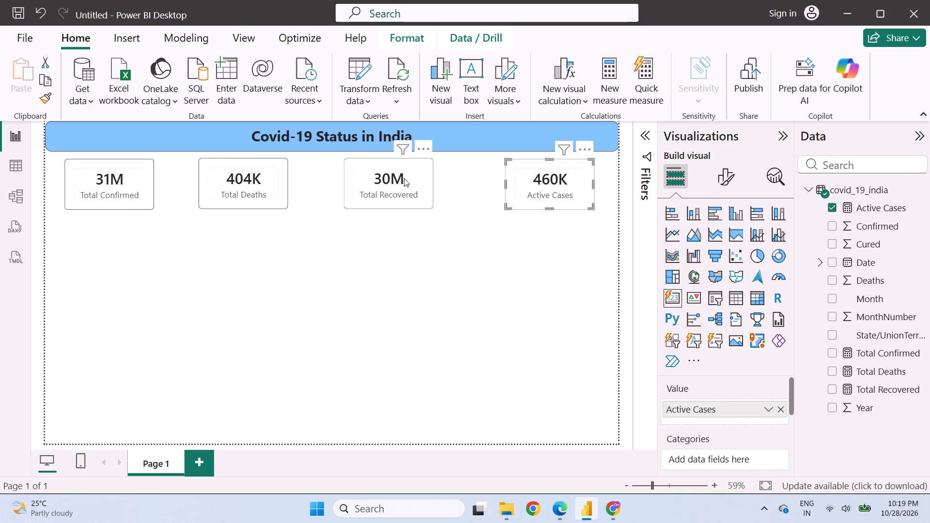
pyautogui.moveTo(404, 178); pyautogui.dragTo(413, 179)
pyautogui.moveTo(263, 171); pyautogui.dragTo(273, 172)
pyautogui.click(303, 253)
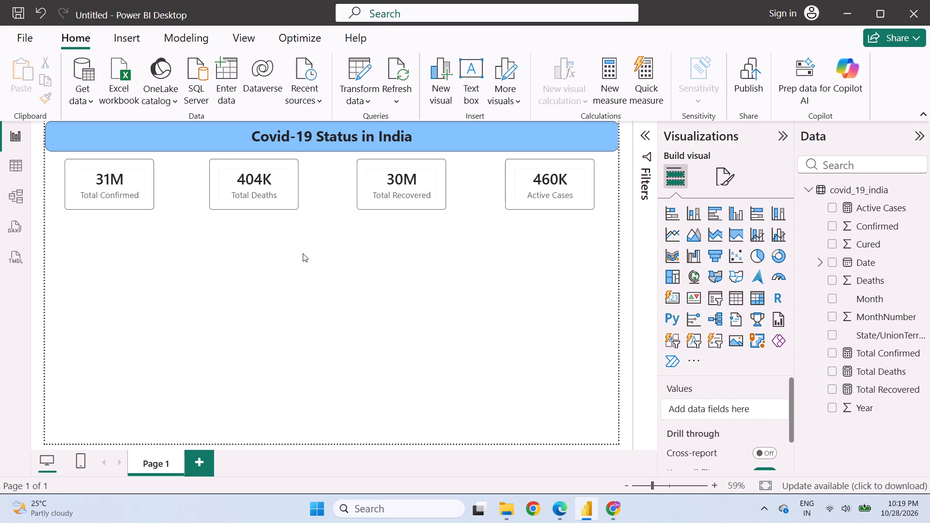
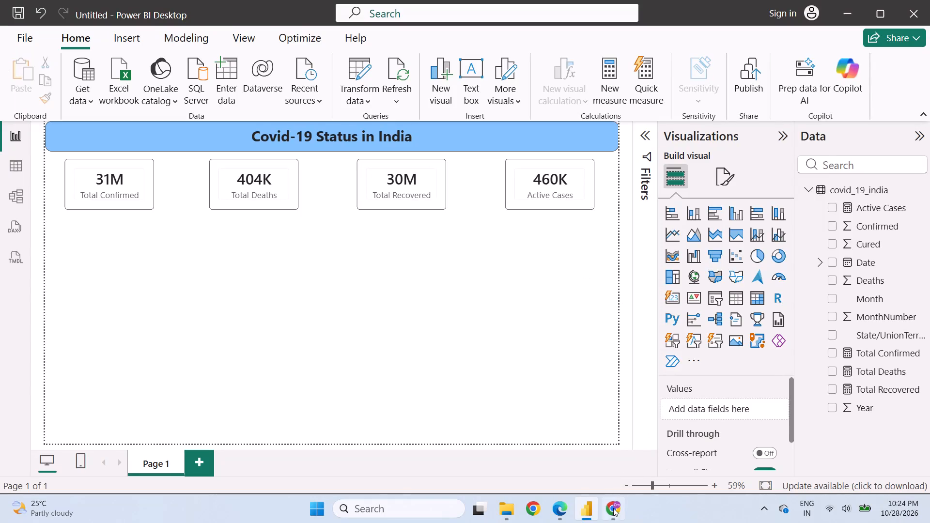
# Read the Chart 1 instructions in the ChatGPT guide in Chrome and add a line chart below the cards in Power BI.
pyautogui.click(610, 518)
pyautogui.scroll(-3, 434, 232)
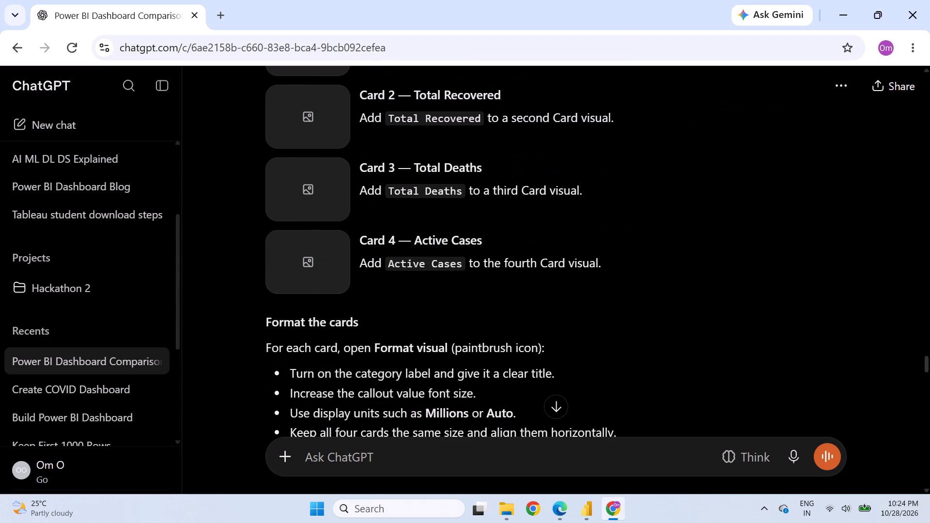
pyautogui.scroll(-3, 434, 233)
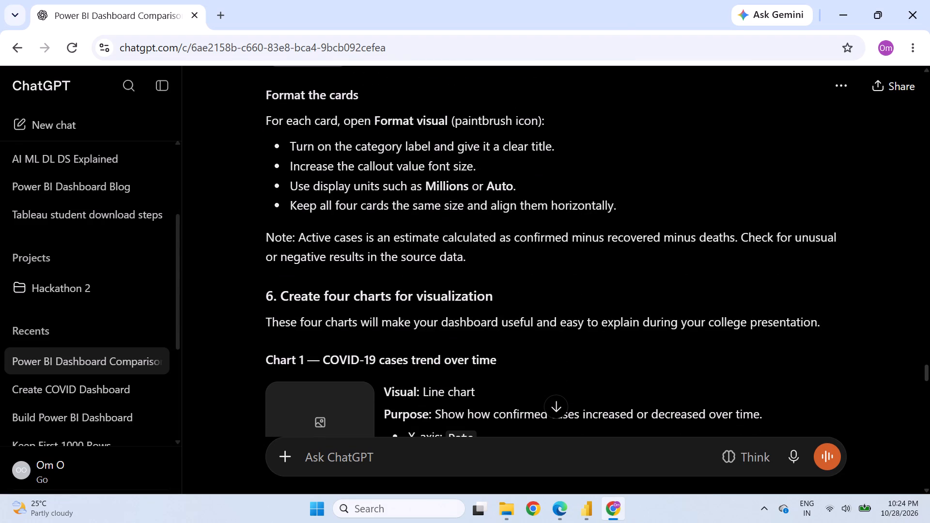
pyautogui.scroll(-1, 435, 234)
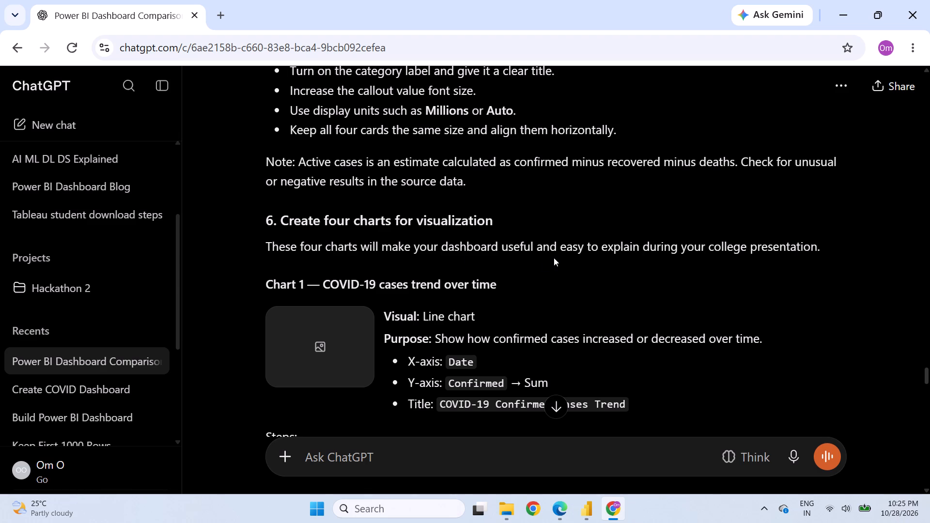
pyautogui.scroll(-1, 554, 259)
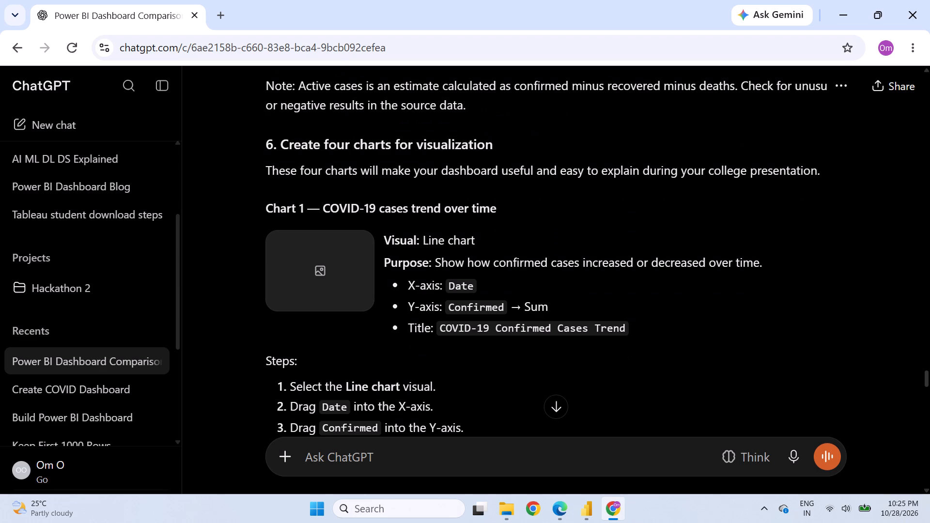
pyautogui.click(585, 518)
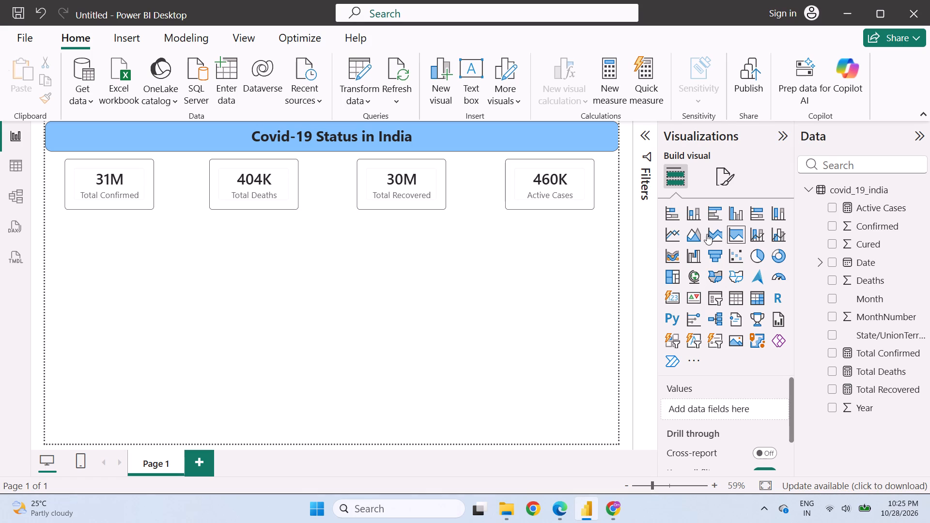
pyautogui.click(678, 233)
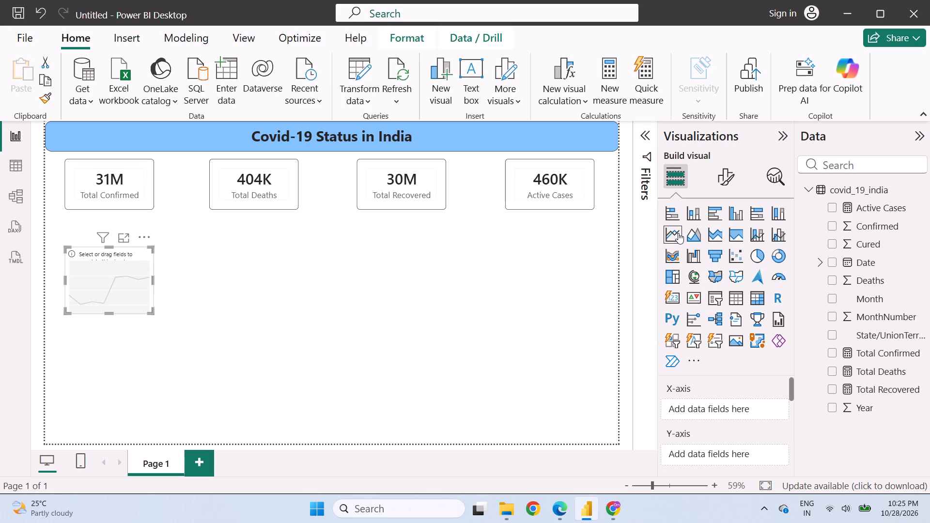
# Recheck the guide's Chart 1 fields, and assign Date to the line chart's X-axis and Confirmed to its Y-axis.
pyautogui.click(612, 513)
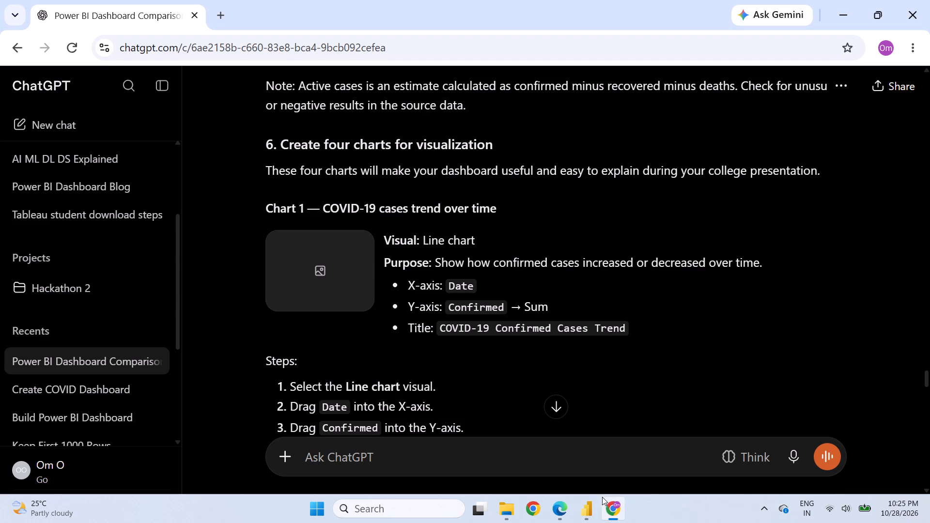
pyautogui.click(593, 507)
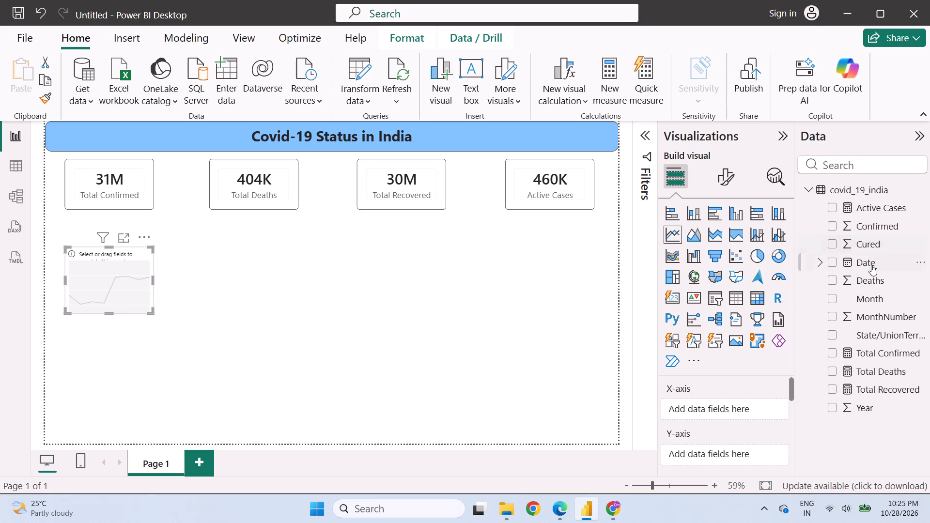
pyautogui.moveTo(871, 260); pyautogui.dragTo(716, 401)
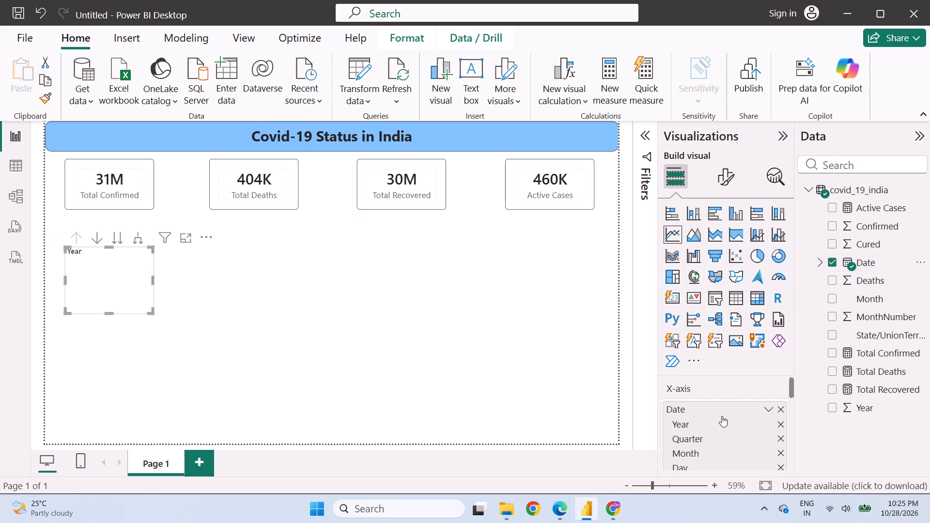
pyautogui.scroll(-1, 718, 387)
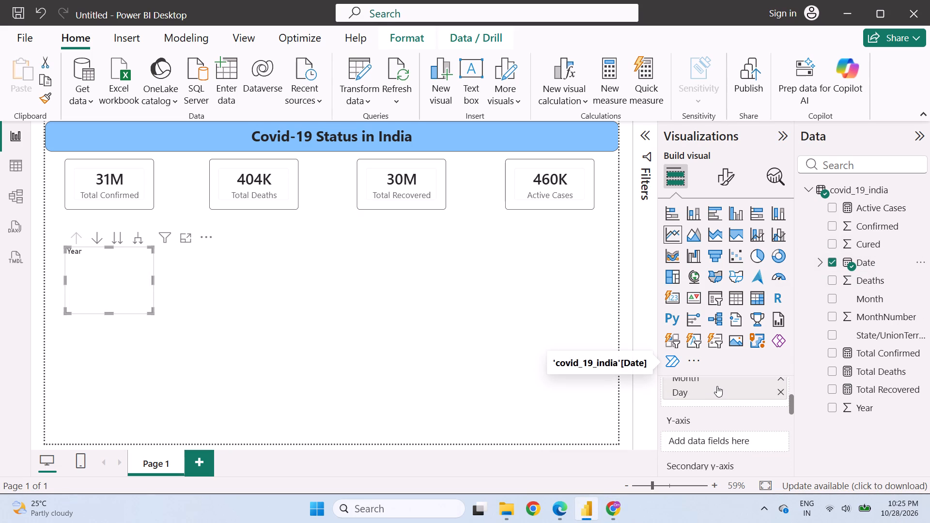
pyautogui.scroll(1, 717, 386)
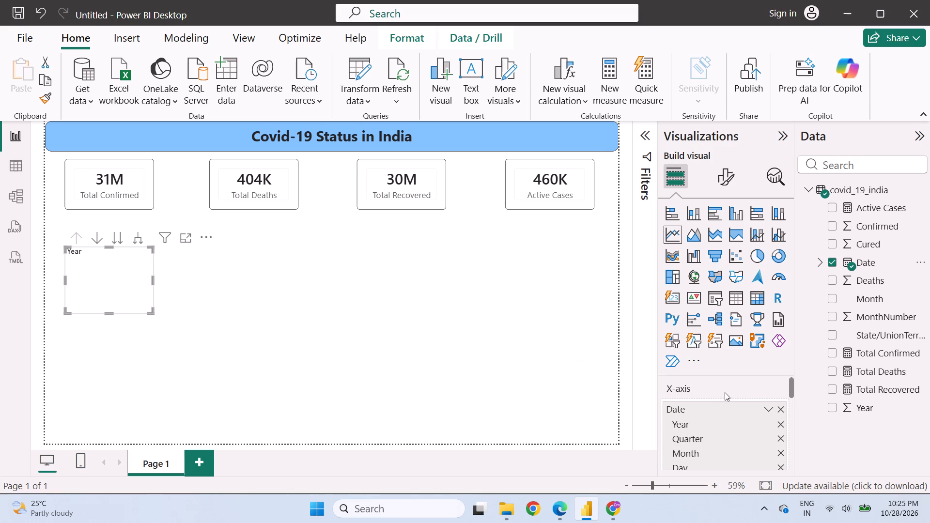
pyautogui.click(504, 352)
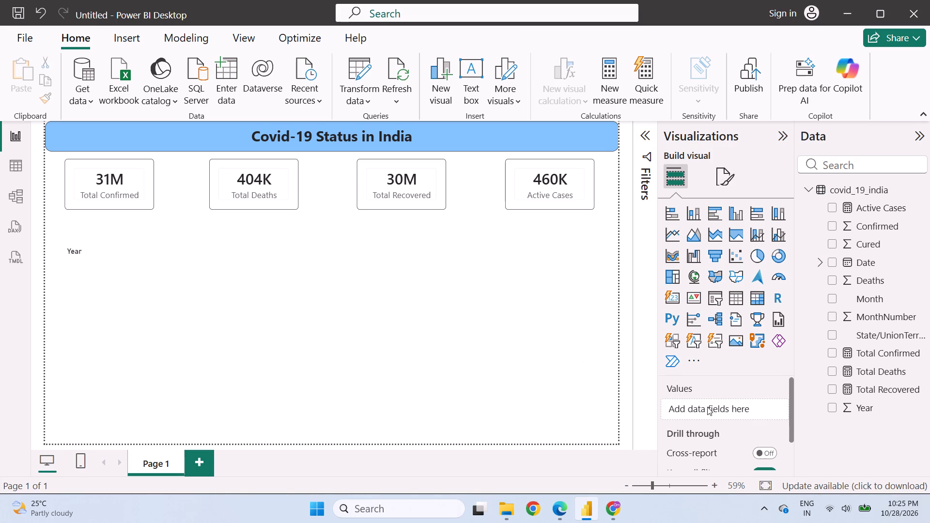
pyautogui.scroll(1, 720, 400)
pyautogui.click(116, 274)
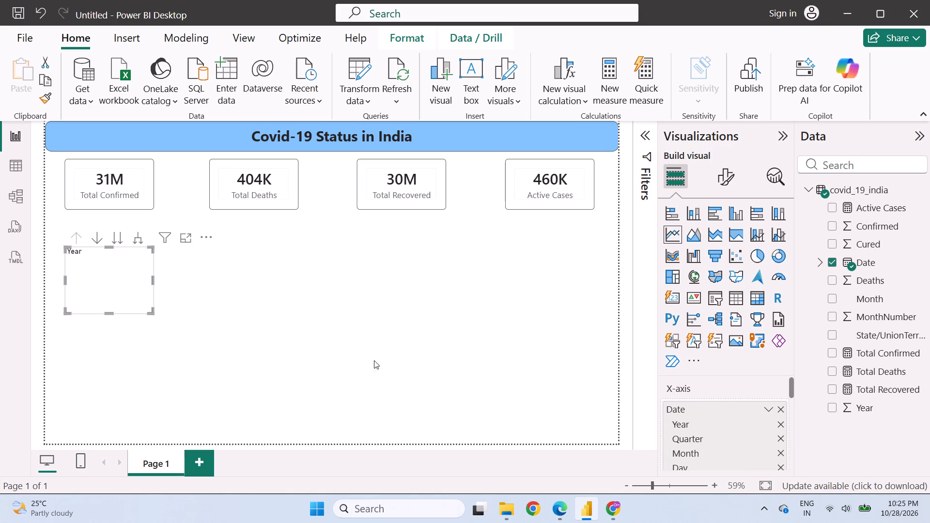
pyautogui.scroll(-2, 702, 410)
pyautogui.scroll(1, 701, 409)
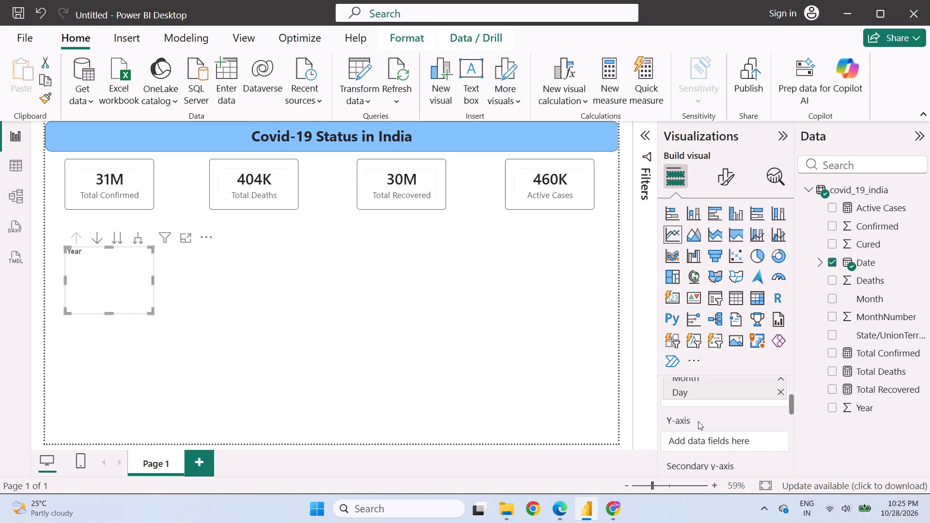
pyautogui.moveTo(863, 222); pyautogui.dragTo(777, 396)
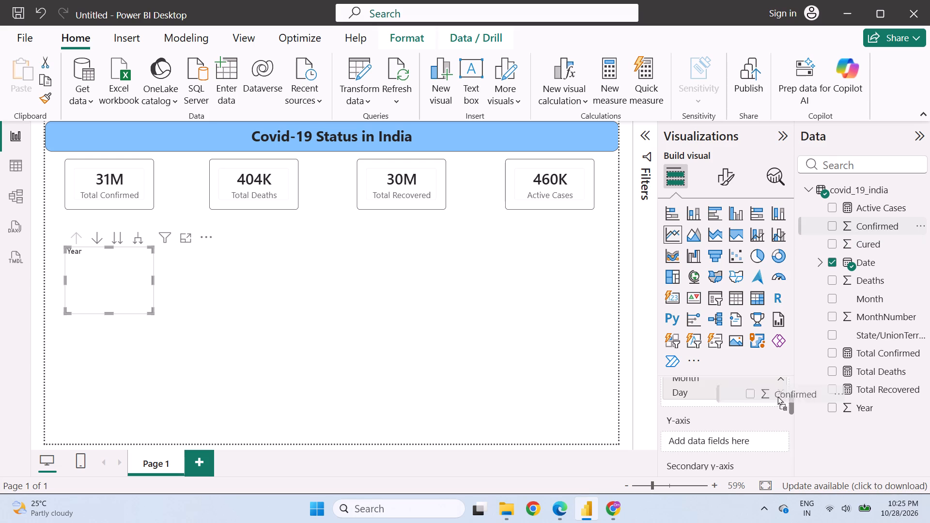
pyautogui.moveTo(777, 396); pyautogui.dragTo(739, 442)
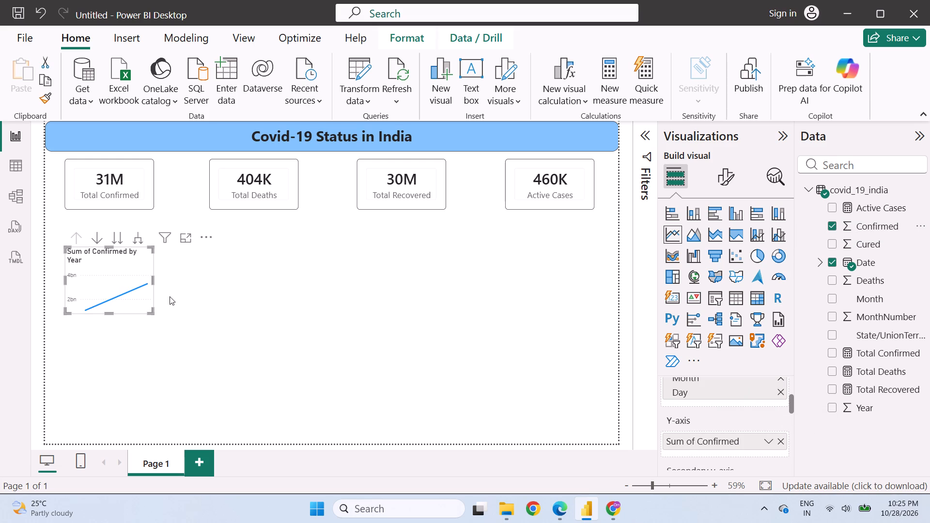
# Enlarge the line chart upward and downward, and widen it to about the middle of the Total Deaths card.
pyautogui.moveTo(153, 278); pyautogui.dragTo(185, 282)
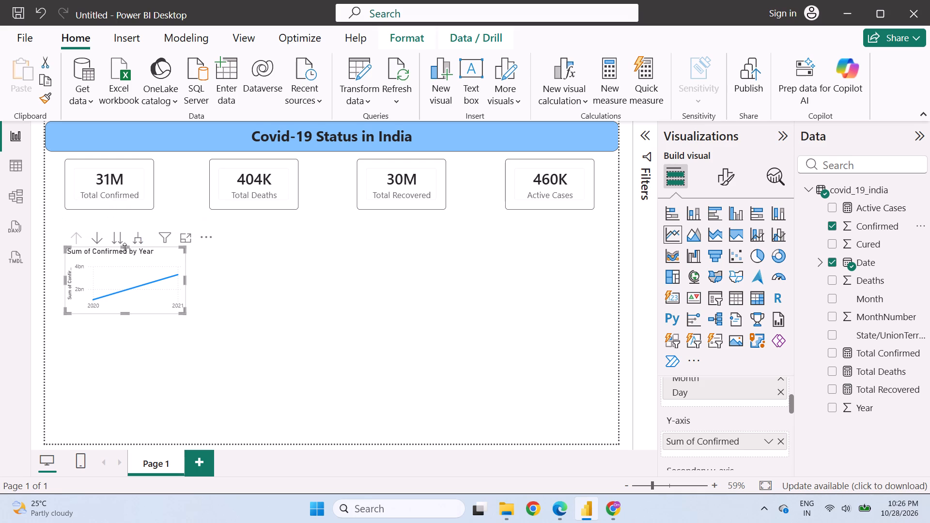
pyautogui.moveTo(124, 248); pyautogui.dragTo(122, 232)
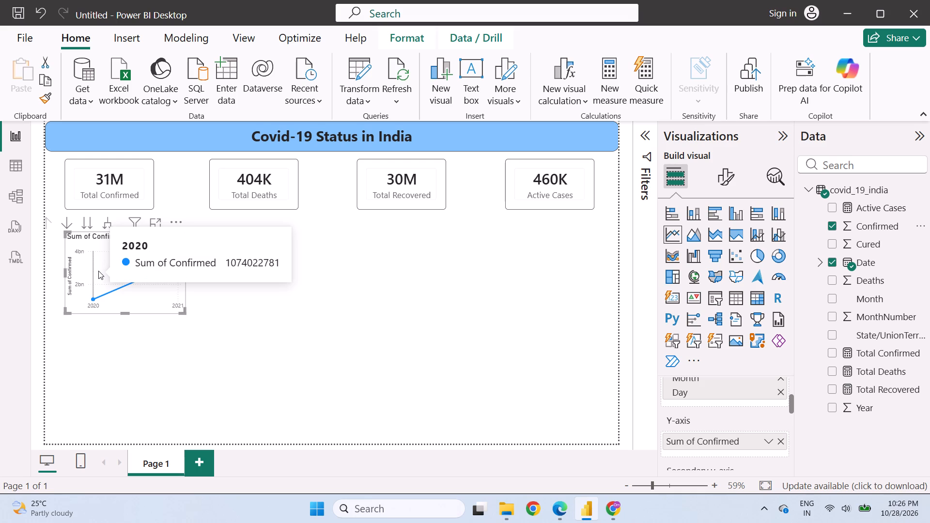
pyautogui.moveTo(122, 313); pyautogui.dragTo(126, 364)
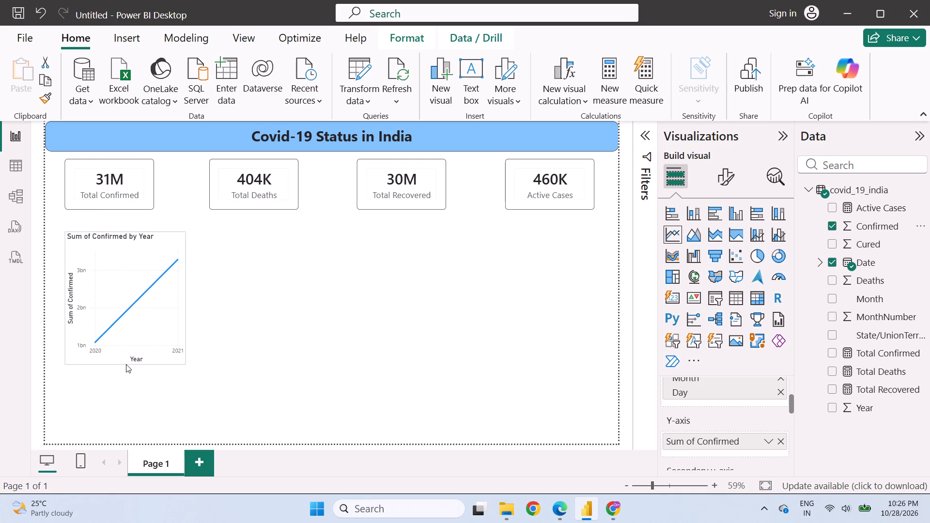
pyautogui.moveTo(126, 364); pyautogui.dragTo(126, 364)
pyautogui.moveTo(186, 297); pyautogui.dragTo(333, 310)
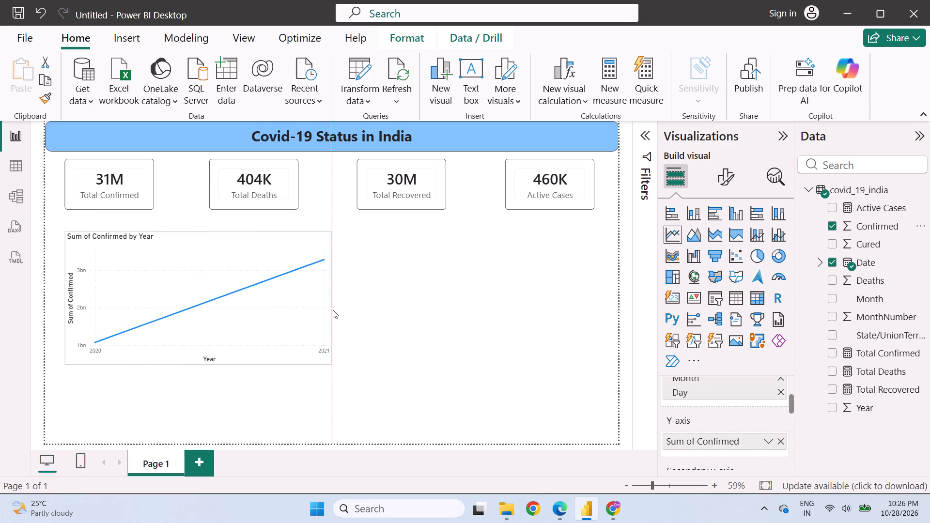
pyautogui.moveTo(333, 310); pyautogui.dragTo(253, 311)
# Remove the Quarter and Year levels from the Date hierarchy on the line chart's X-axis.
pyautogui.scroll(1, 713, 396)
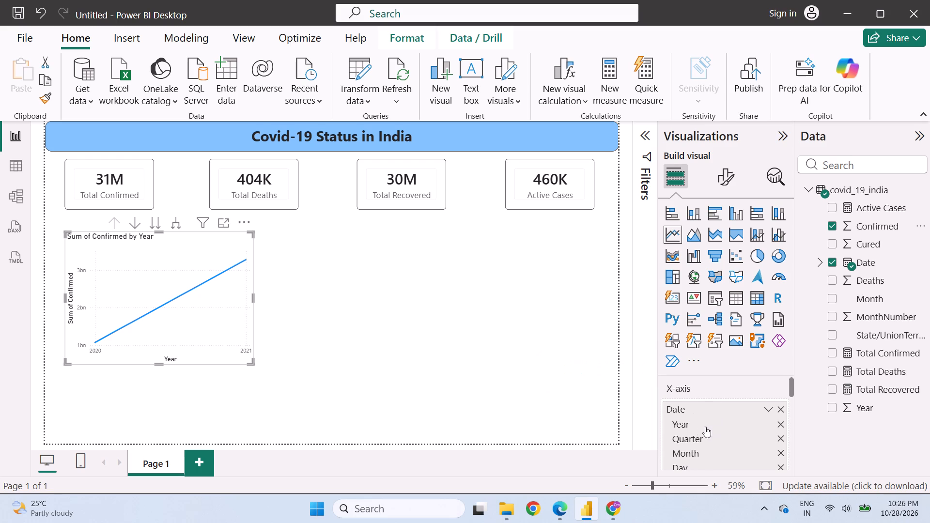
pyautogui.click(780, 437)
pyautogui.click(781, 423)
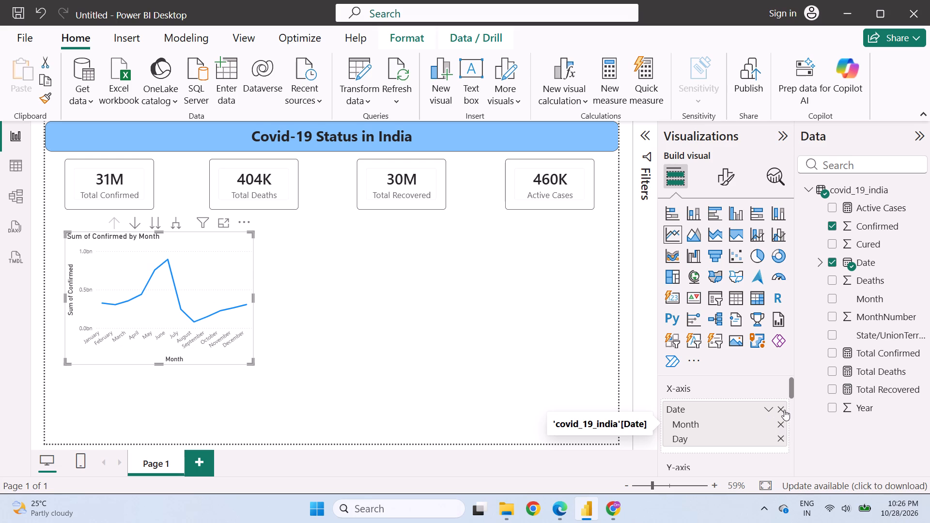
# Remove Date from the line chart's X-axis, add it again, and take out only its Quarter level.
pyautogui.click(782, 408)
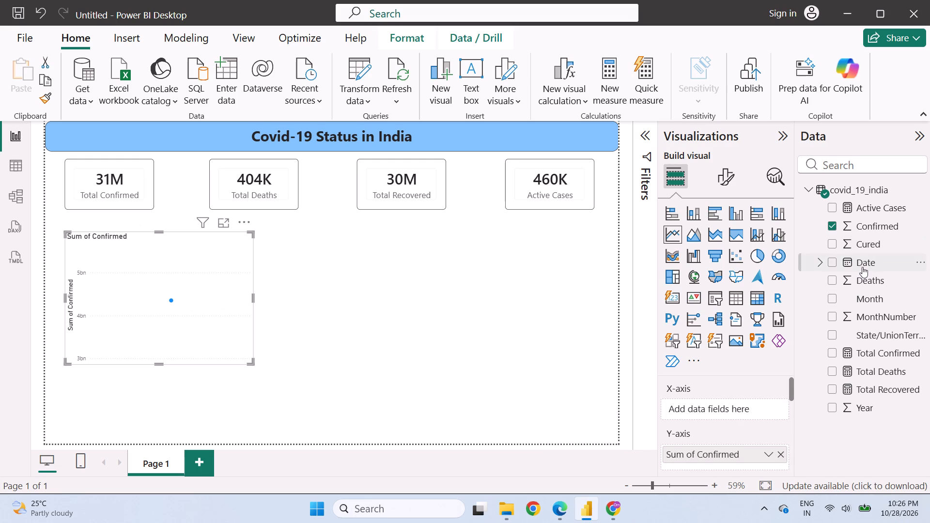
pyautogui.moveTo(863, 264); pyautogui.dragTo(725, 411)
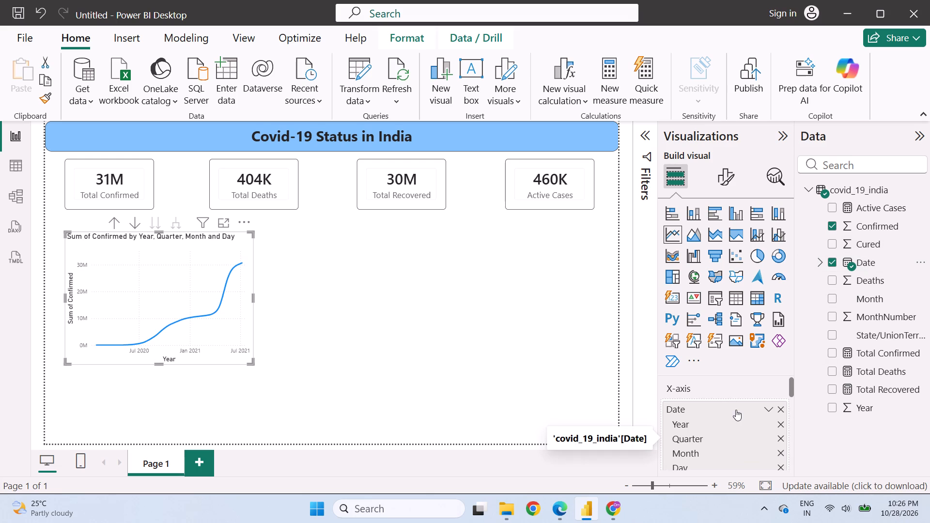
pyautogui.click(779, 437)
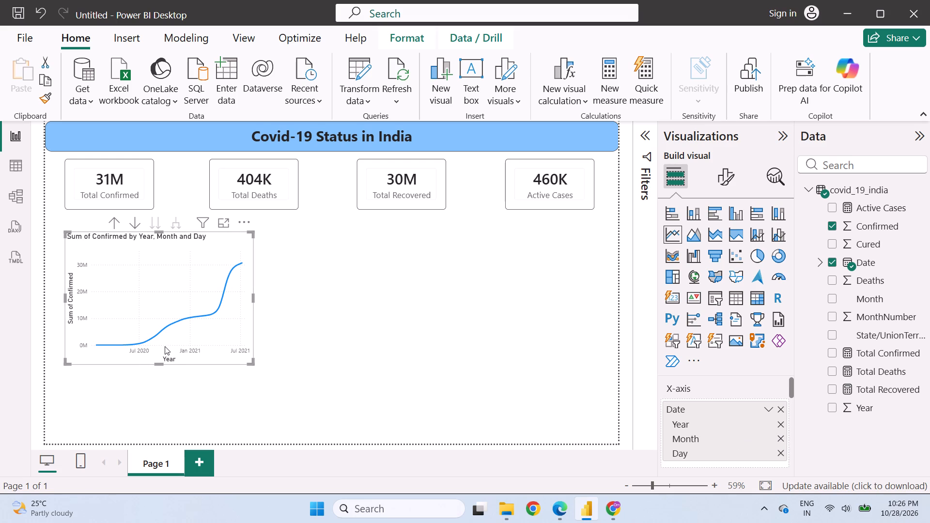
# Widen the line chart until its outer edge lines up with the far edge of the Total Deaths card.
pyautogui.moveTo(251, 298); pyautogui.dragTo(277, 302)
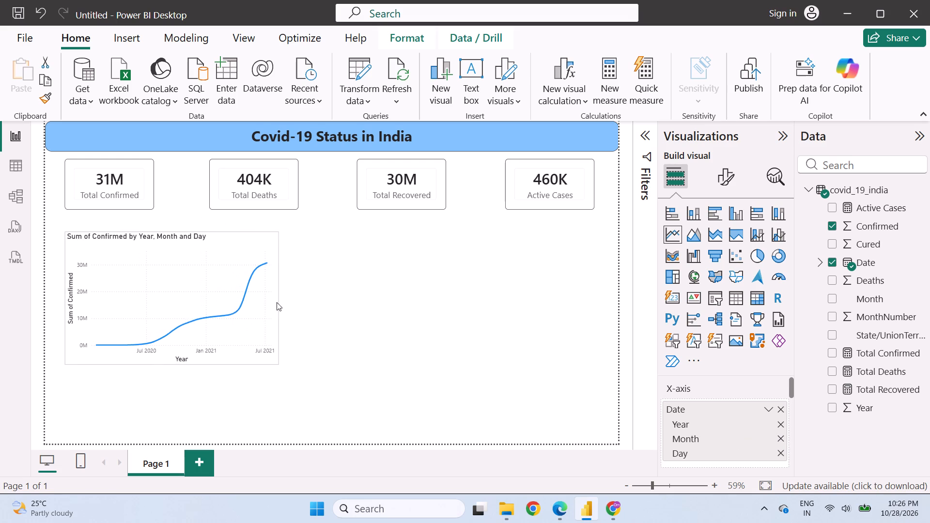
pyautogui.moveTo(277, 302); pyautogui.dragTo(600, 307)
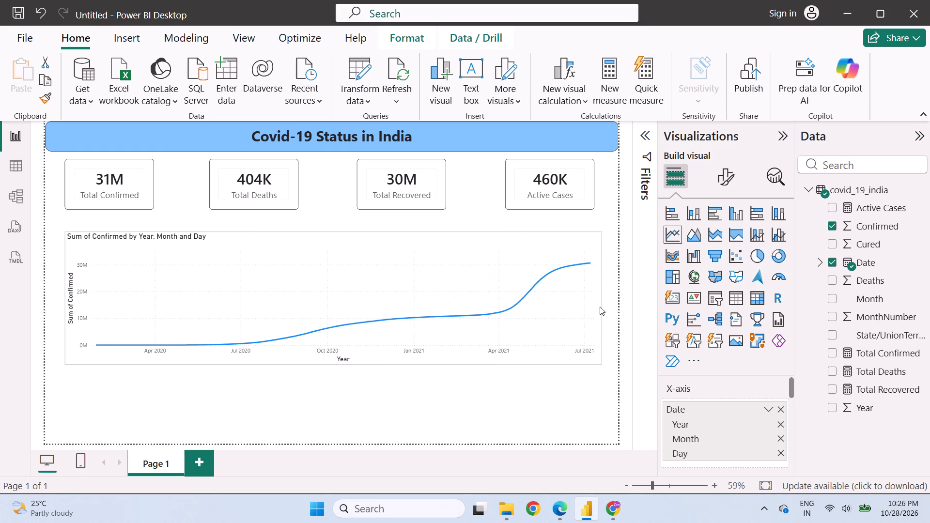
pyautogui.moveTo(600, 307); pyautogui.dragTo(265, 352)
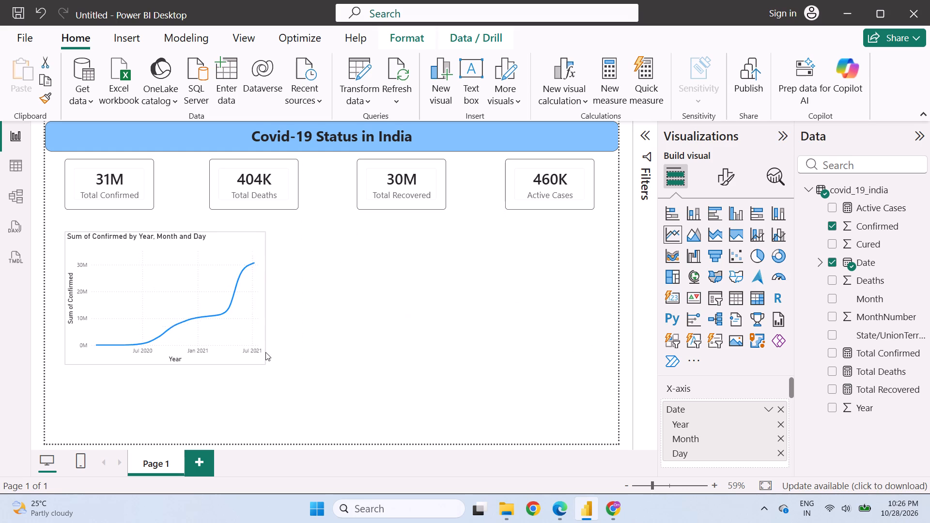
pyautogui.moveTo(265, 352); pyautogui.dragTo(300, 351)
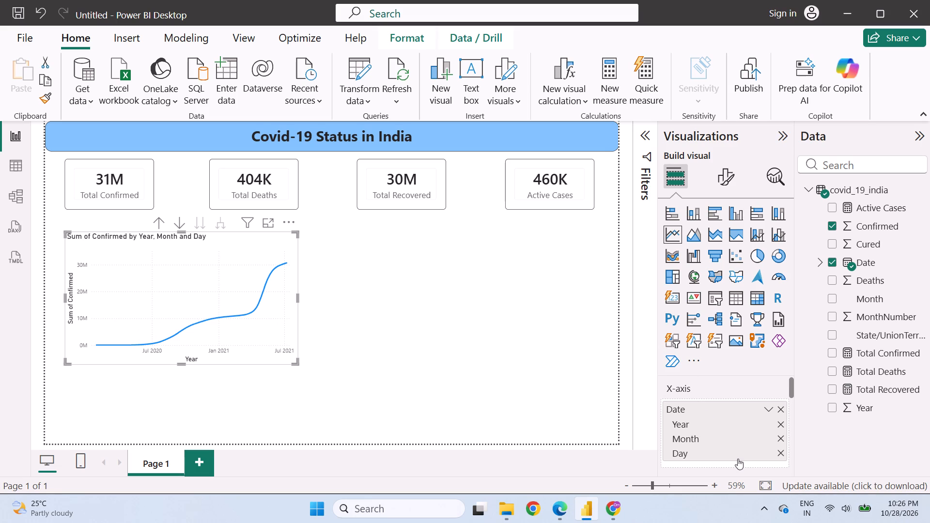
# Remove the Day level from the line chart's X-axis, leaving Year and Month.
pyautogui.click(779, 452)
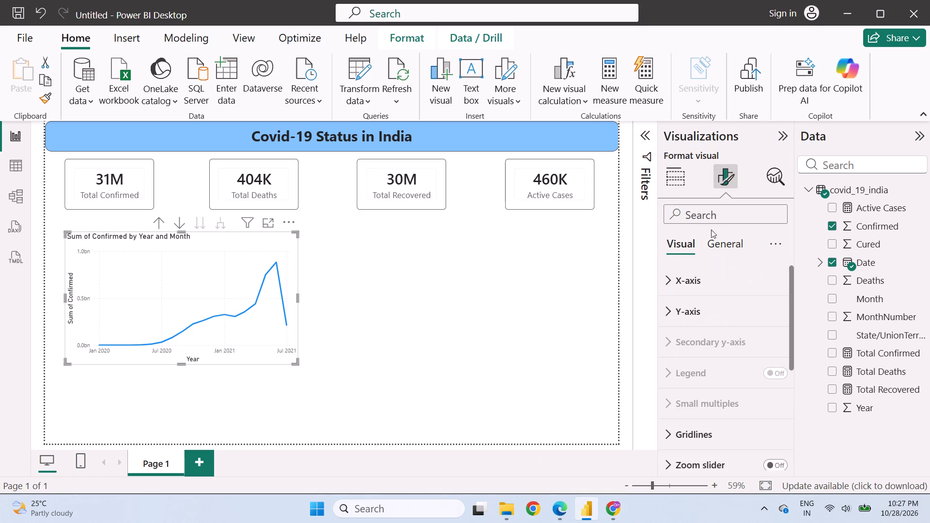
pyautogui.click(723, 239)
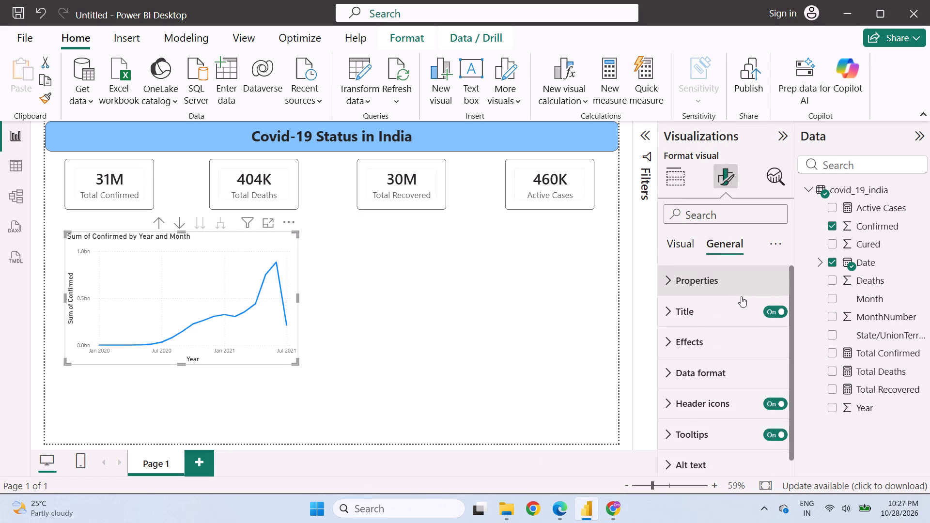
pyautogui.click(687, 308)
pyautogui.click(716, 389)
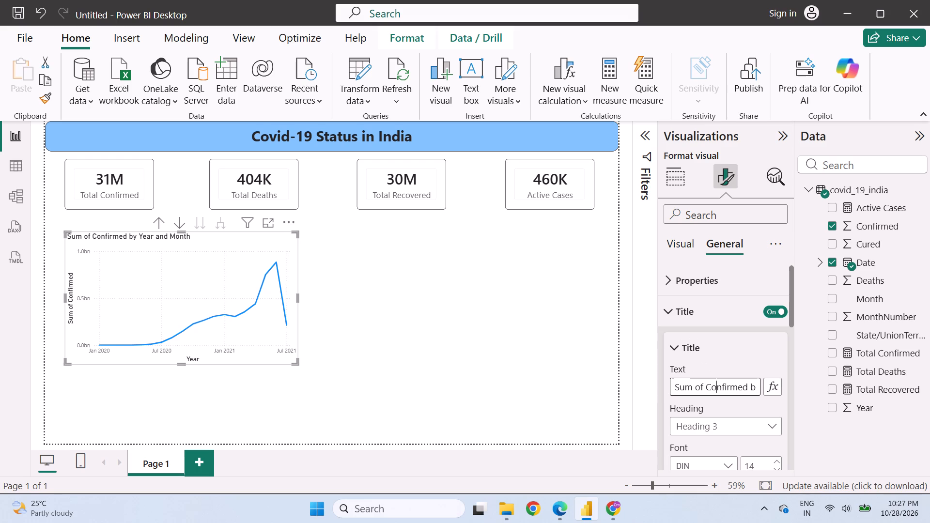
pyautogui.hotkey('ctrl', 'a')
pyautogui.press('BackSpace')
pyautogui.click(616, 507)
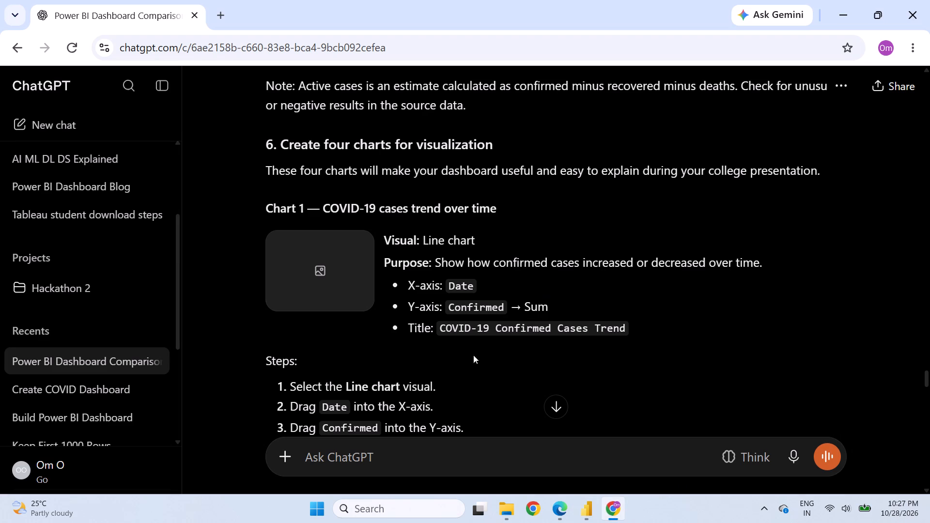
pyautogui.moveTo(442, 329); pyautogui.dragTo(624, 329)
pyautogui.hotkey('ctrl', 'c')
pyautogui.click(591, 505)
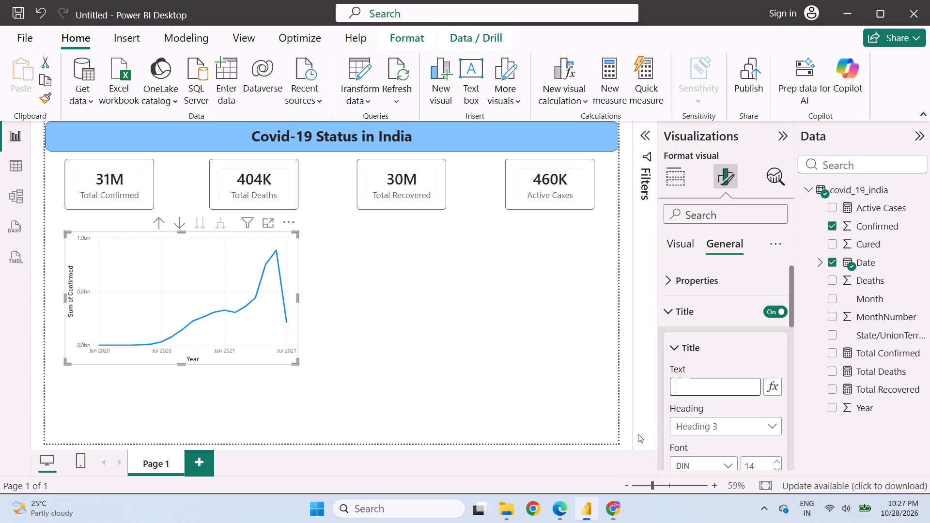
pyautogui.hotkey('ctrl', 'v')
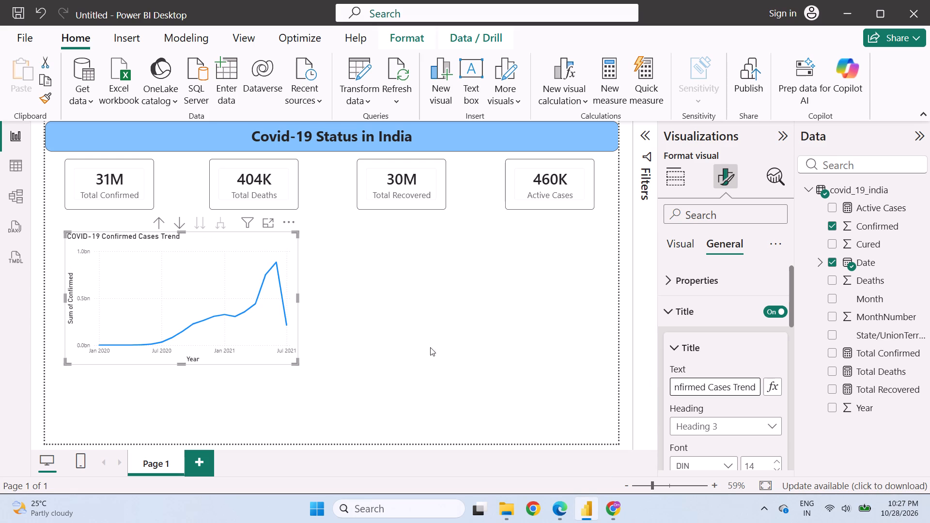
pyautogui.click(400, 305)
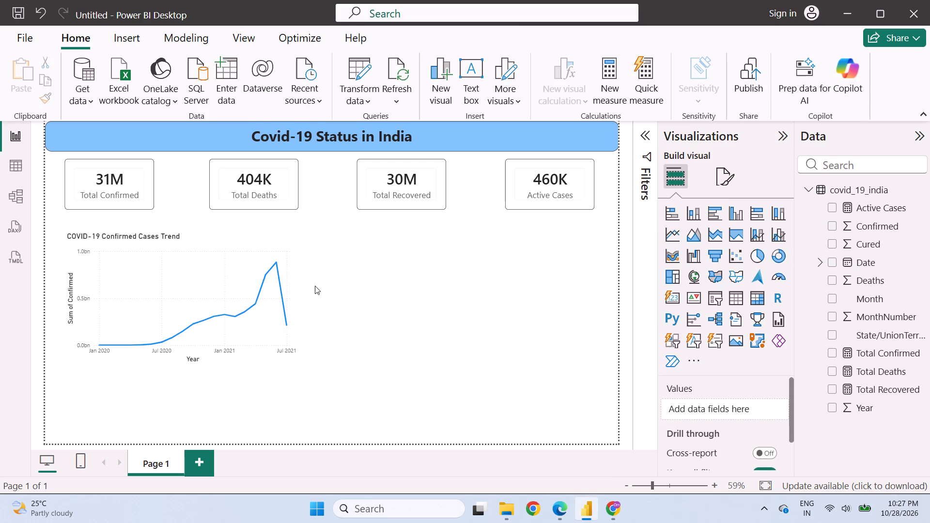
# Shrink the confirmed-cases line chart to about three-quarters of its width and height, keeping its upper corner under the Total Confirmed card.
pyautogui.click(190, 268)
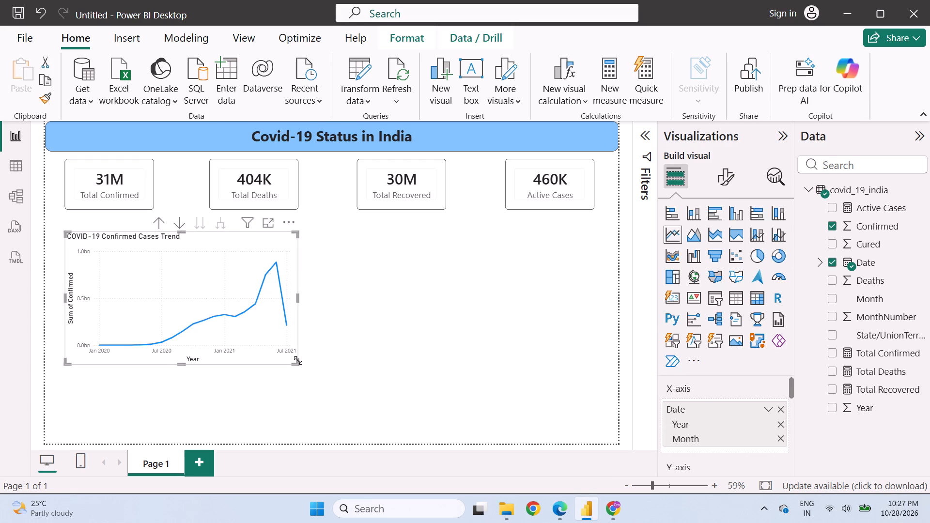
pyautogui.click(299, 360)
pyautogui.click(232, 306)
pyautogui.moveTo(299, 363); pyautogui.dragTo(235, 330)
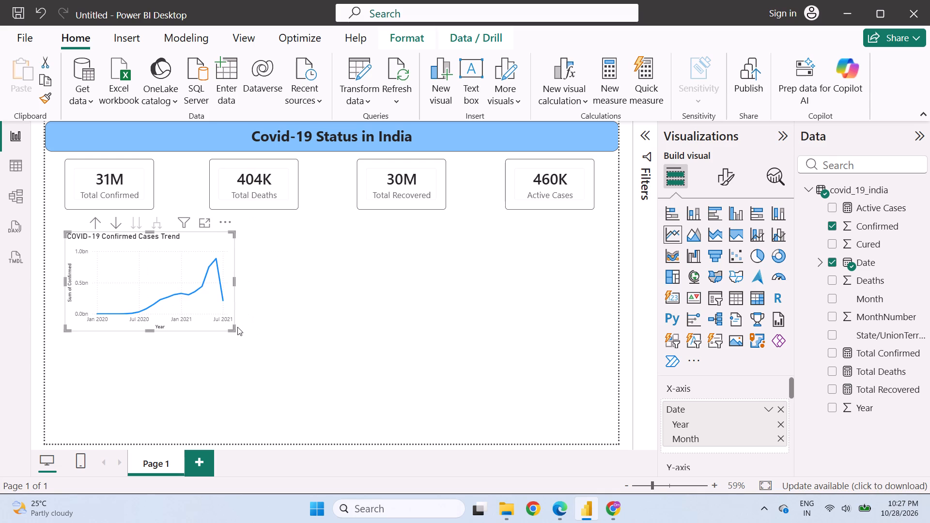
pyautogui.click(355, 290)
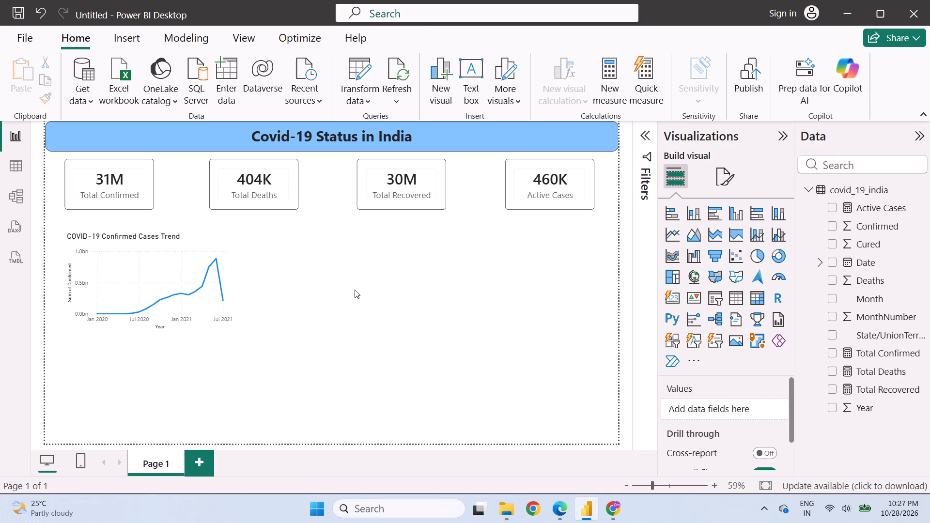
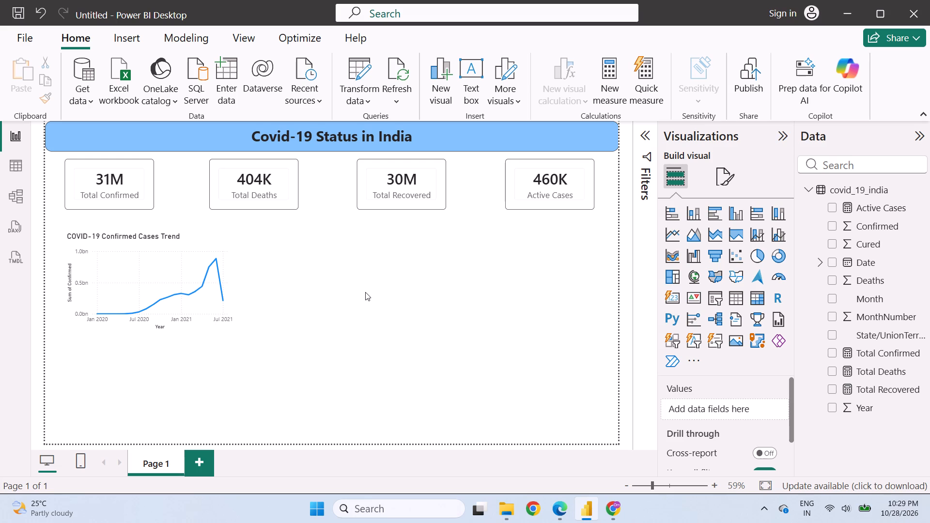
# Examine the layout of the Financial Sales Dashboard reference PDF in Edge, including how its charts sit beneath the KPI cards.
pyautogui.click(564, 508)
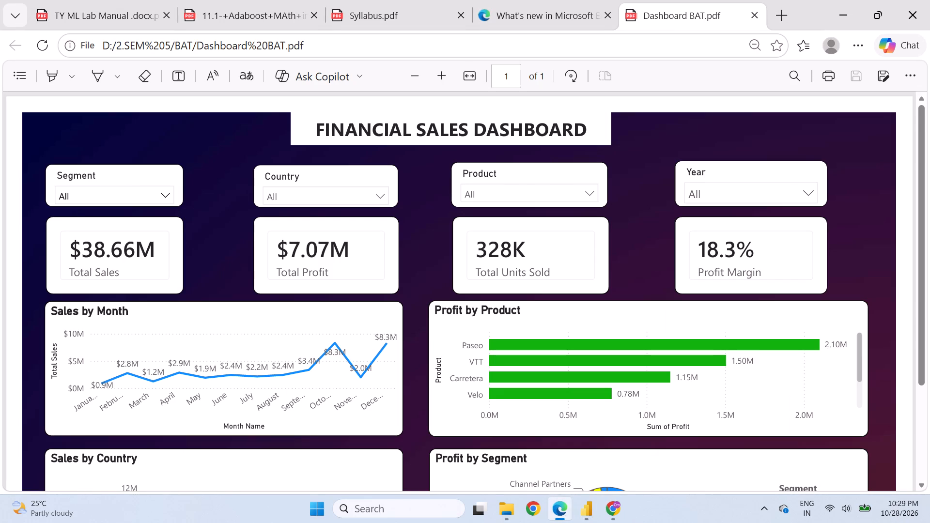
pyautogui.scroll(-2, 488, 242)
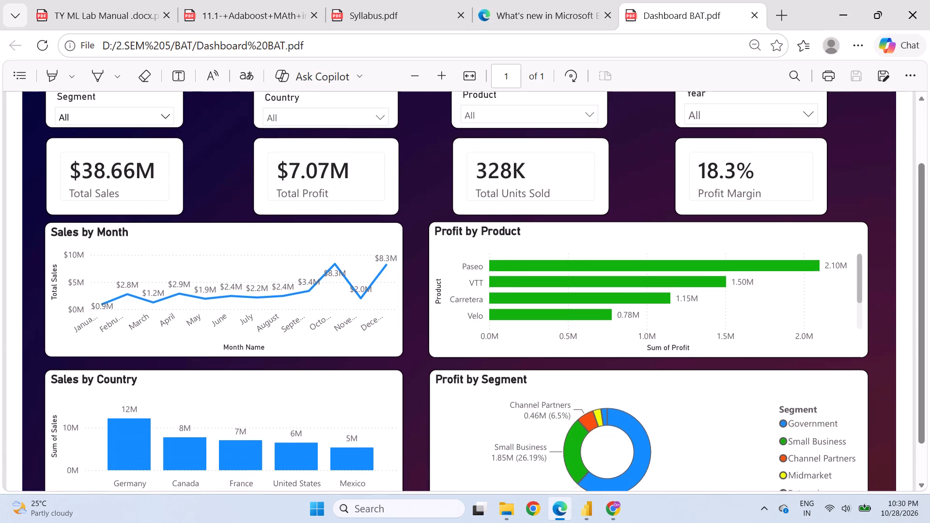
pyautogui.scroll(-3, 488, 242)
pyautogui.scroll(4, 488, 242)
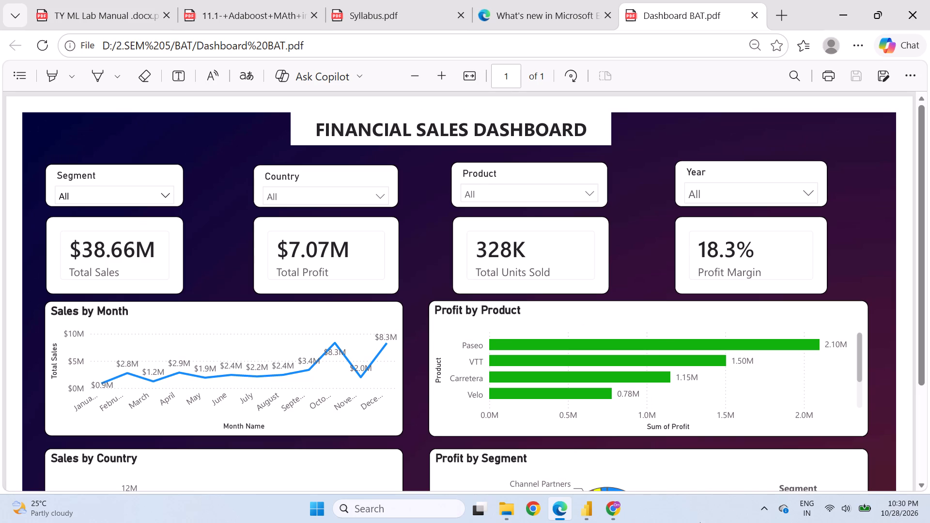
pyautogui.click(579, 513)
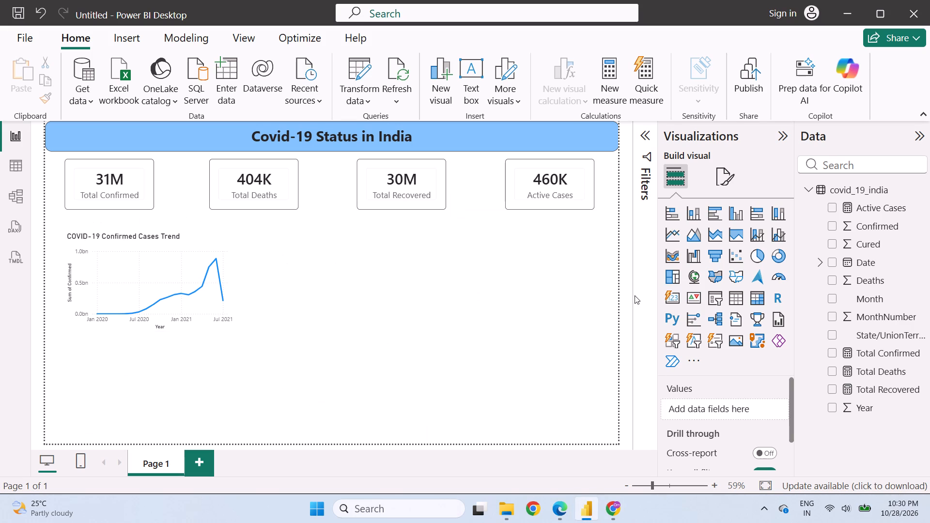
pyautogui.click(616, 503)
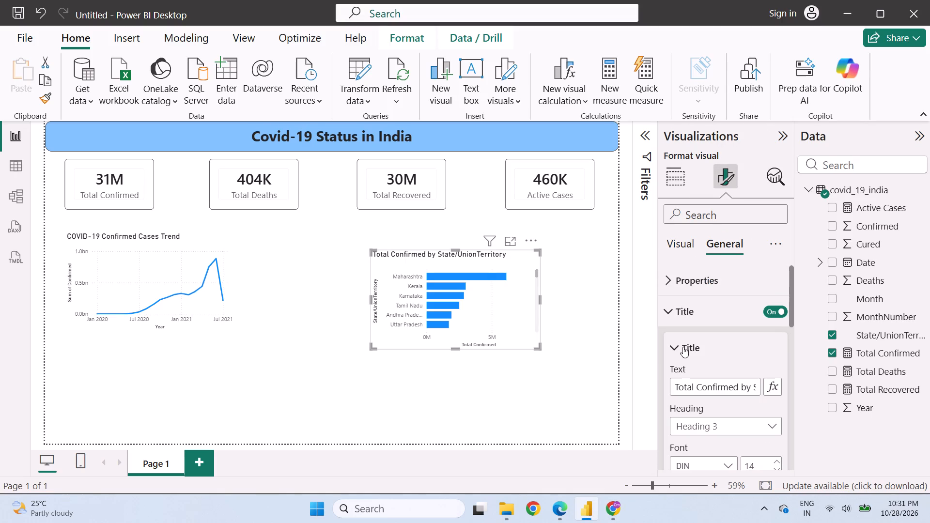
pyautogui.click(714, 388)
pyautogui.hotkey('ctrl', 'a')
pyautogui.press('BackSpace')
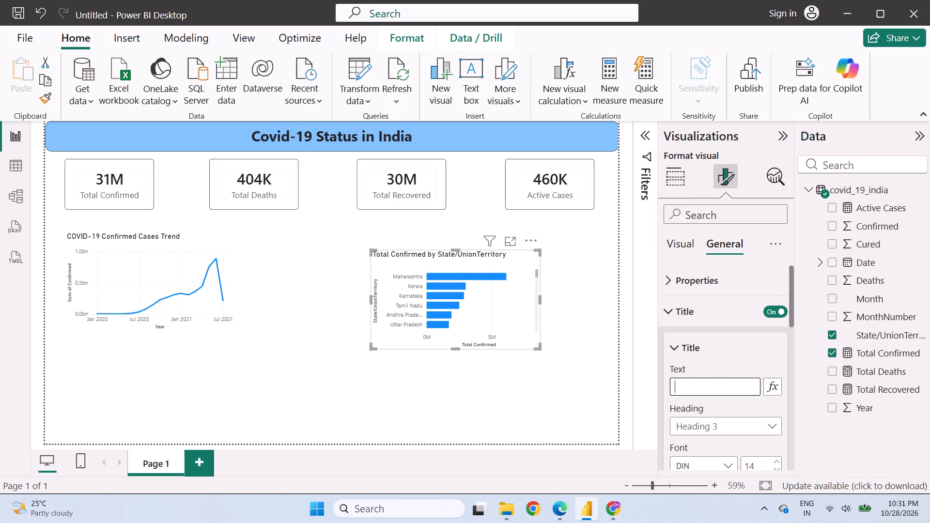
pyautogui.hotkey('ctrl', 'v')
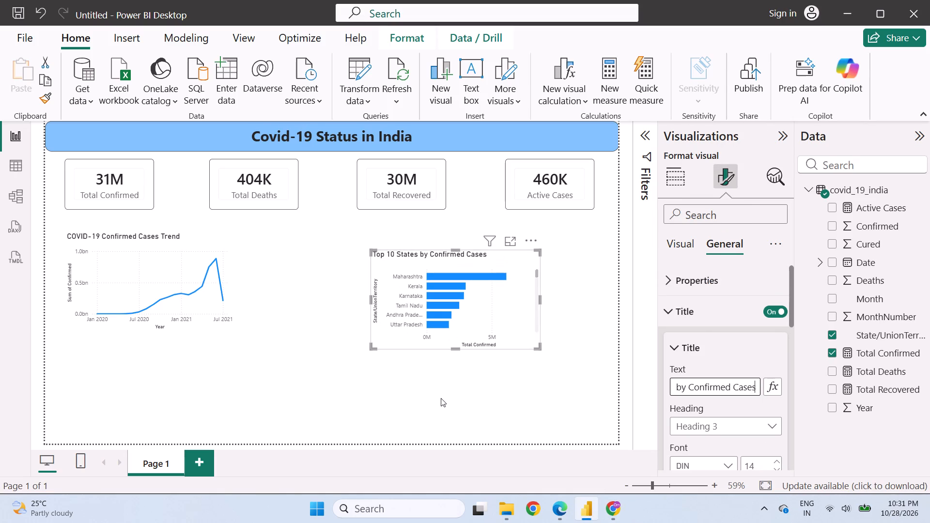
pyautogui.click(441, 398)
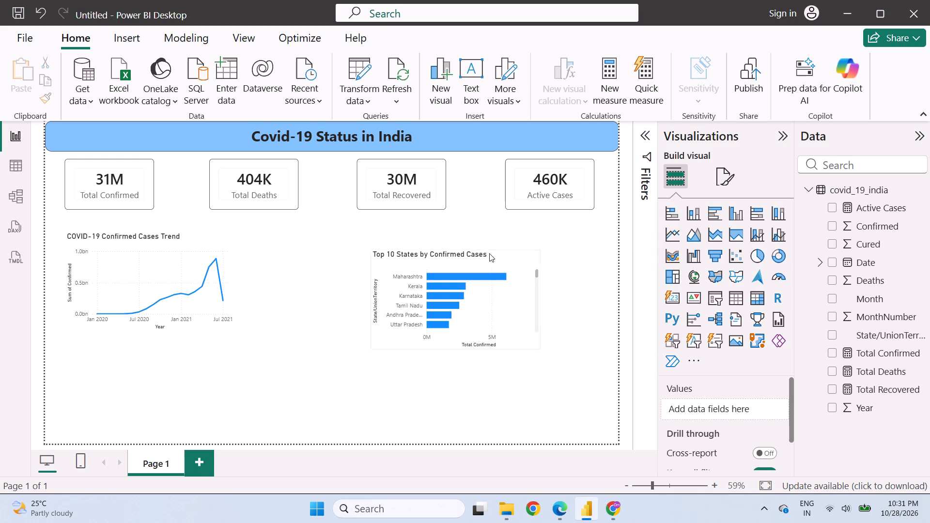
# Widen the states bar chart and move it up beneath the cards, aligning its outer edge with the Active Cases card's.
pyautogui.click(505, 304)
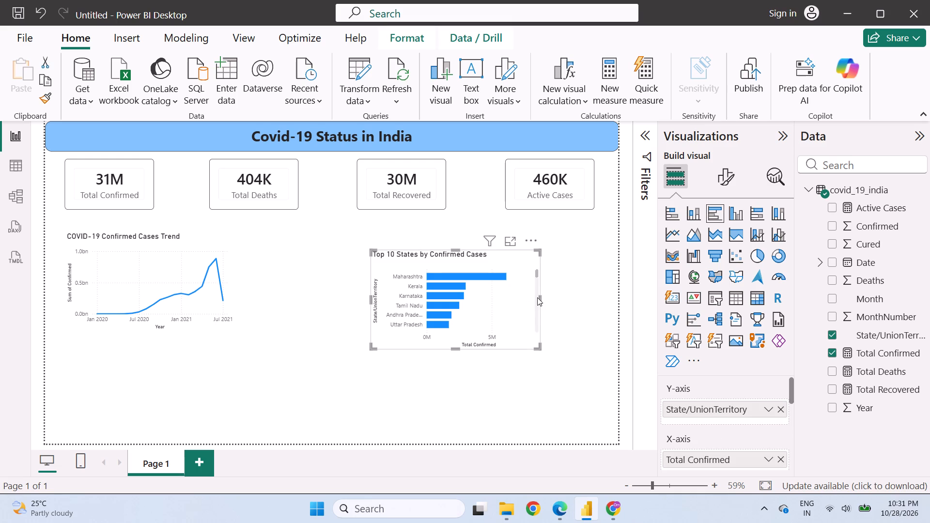
pyautogui.moveTo(539, 297); pyautogui.dragTo(580, 300)
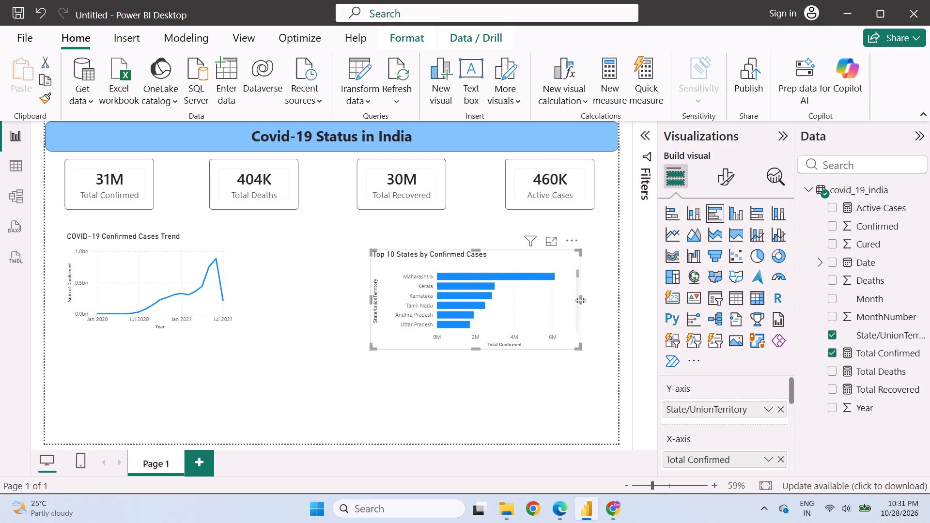
pyautogui.moveTo(498, 257); pyautogui.dragTo(503, 248)
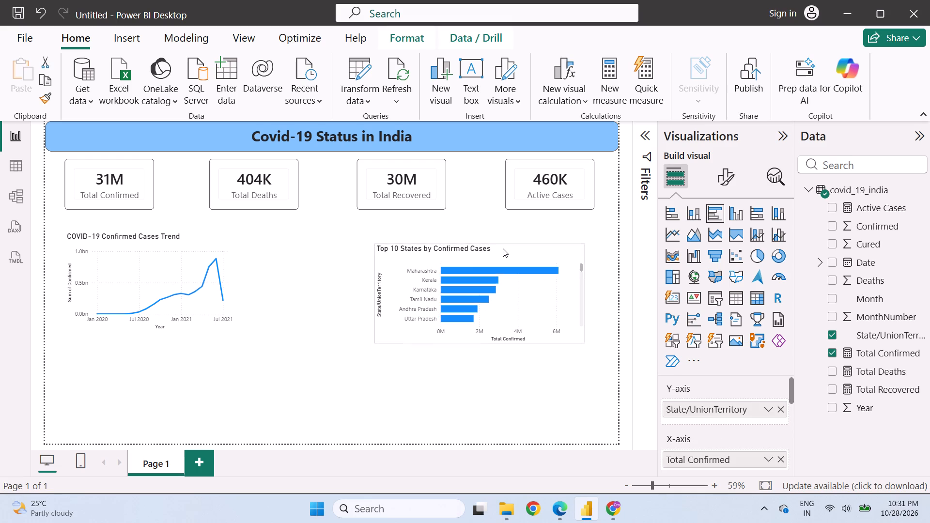
pyautogui.moveTo(503, 248); pyautogui.dragTo(499, 235)
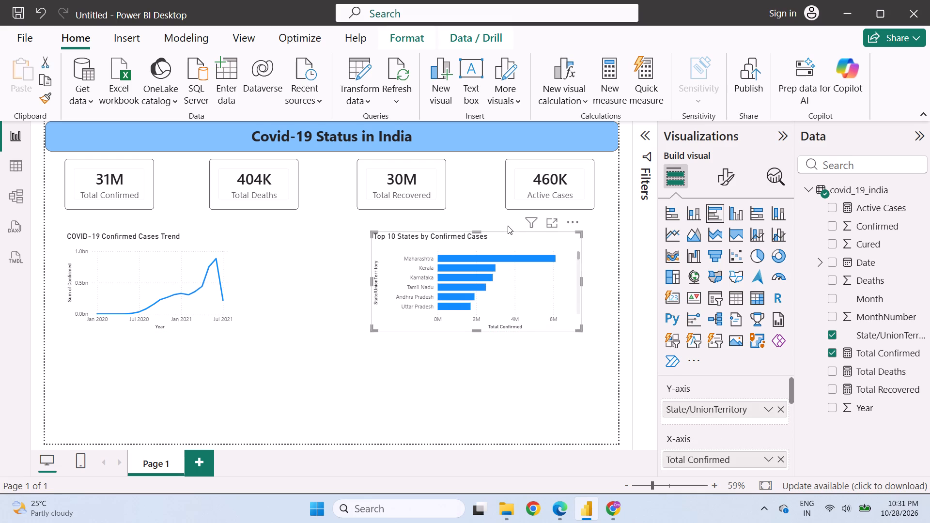
pyautogui.moveTo(502, 242); pyautogui.dragTo(510, 231)
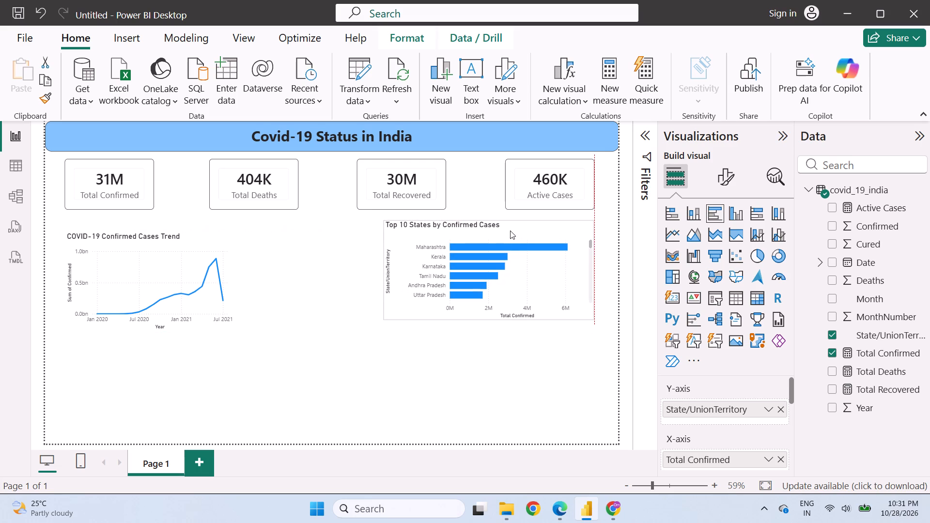
pyautogui.moveTo(510, 231); pyautogui.dragTo(510, 233)
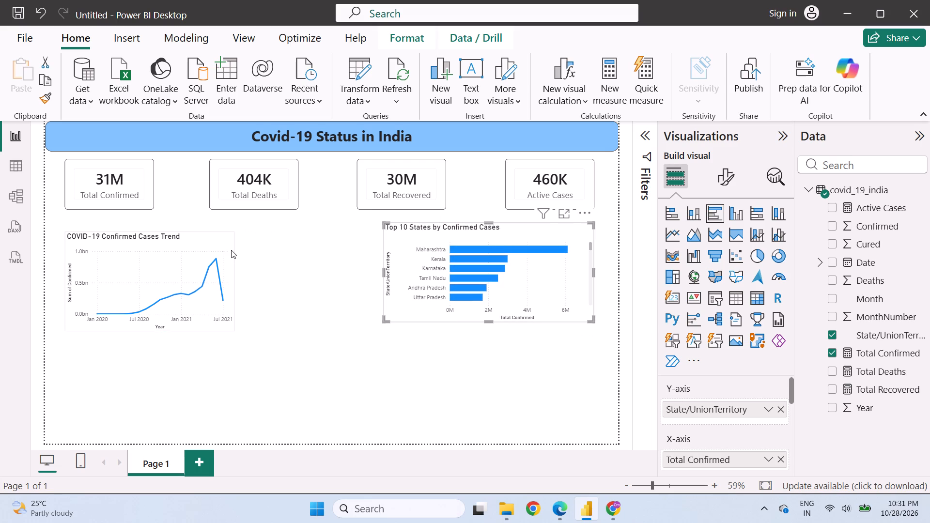
# Move the confirmed-cases line chart up so it is level with the states bar chart.
pyautogui.moveTo(231, 248); pyautogui.dragTo(230, 238)
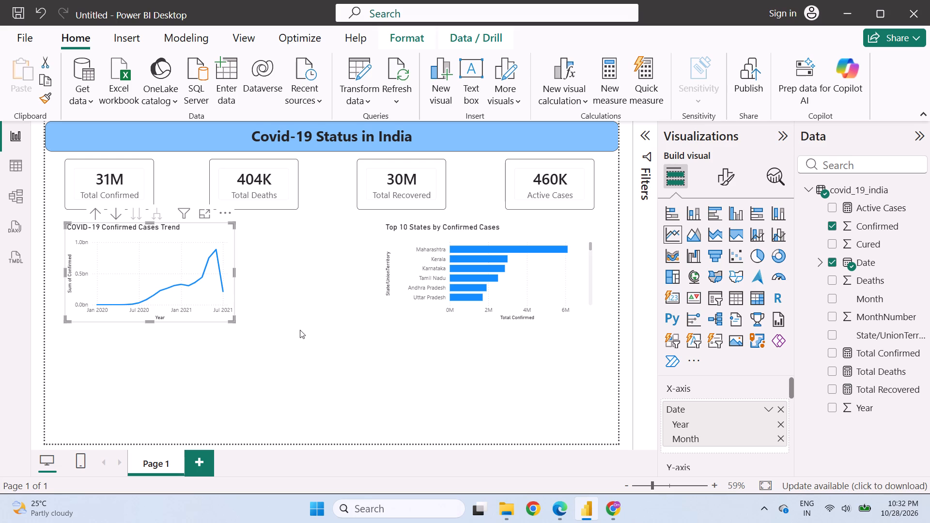
pyautogui.click(310, 354)
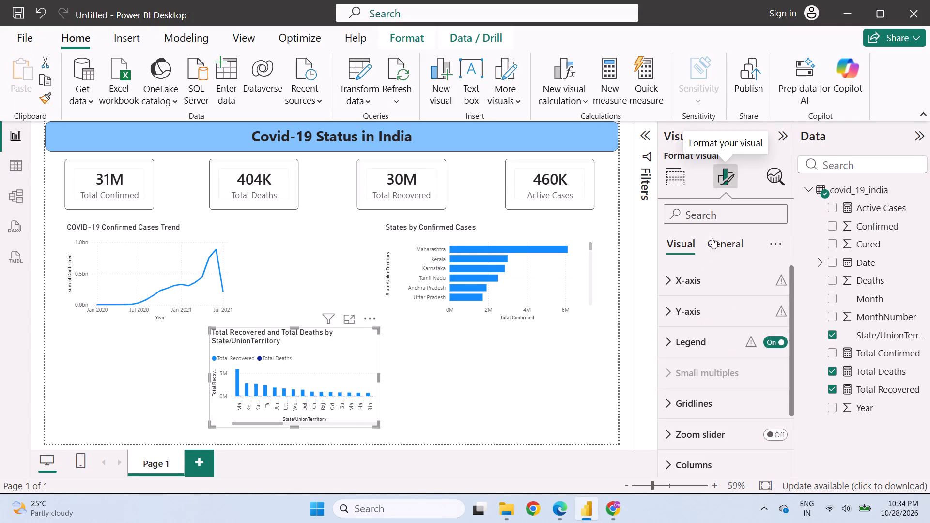
pyautogui.click(738, 234)
pyautogui.click(689, 313)
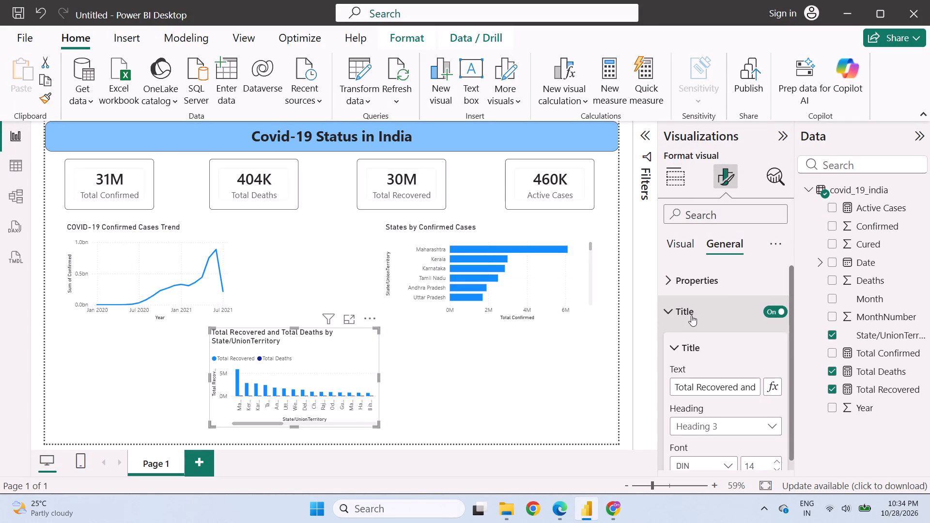
pyautogui.click(728, 386)
pyautogui.hotkey('ctrl', 'a')
pyautogui.press('BackSpace')
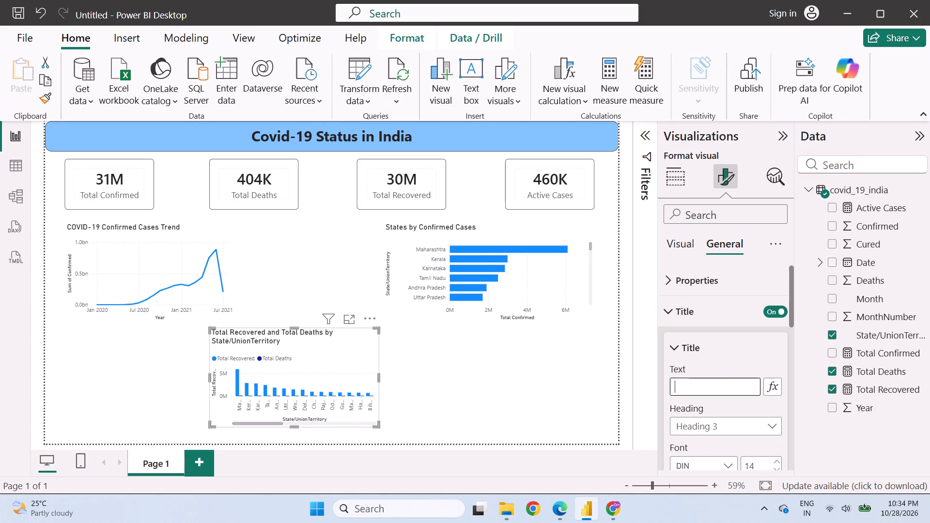
pyautogui.hotkey('ctrl', 'v')
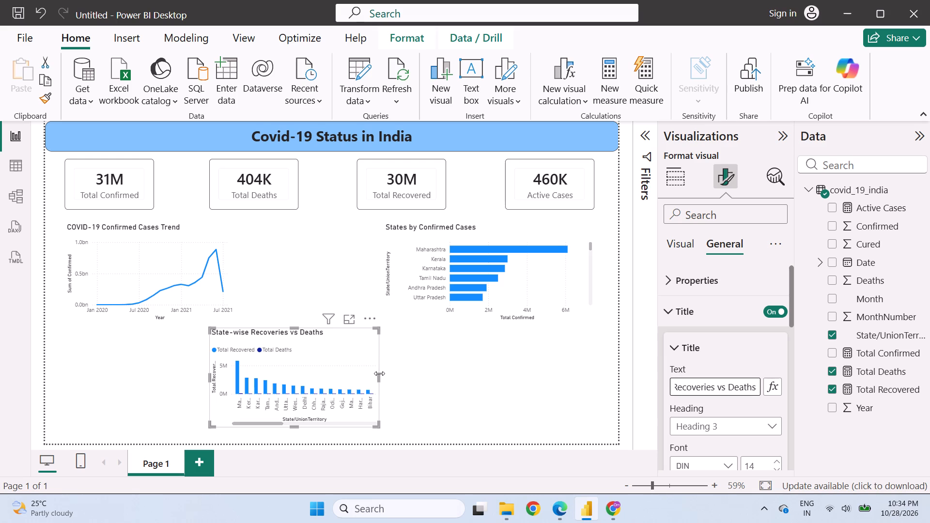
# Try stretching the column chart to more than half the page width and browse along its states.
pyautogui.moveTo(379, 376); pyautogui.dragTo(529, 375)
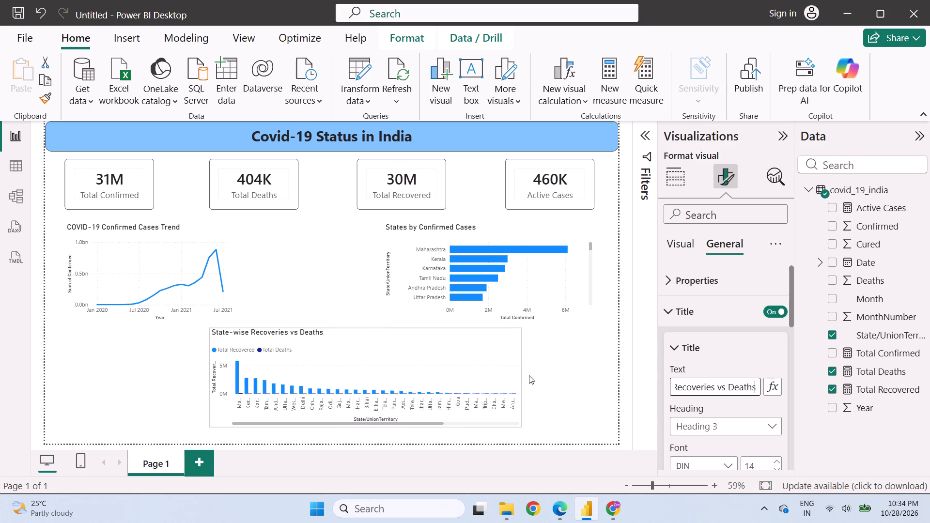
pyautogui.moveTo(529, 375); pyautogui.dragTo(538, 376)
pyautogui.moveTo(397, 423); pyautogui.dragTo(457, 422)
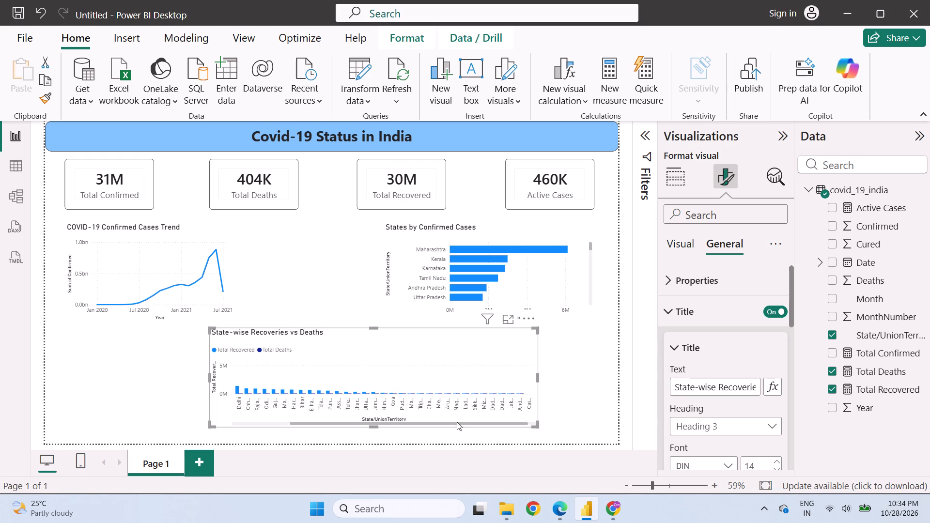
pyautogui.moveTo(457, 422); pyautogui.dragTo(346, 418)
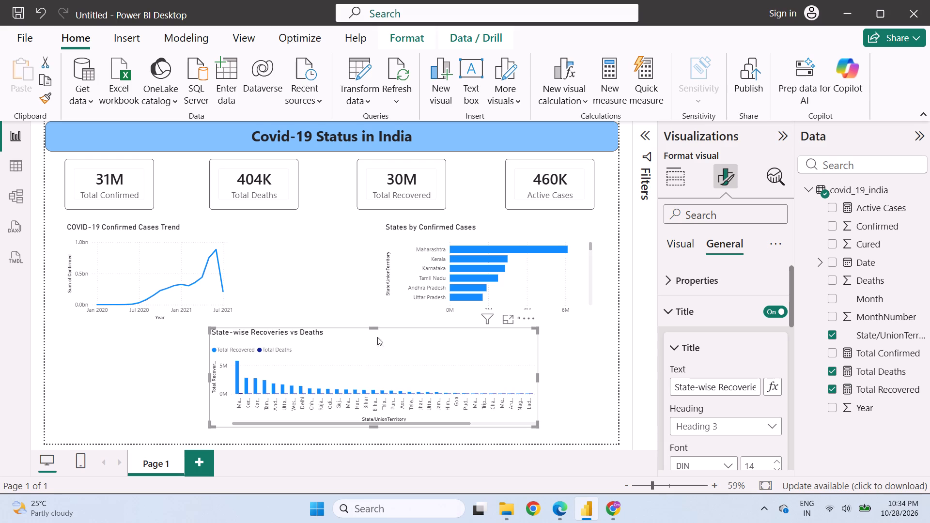
# Narrow the column chart to about a third of the page width and move it beneath the confirmed-cases line chart, aligning their left edges.
pyautogui.moveTo(538, 379); pyautogui.dragTo(401, 382)
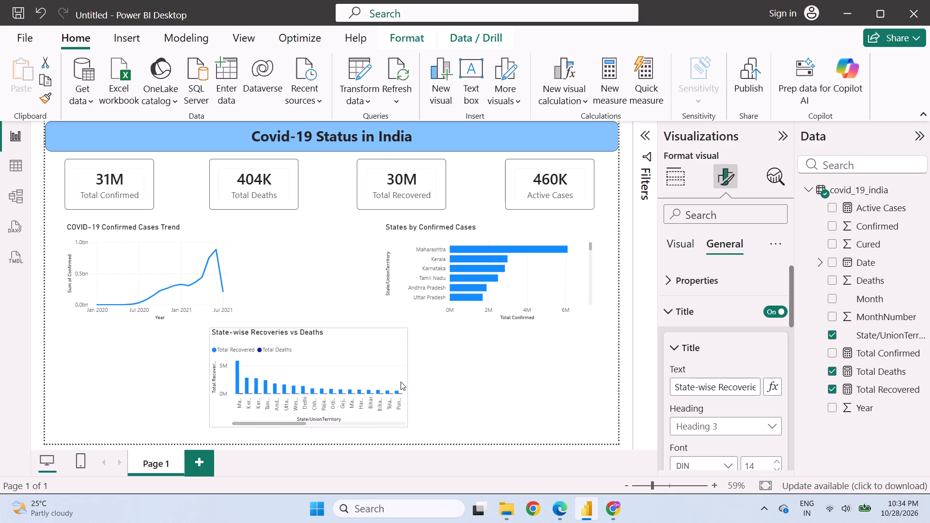
pyautogui.moveTo(401, 382); pyautogui.dragTo(396, 382)
pyautogui.moveTo(335, 347); pyautogui.dragTo(186, 346)
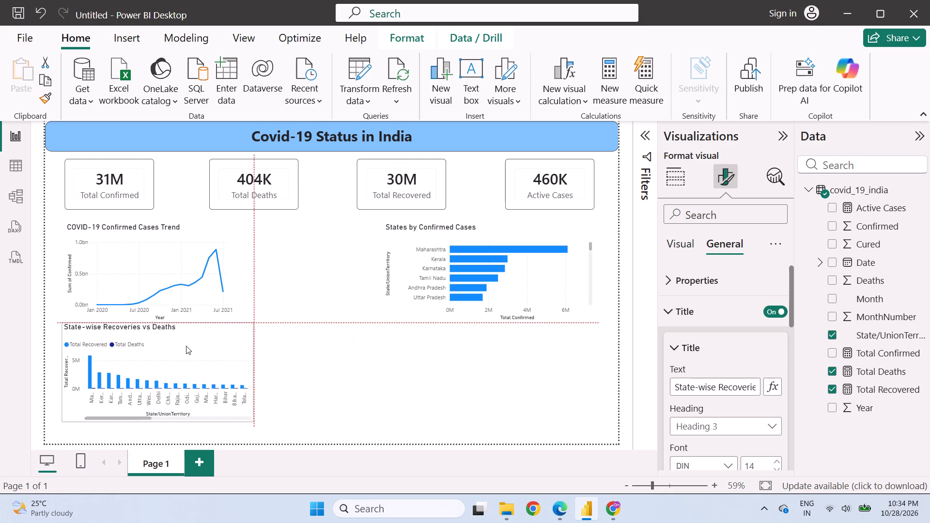
pyautogui.moveTo(186, 346); pyautogui.dragTo(191, 357)
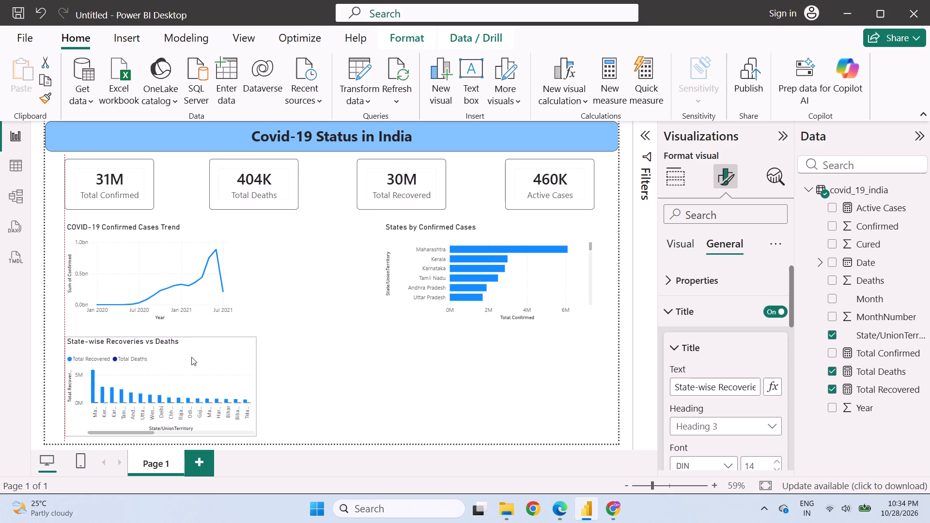
pyautogui.moveTo(191, 357); pyautogui.dragTo(191, 358)
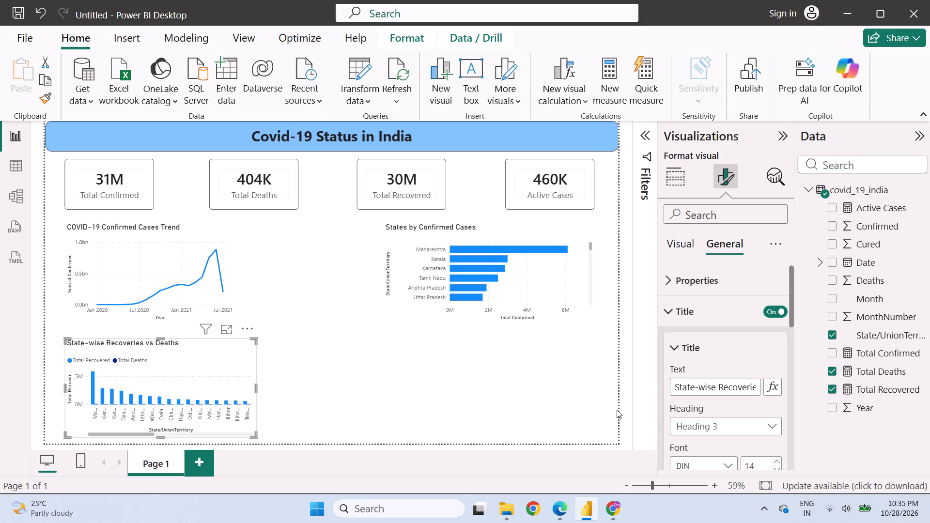
# Read the guide's remaining Chart 3 steps and, in Power BI, sort the column chart by Total Recovered in descending order.
pyautogui.click(606, 508)
pyautogui.click(643, 287)
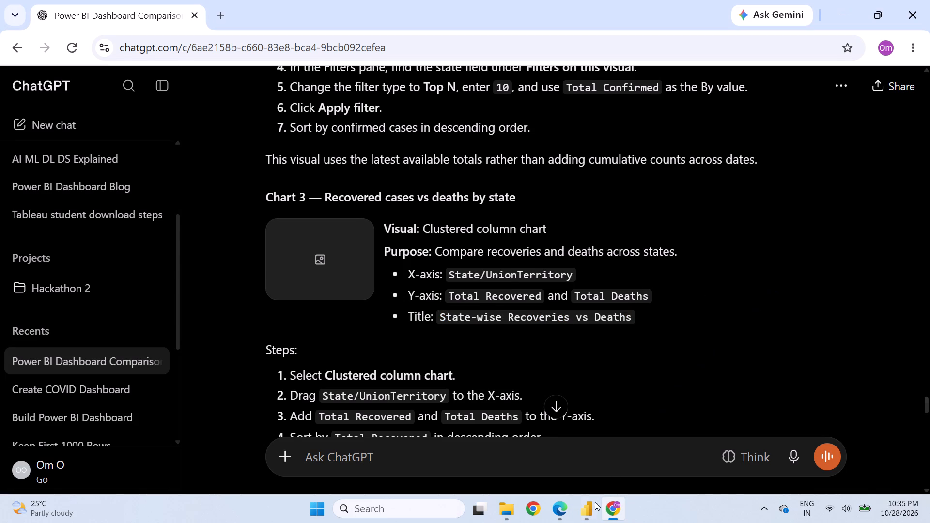
pyautogui.scroll(-2, 629, 288)
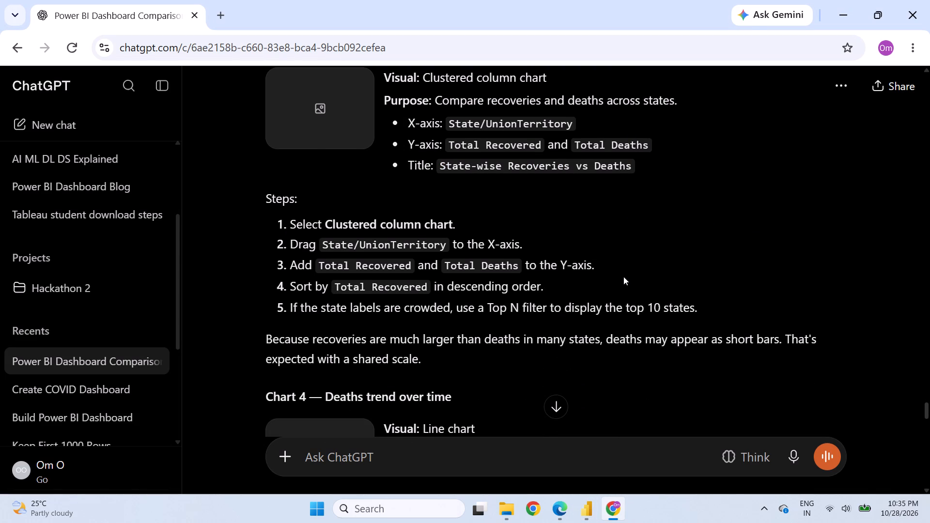
pyautogui.click(592, 512)
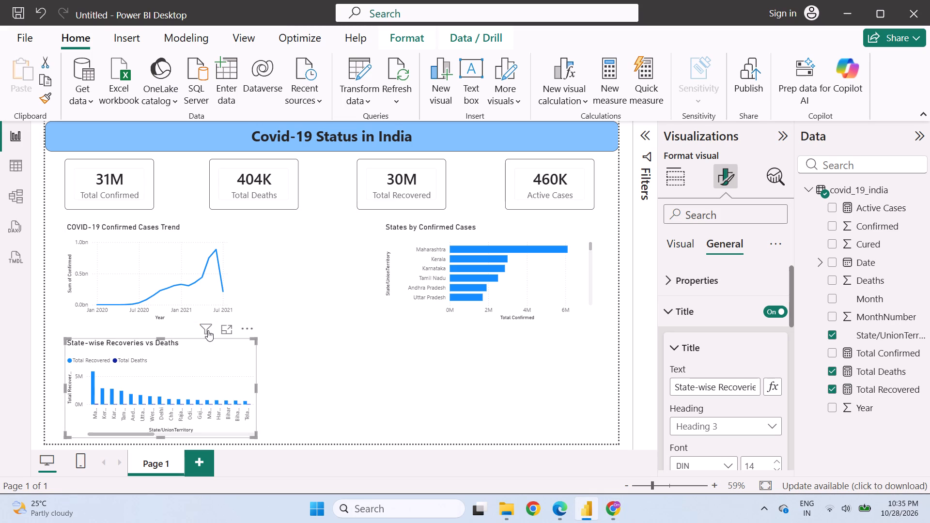
pyautogui.click(208, 330)
pyautogui.click(249, 326)
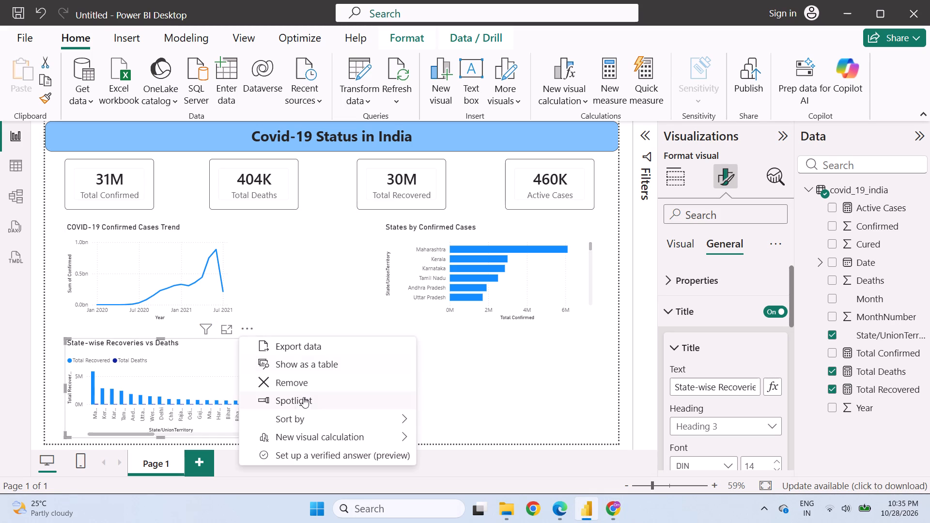
pyautogui.click(301, 423)
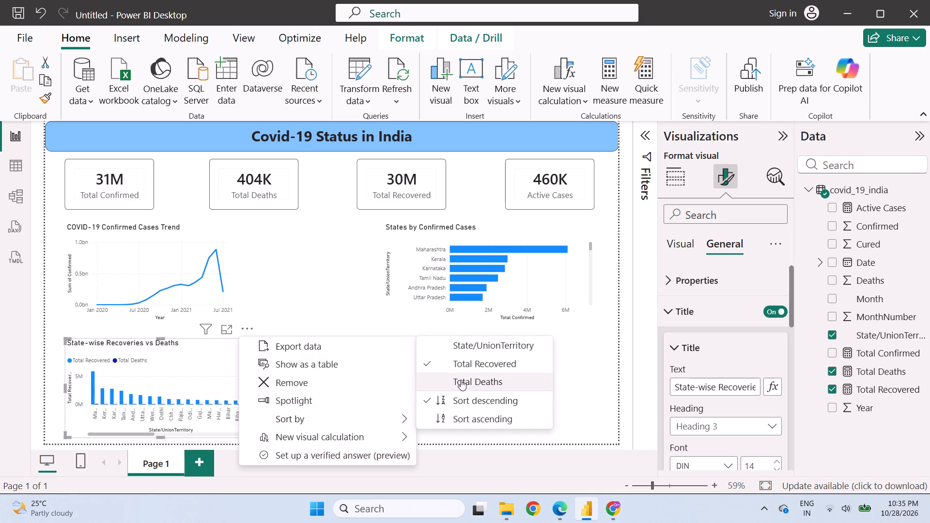
pyautogui.click(461, 396)
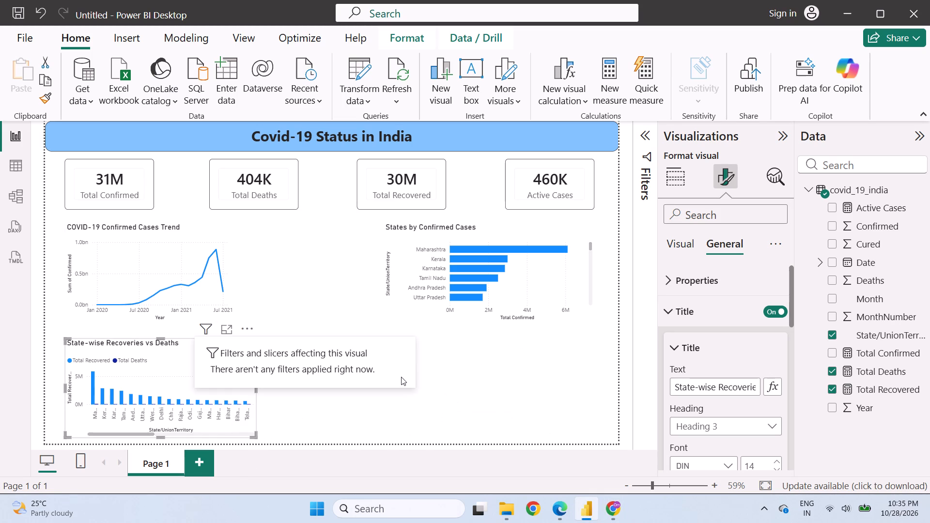
# Recheck the guide's Top N filter advice and examine the column chart's applied filters and options in Power BI.
pyautogui.moveTo(599, 517); pyautogui.dragTo(603, 512)
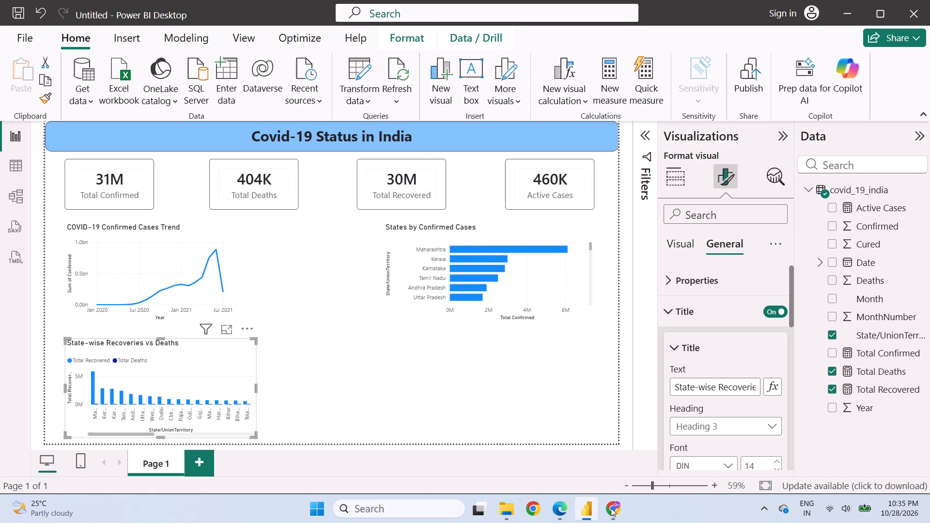
pyautogui.click(609, 507)
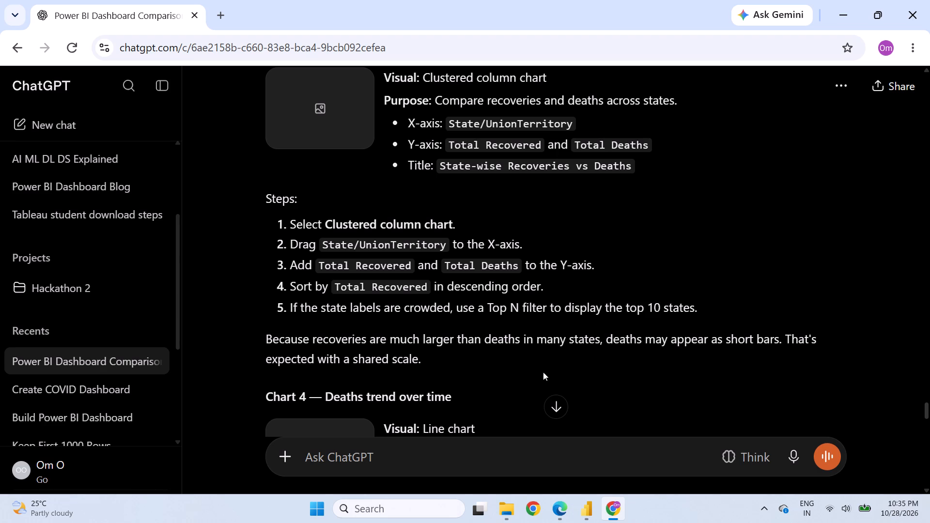
pyautogui.click(591, 516)
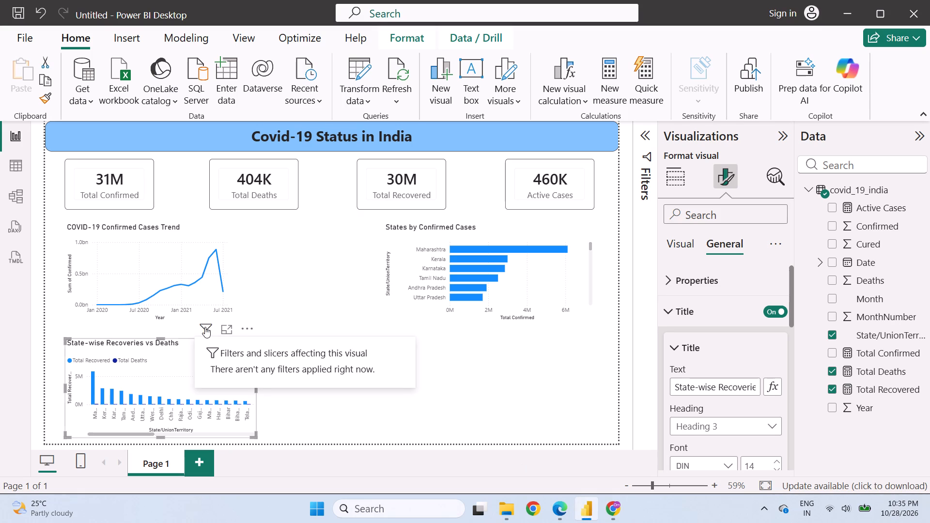
pyautogui.click(248, 327)
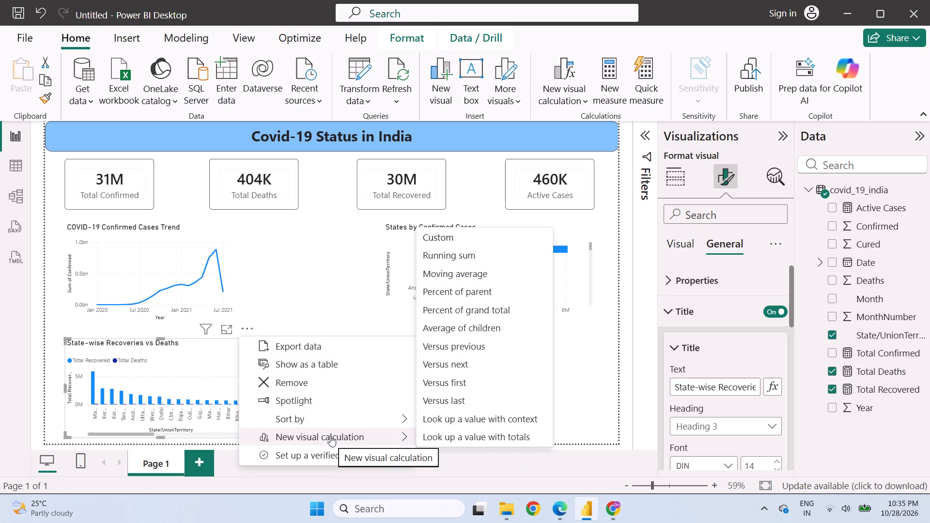
pyautogui.click(611, 383)
pyautogui.click(204, 331)
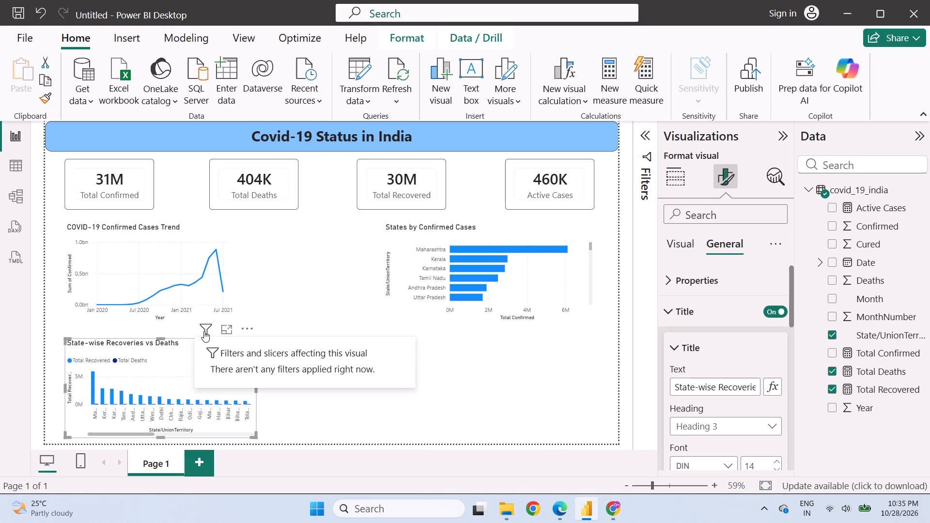
pyautogui.click(235, 362)
pyautogui.click(390, 401)
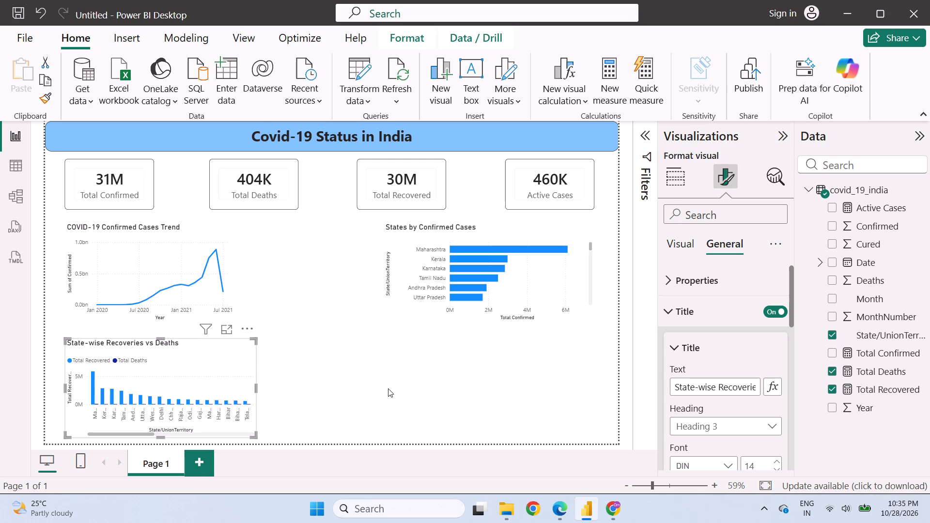
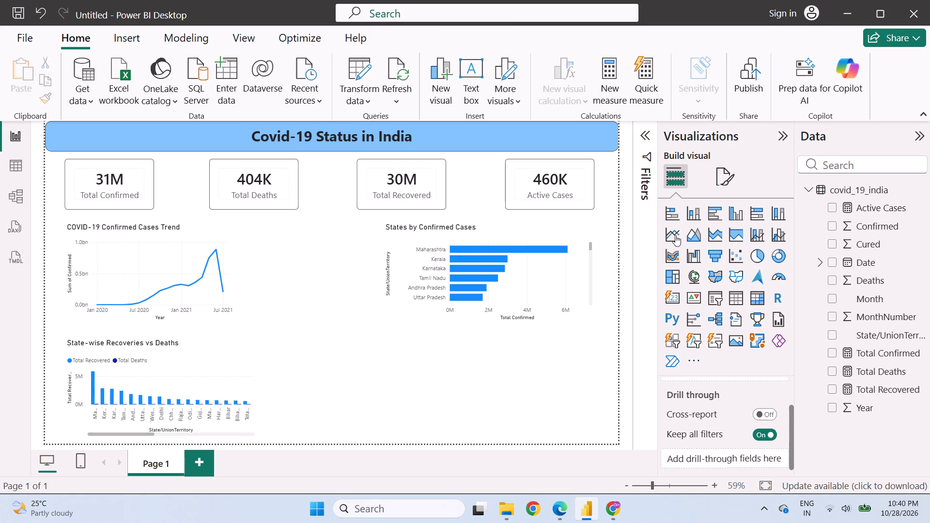
pyautogui.click(613, 516)
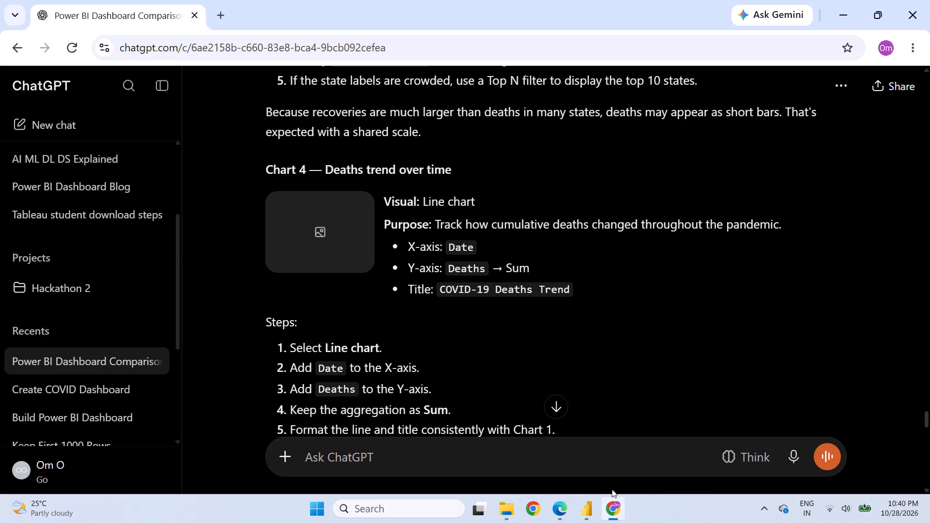
pyautogui.click(594, 509)
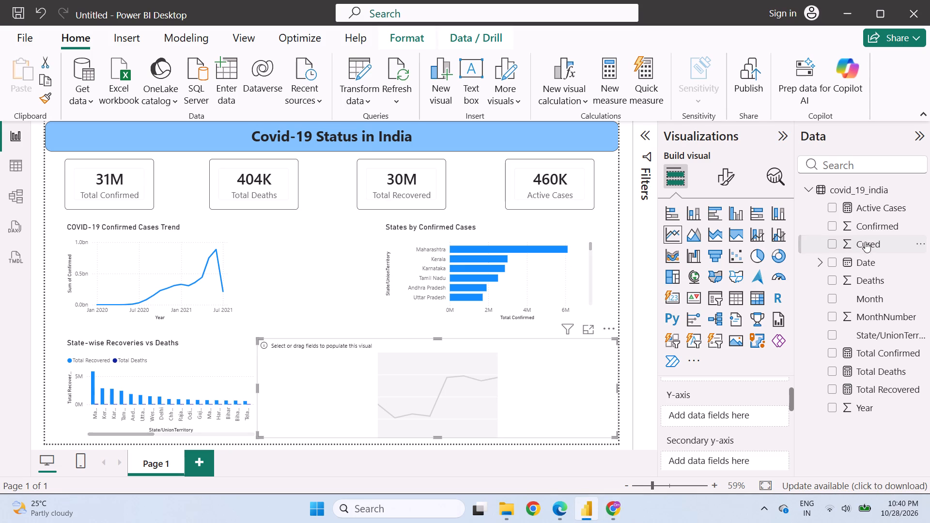
pyautogui.moveTo(865, 262); pyautogui.dragTo(725, 411)
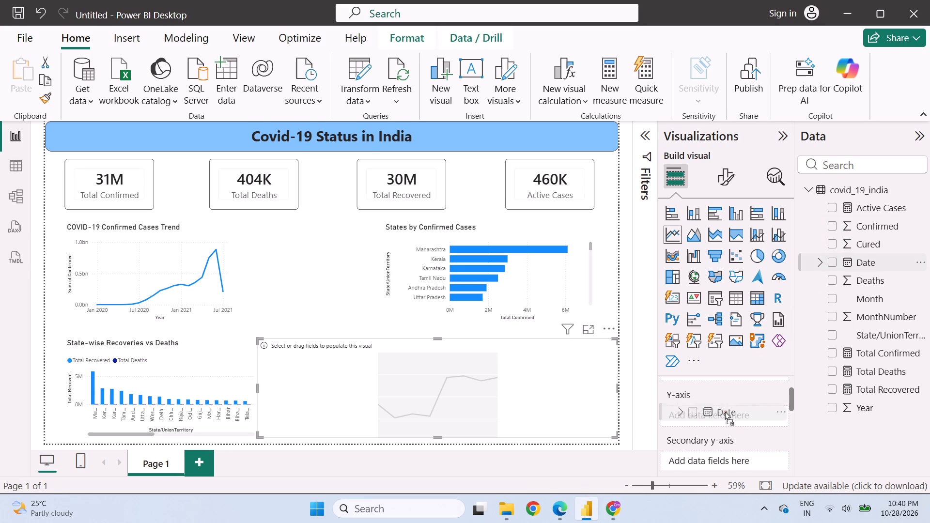
pyautogui.moveTo(725, 411); pyautogui.dragTo(731, 400)
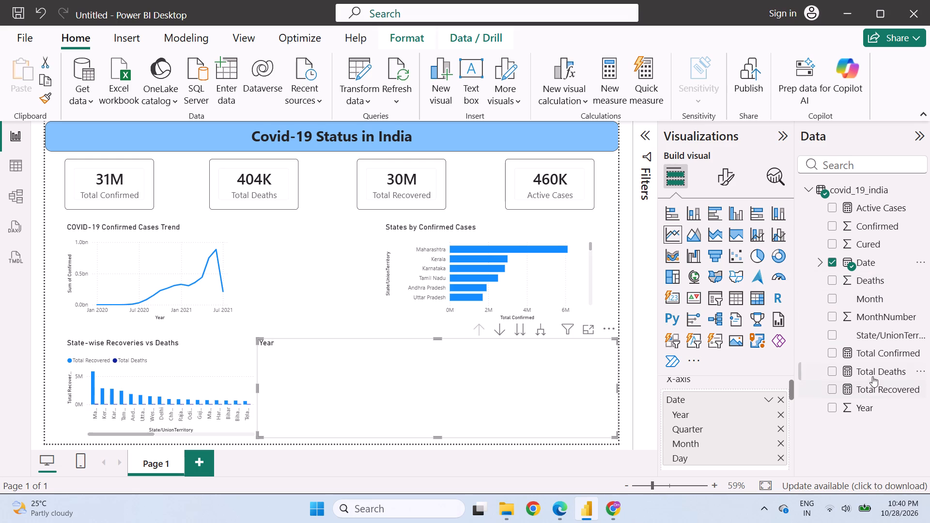
pyautogui.moveTo(873, 370); pyautogui.dragTo(738, 440)
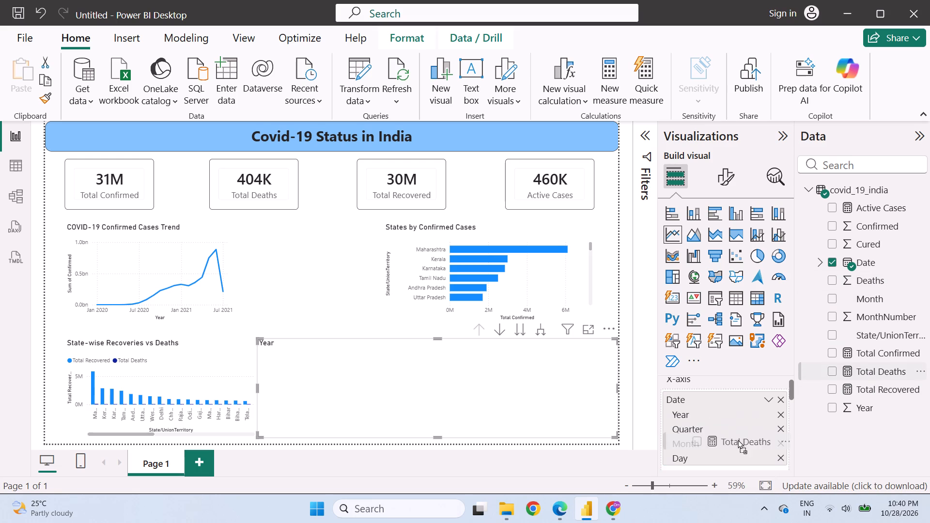
pyautogui.moveTo(738, 440); pyautogui.dragTo(880, 374)
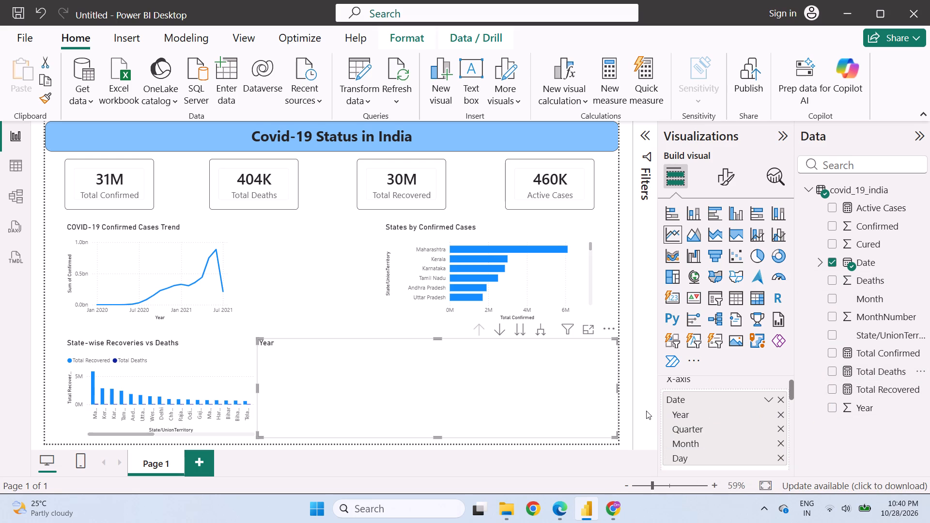
pyautogui.scroll(-1, 651, 411)
pyautogui.scroll(-1, 712, 400)
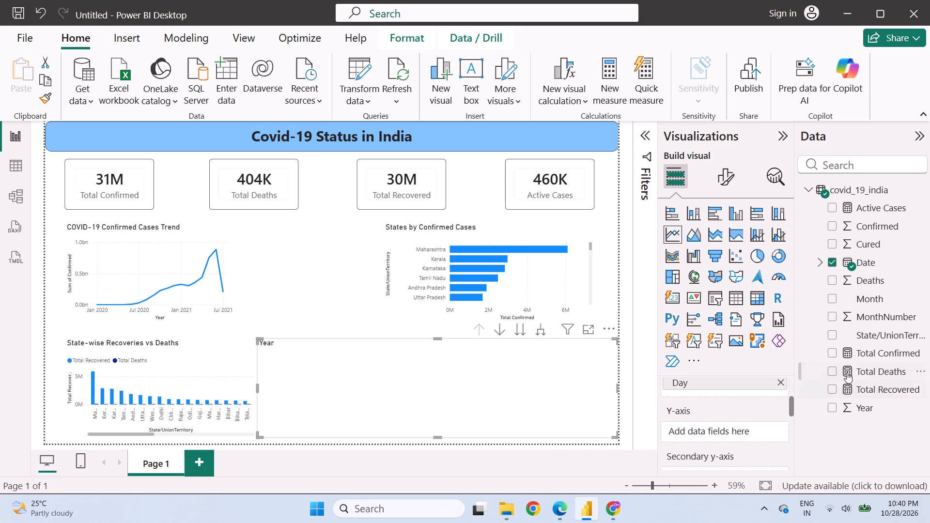
pyautogui.moveTo(863, 369); pyautogui.dragTo(724, 431)
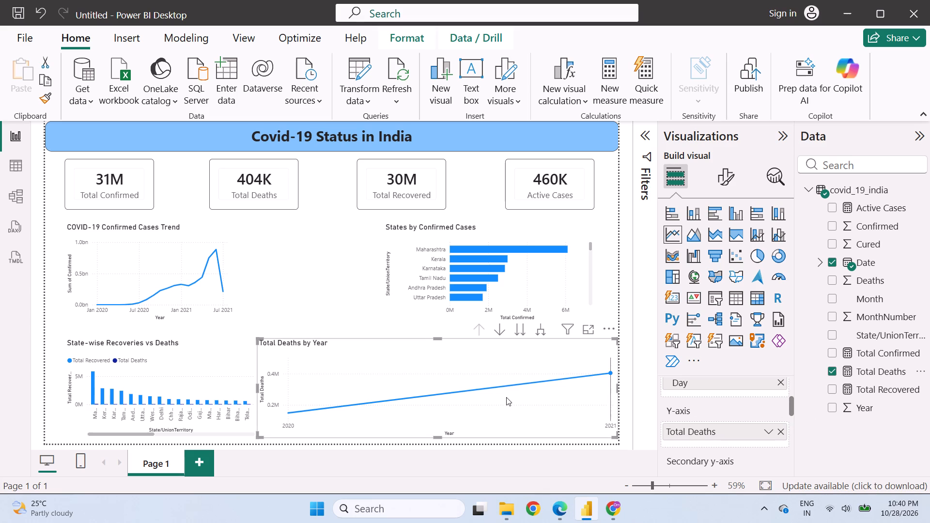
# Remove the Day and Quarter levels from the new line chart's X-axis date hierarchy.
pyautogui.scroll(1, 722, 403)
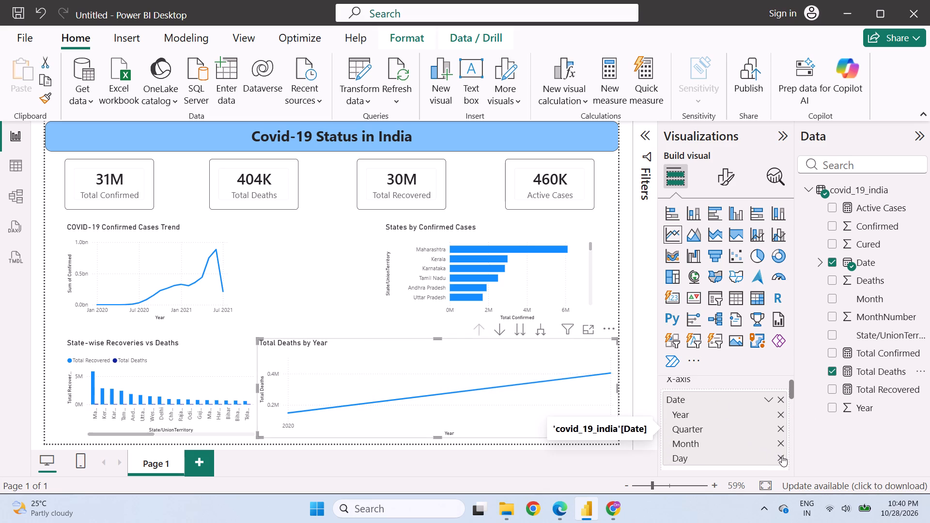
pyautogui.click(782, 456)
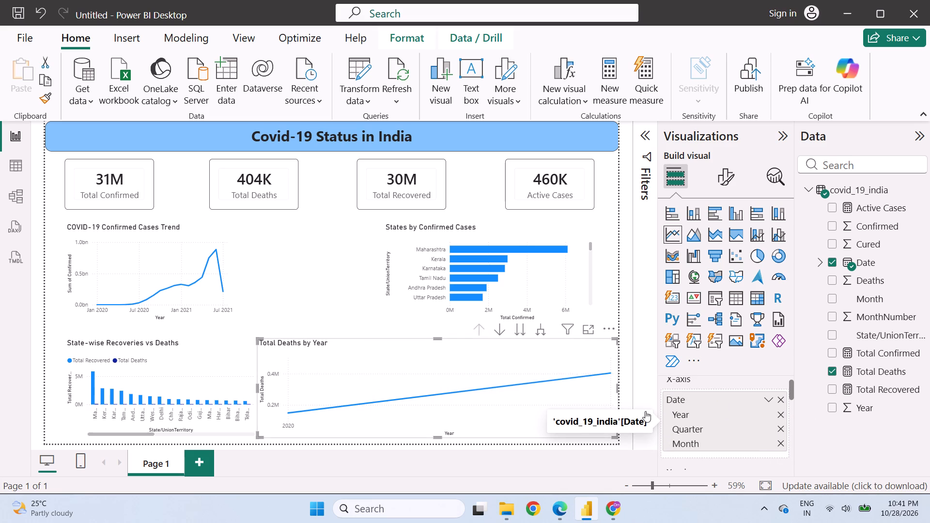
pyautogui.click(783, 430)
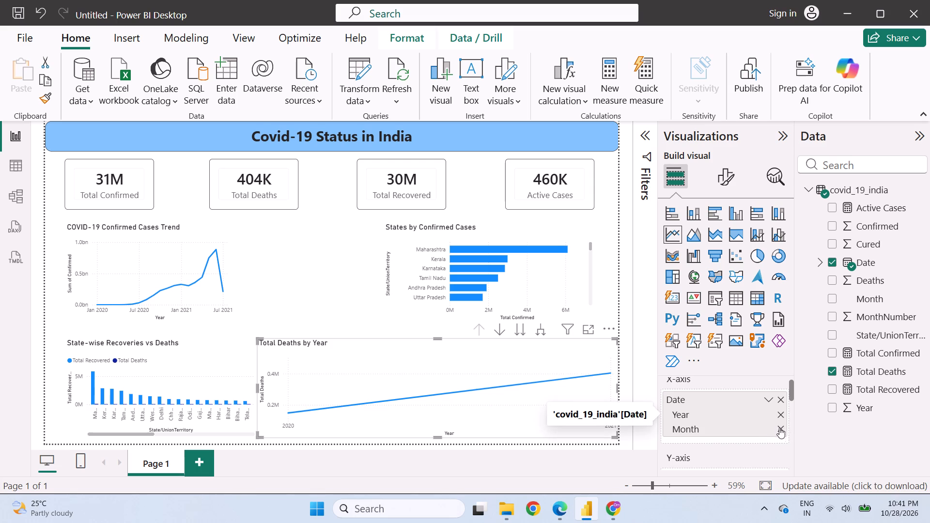
# Narrow the deaths line chart from its left edge, leaving a gap between it and the column chart.
pyautogui.moveTo(257, 386); pyautogui.dragTo(294, 392)
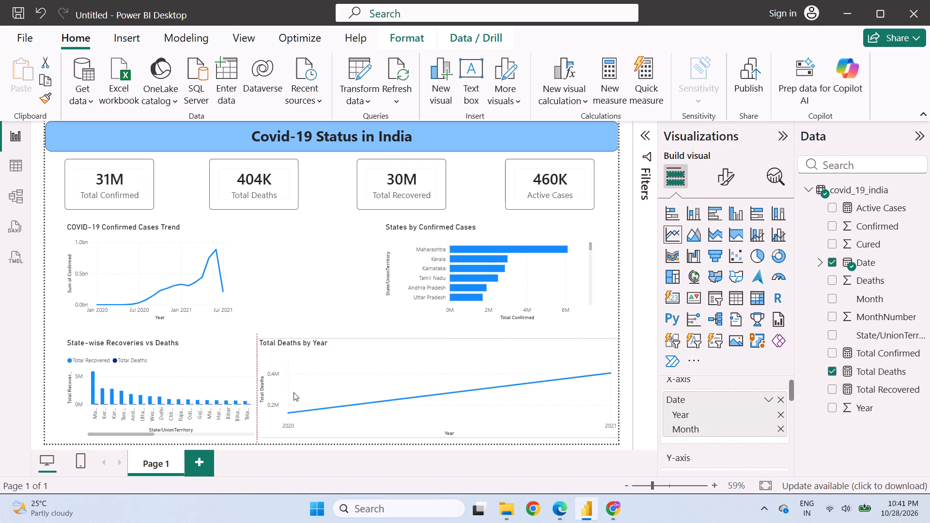
pyautogui.moveTo(294, 392); pyautogui.dragTo(368, 392)
pyautogui.click(516, 398)
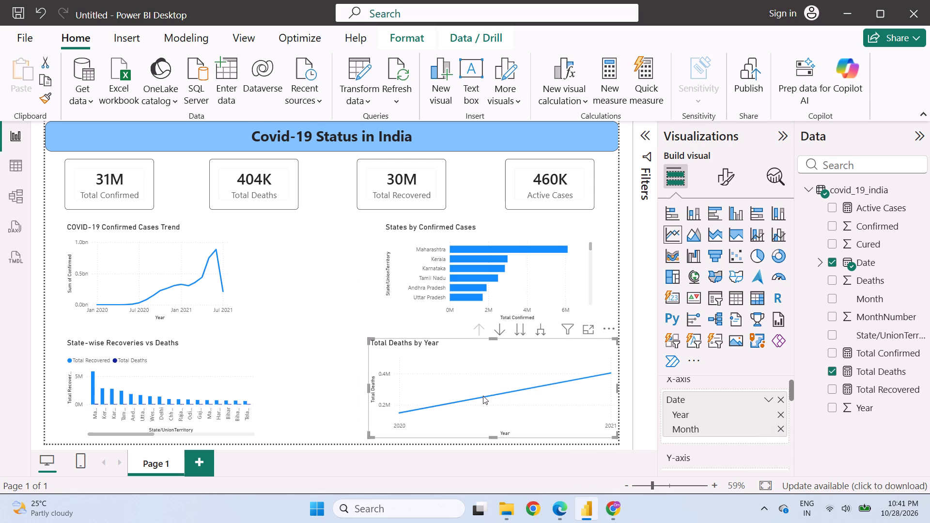
# Highlight the 2020 point on the deaths line chart and compare its setup with the confirmed-cases trend chart.
pyautogui.click(483, 396)
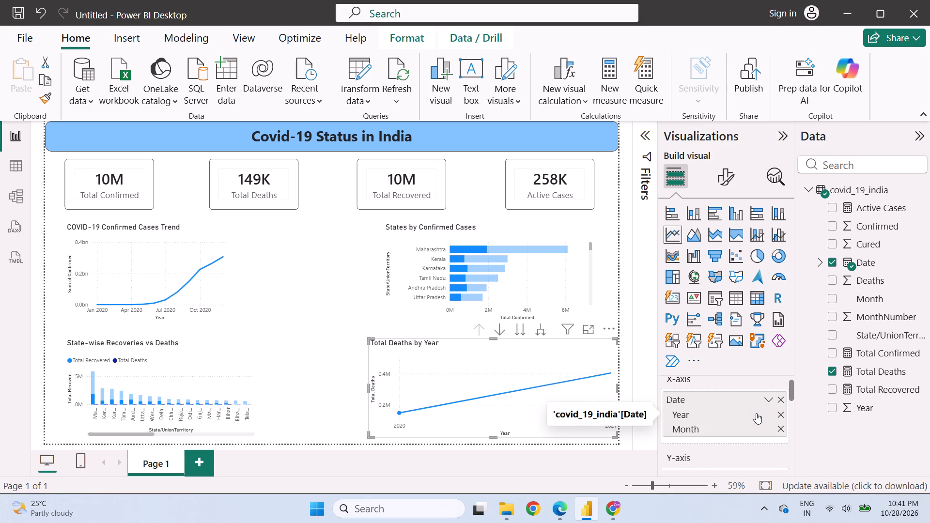
pyautogui.click(137, 268)
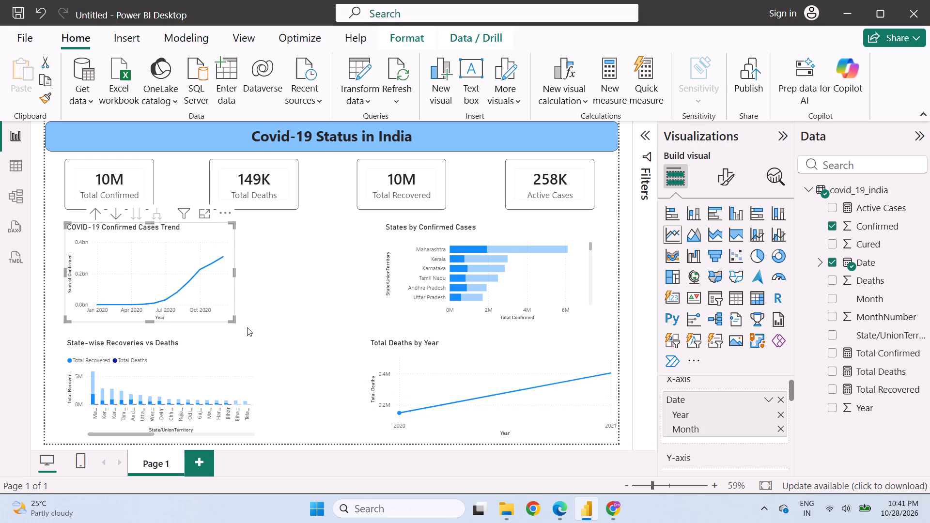
pyautogui.click(535, 403)
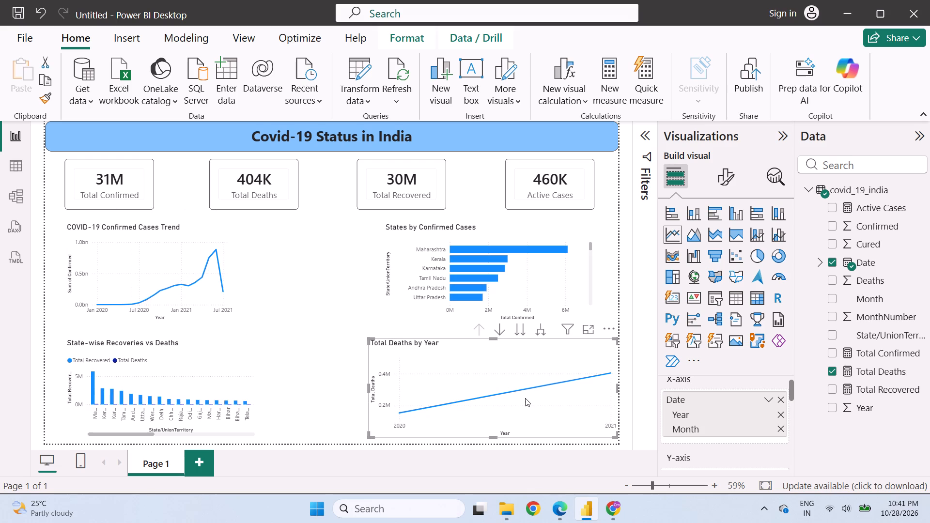
# Clear Month and Year from the deaths line chart's X-axis and add the full Date hierarchy again.
pyautogui.click(685, 428)
pyautogui.moveTo(684, 427); pyautogui.dragTo(690, 427)
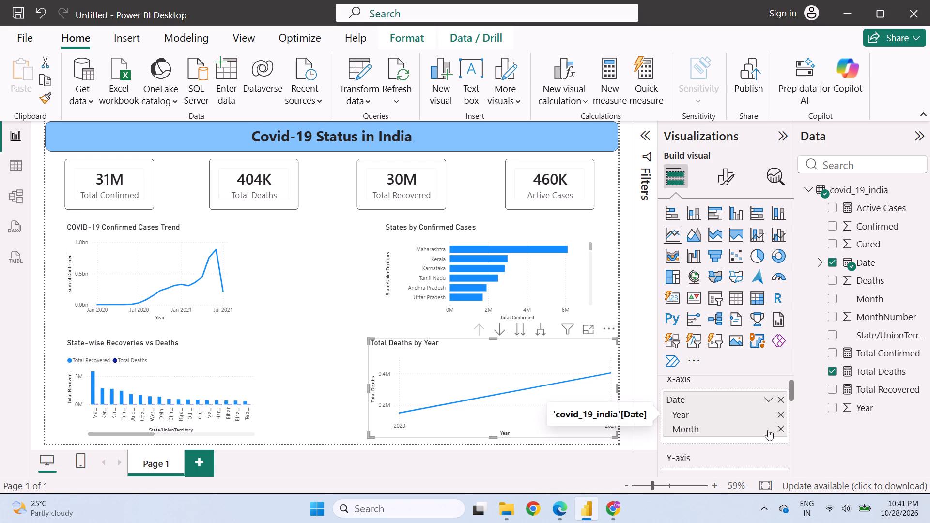
pyautogui.click(778, 425)
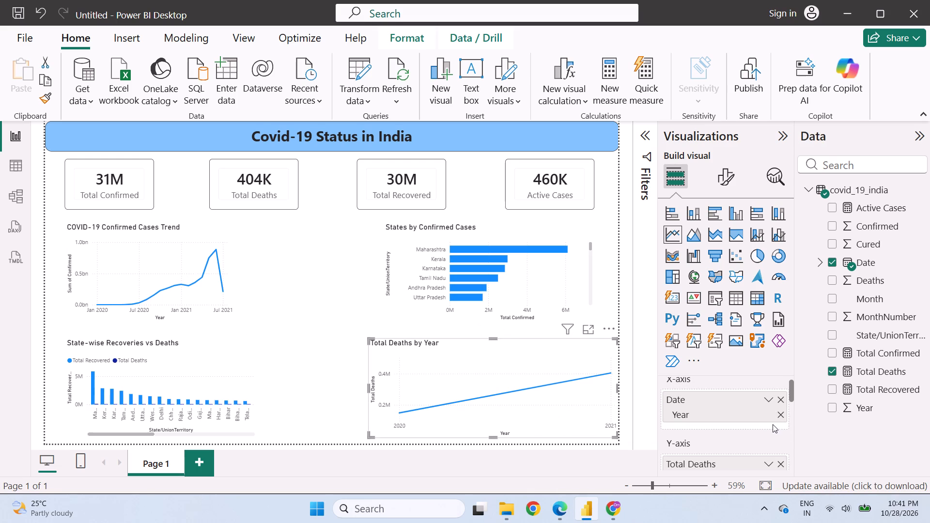
pyautogui.click(779, 414)
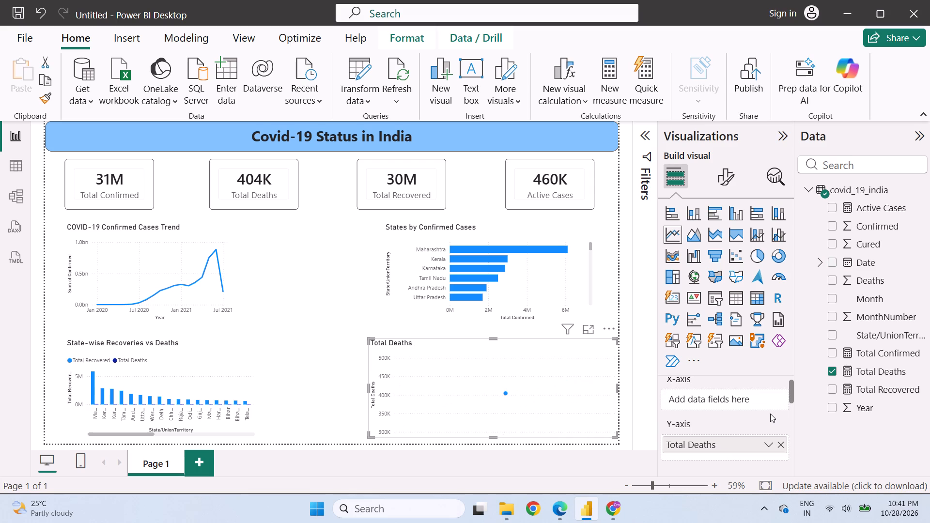
pyautogui.moveTo(868, 258); pyautogui.dragTo(777, 370)
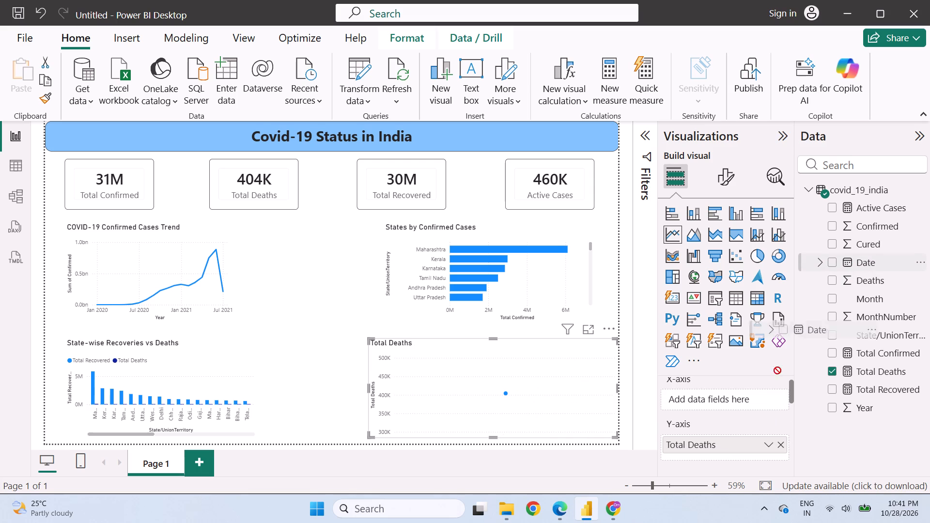
pyautogui.moveTo(777, 370); pyautogui.dragTo(731, 402)
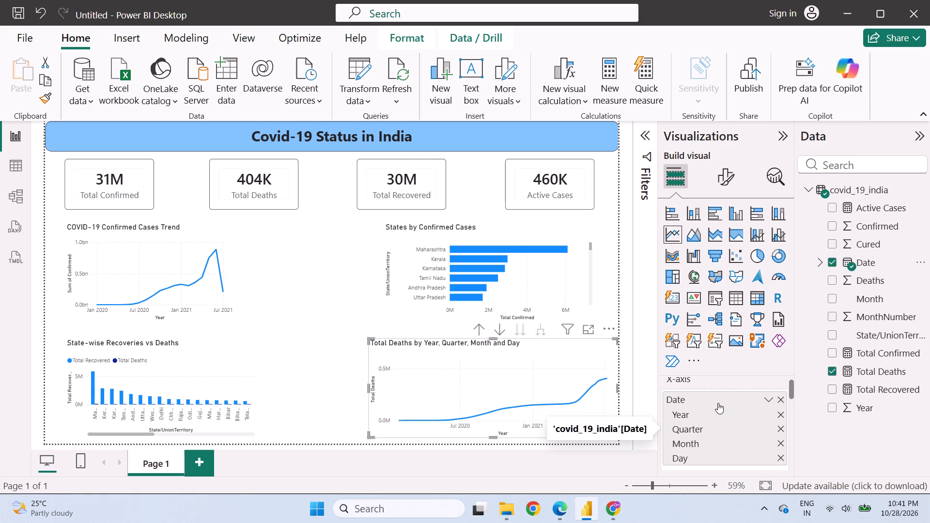
# Remove Quarter and Day from the deaths line chart's X-axis, keeping only Year and Month, and deselect the chart.
pyautogui.click(780, 429)
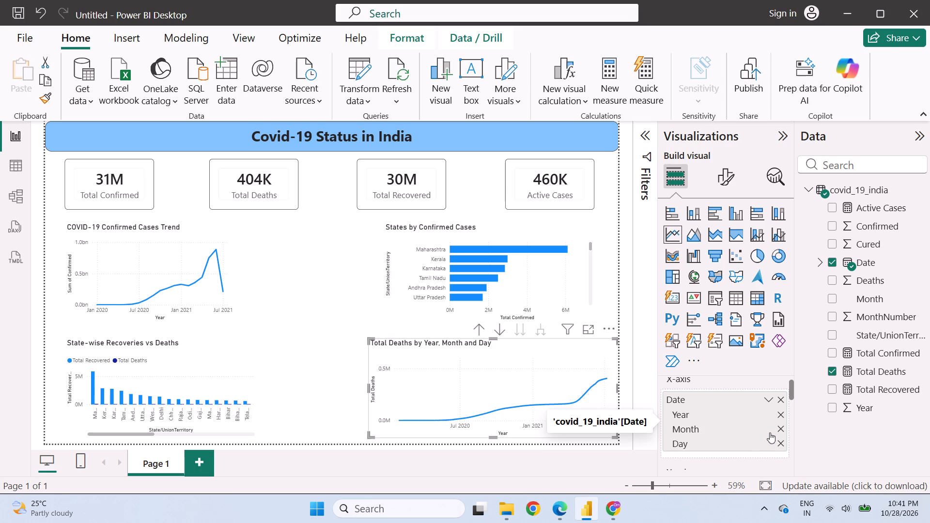
pyautogui.click(779, 443)
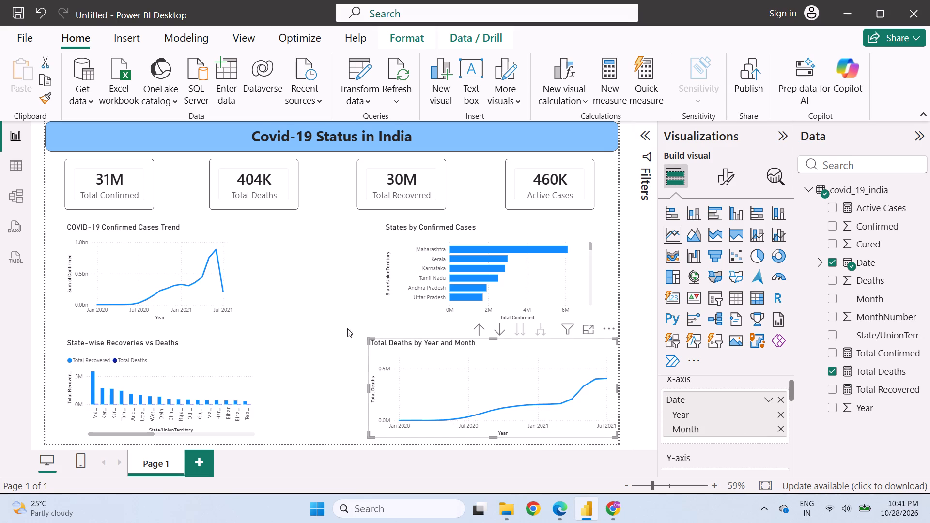
pyautogui.click(327, 297)
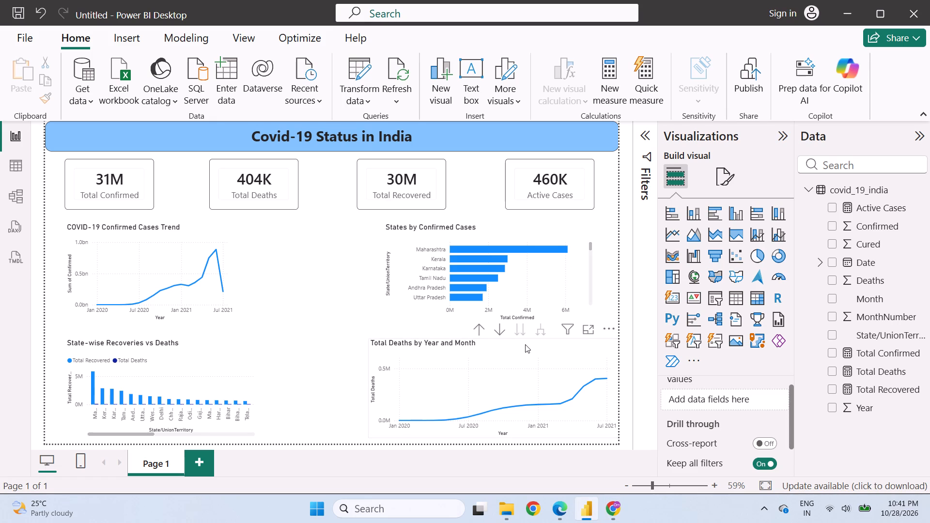
pyautogui.click(729, 176)
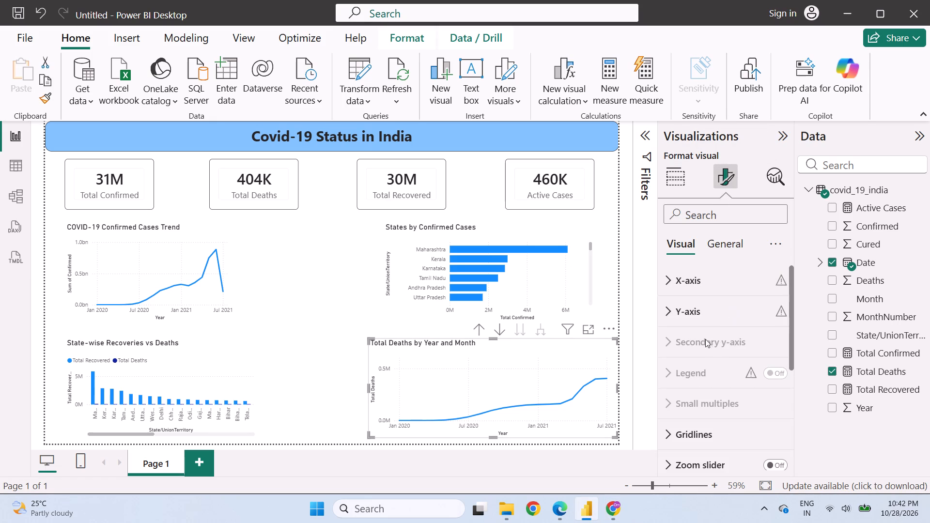
pyautogui.click(728, 239)
pyautogui.click(683, 310)
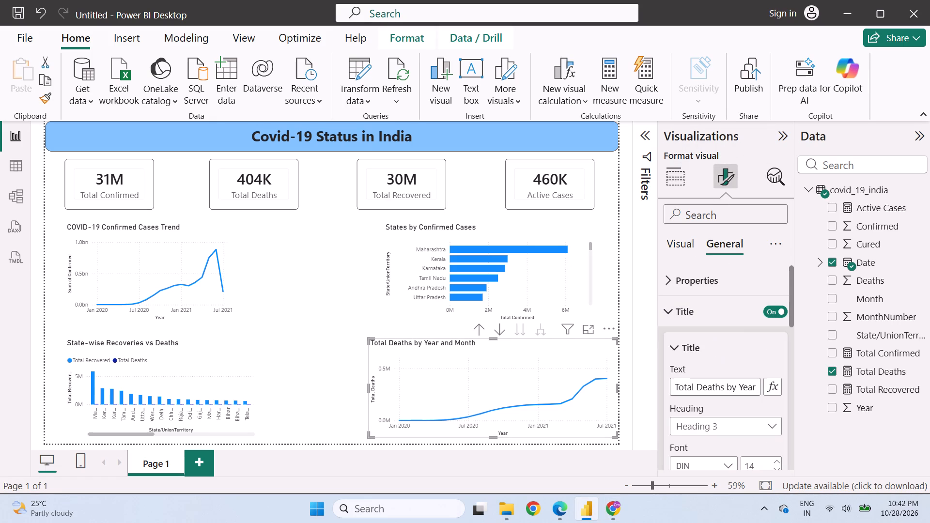
pyautogui.click(724, 385)
pyautogui.hotkey('ctrl', 'a')
pyautogui.press('BackSpace')
pyautogui.hotkey('ctrl', 'v')
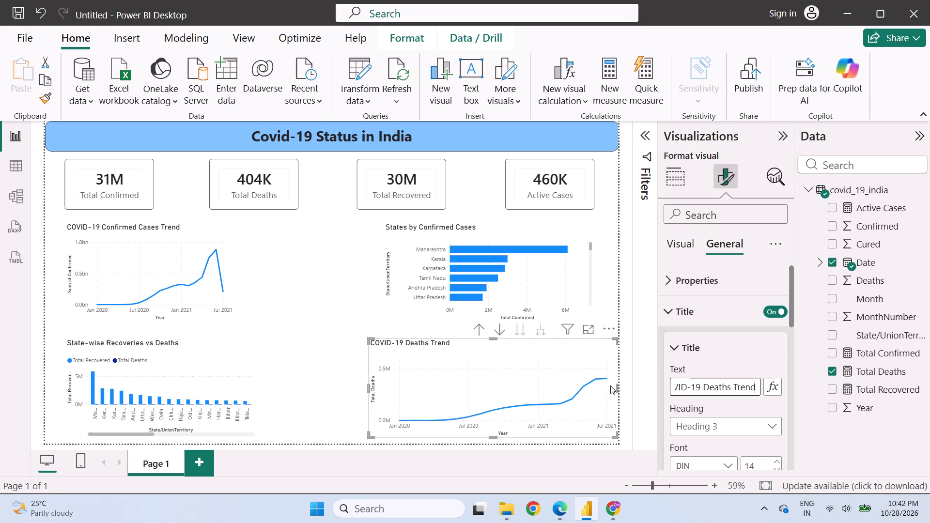
pyautogui.click(310, 296)
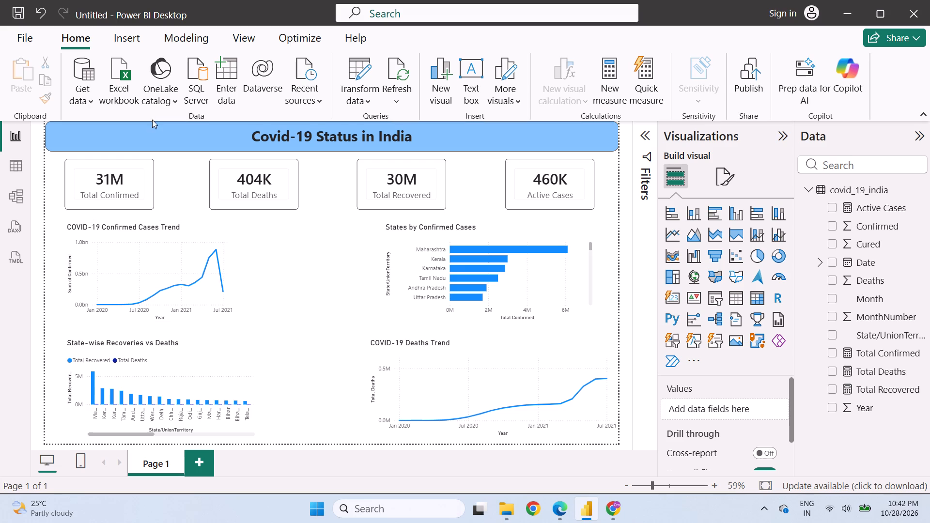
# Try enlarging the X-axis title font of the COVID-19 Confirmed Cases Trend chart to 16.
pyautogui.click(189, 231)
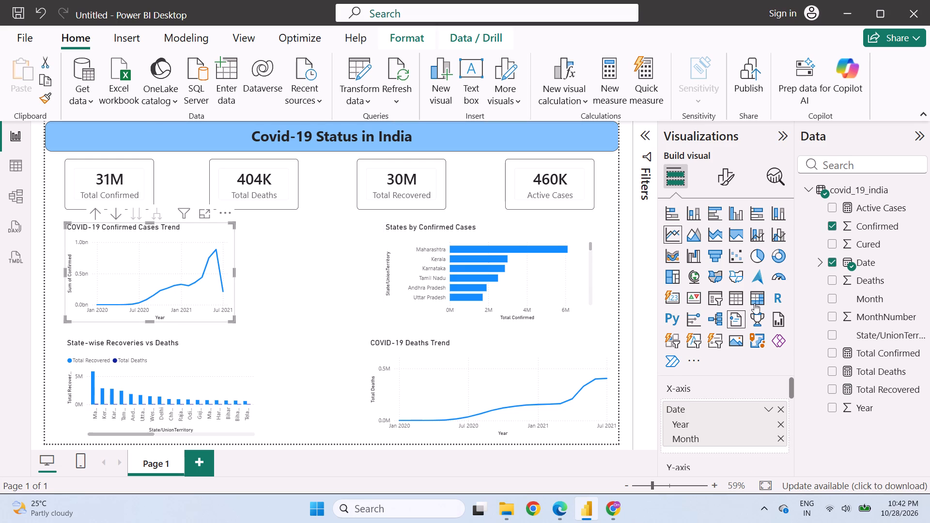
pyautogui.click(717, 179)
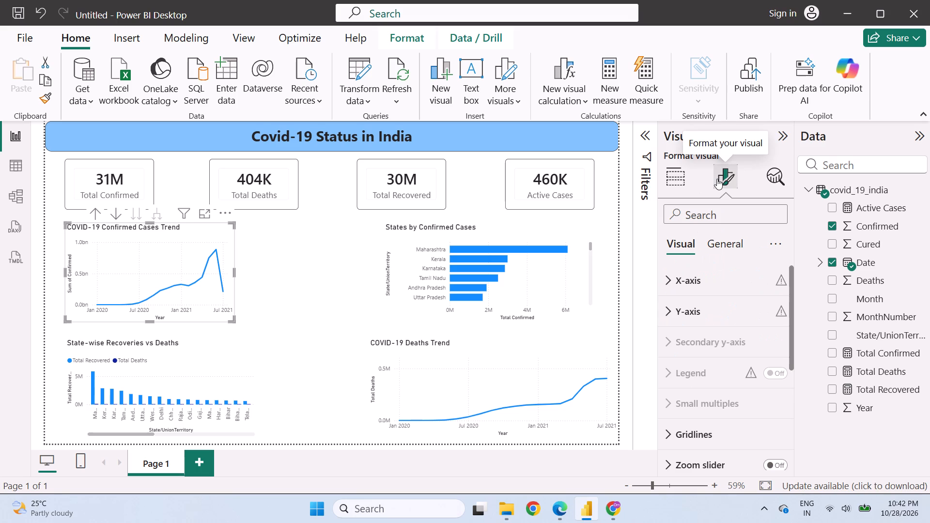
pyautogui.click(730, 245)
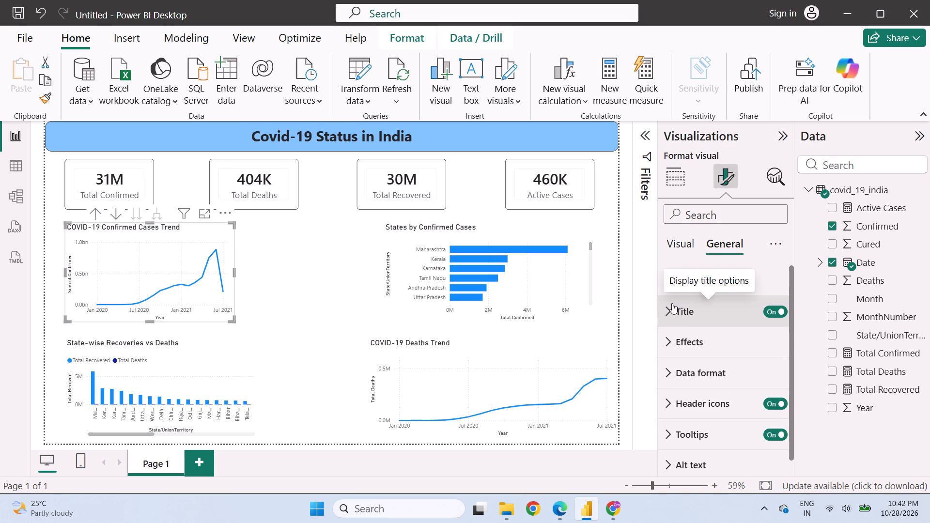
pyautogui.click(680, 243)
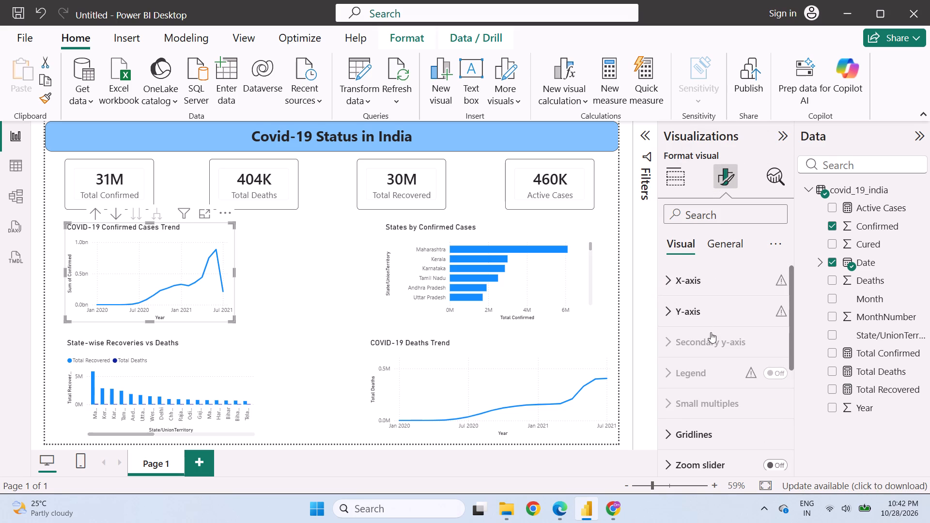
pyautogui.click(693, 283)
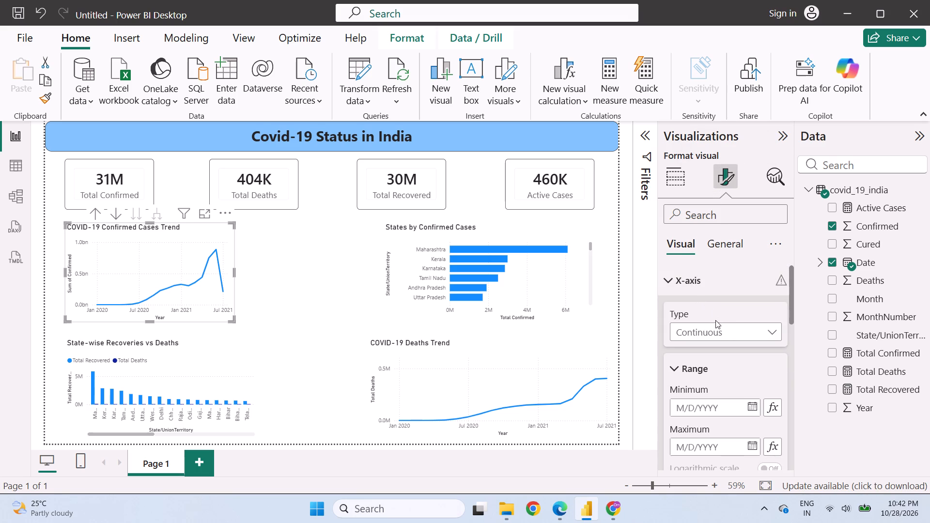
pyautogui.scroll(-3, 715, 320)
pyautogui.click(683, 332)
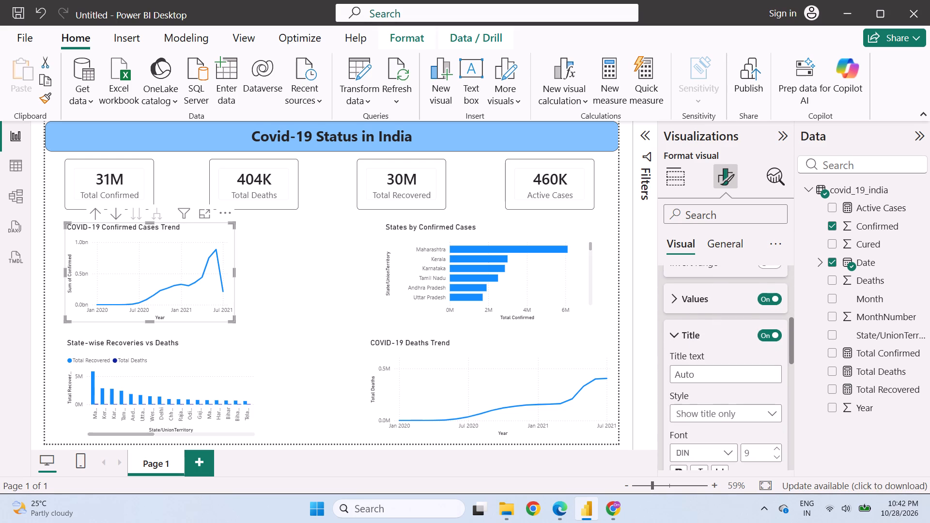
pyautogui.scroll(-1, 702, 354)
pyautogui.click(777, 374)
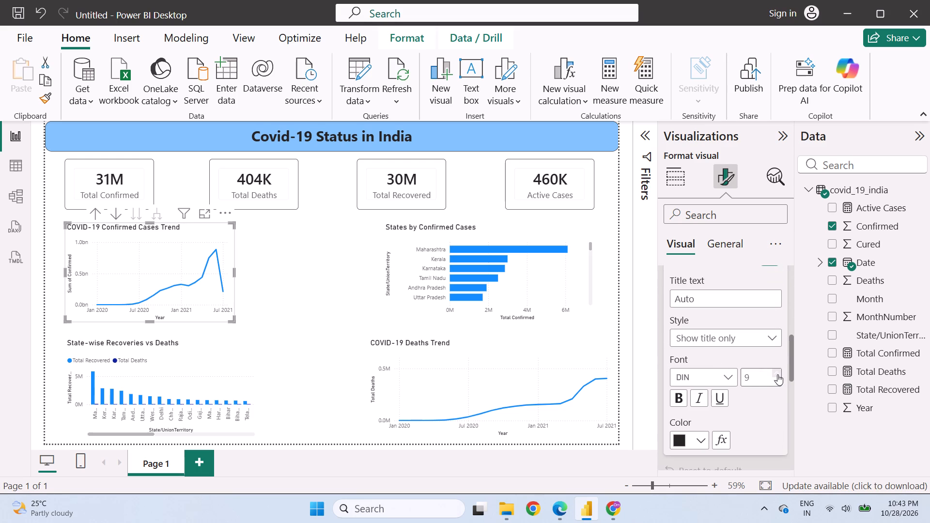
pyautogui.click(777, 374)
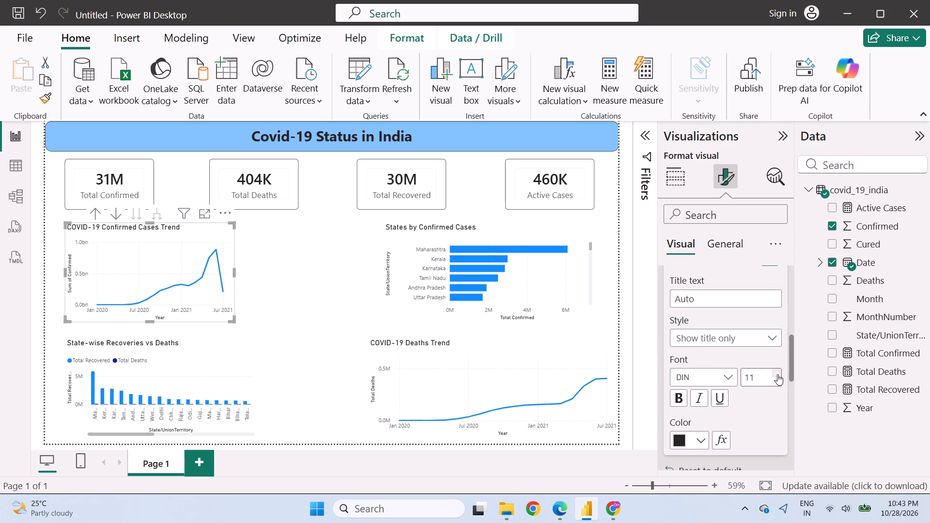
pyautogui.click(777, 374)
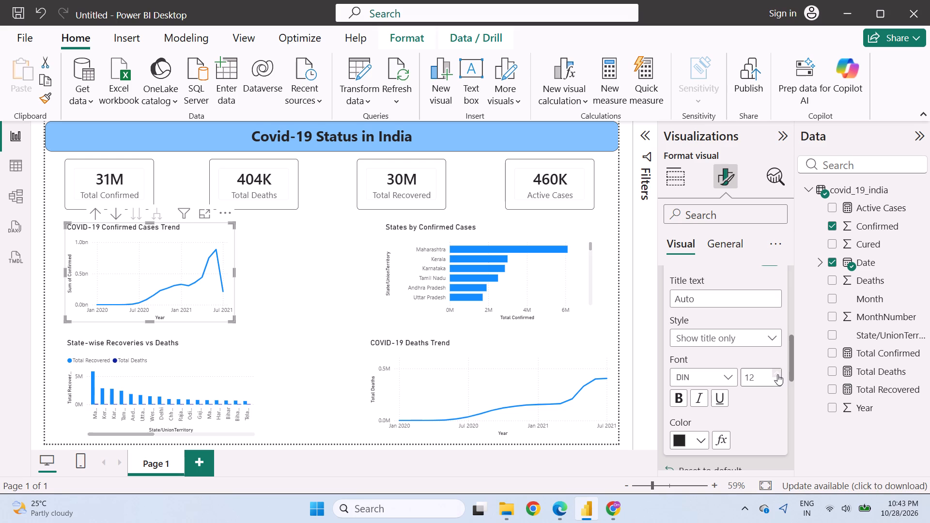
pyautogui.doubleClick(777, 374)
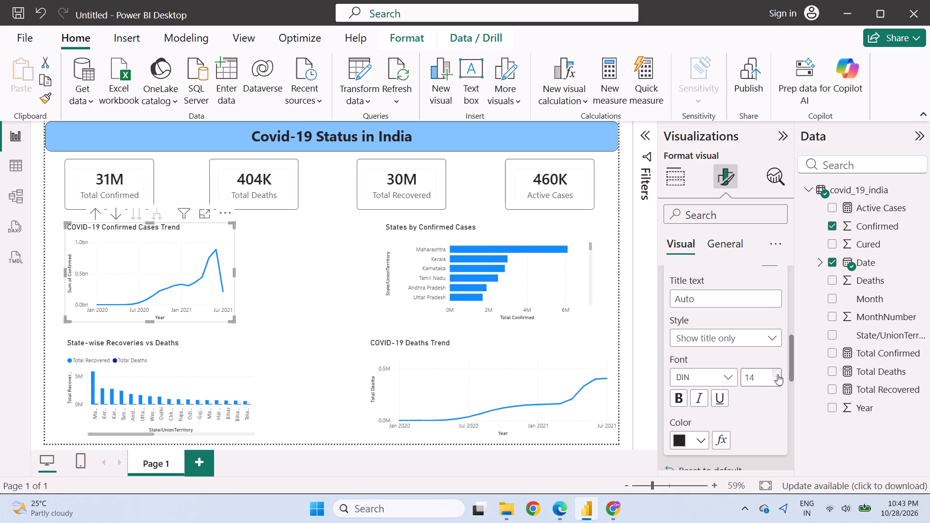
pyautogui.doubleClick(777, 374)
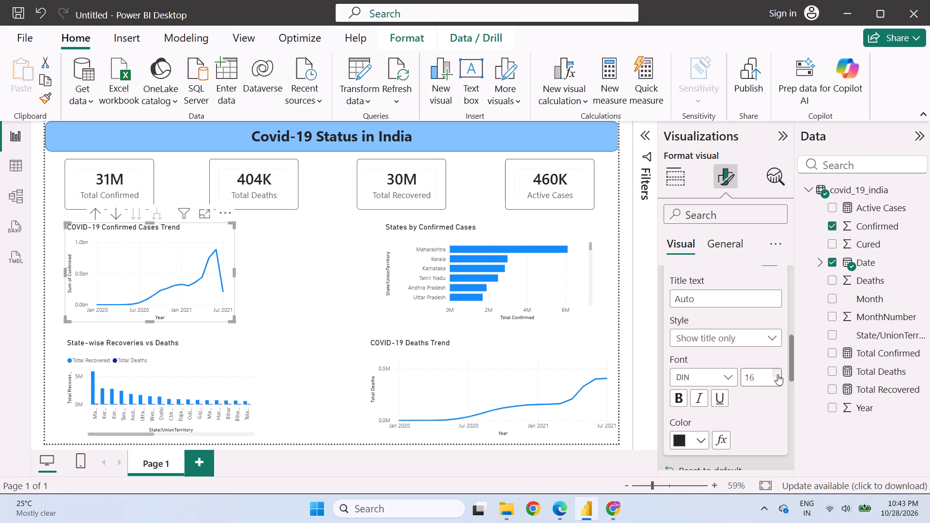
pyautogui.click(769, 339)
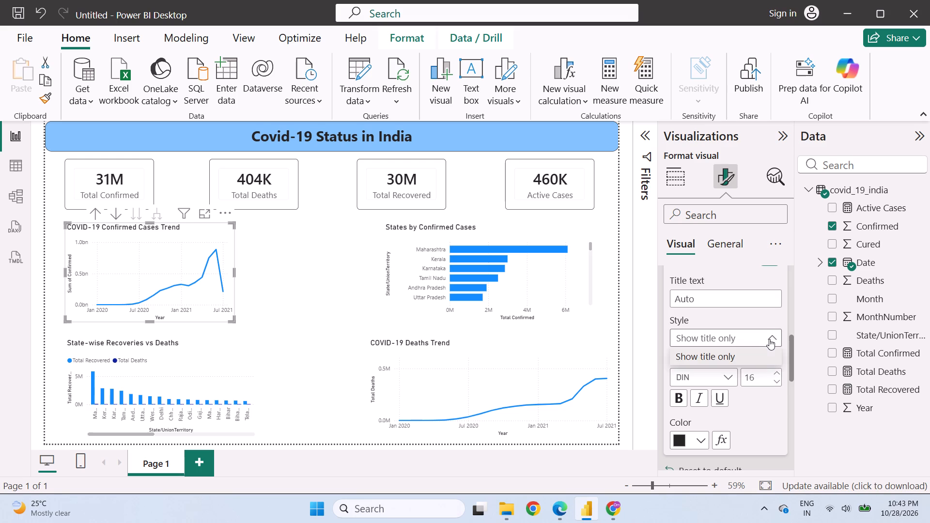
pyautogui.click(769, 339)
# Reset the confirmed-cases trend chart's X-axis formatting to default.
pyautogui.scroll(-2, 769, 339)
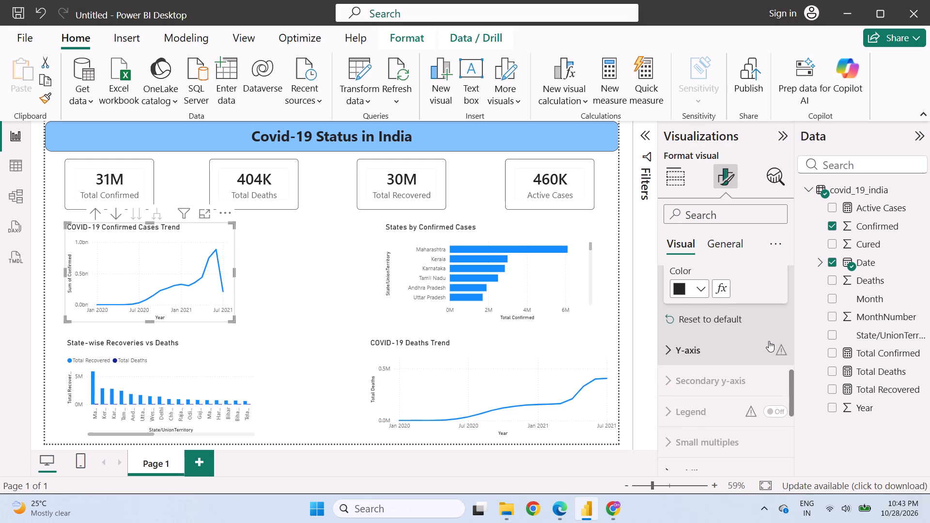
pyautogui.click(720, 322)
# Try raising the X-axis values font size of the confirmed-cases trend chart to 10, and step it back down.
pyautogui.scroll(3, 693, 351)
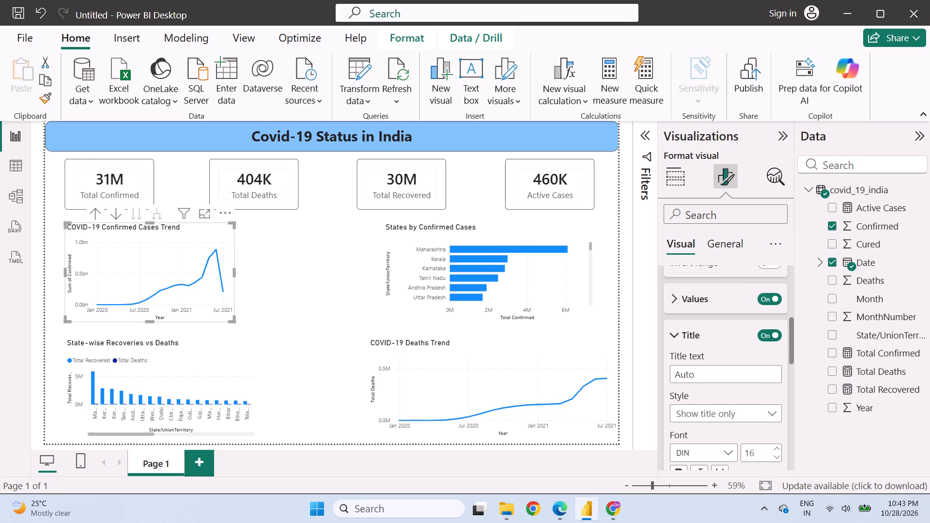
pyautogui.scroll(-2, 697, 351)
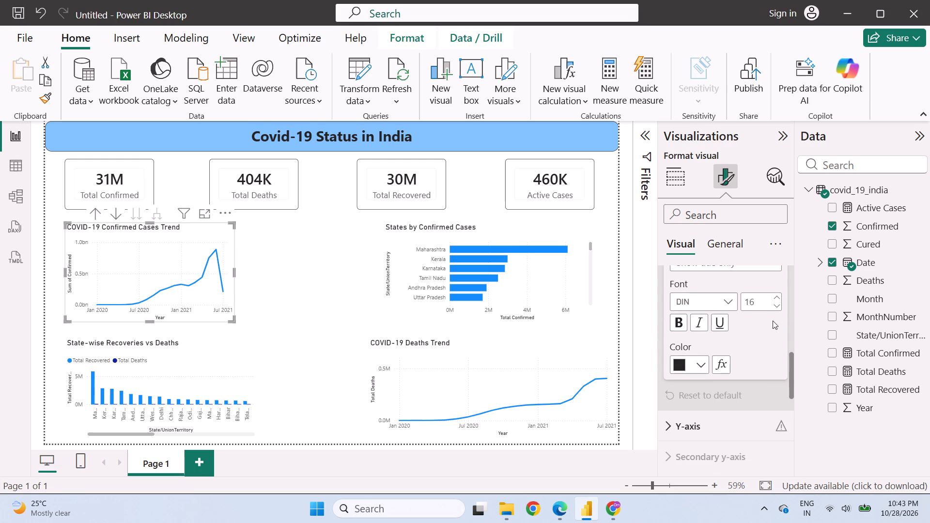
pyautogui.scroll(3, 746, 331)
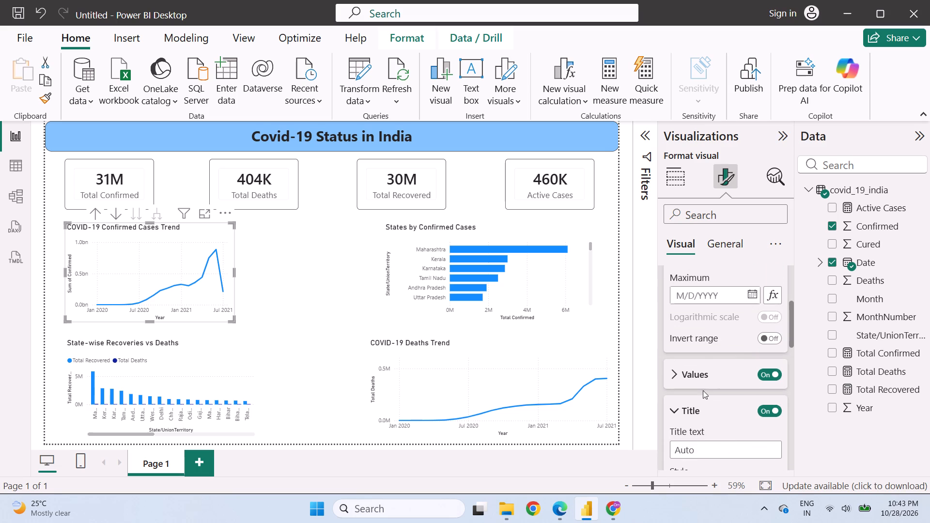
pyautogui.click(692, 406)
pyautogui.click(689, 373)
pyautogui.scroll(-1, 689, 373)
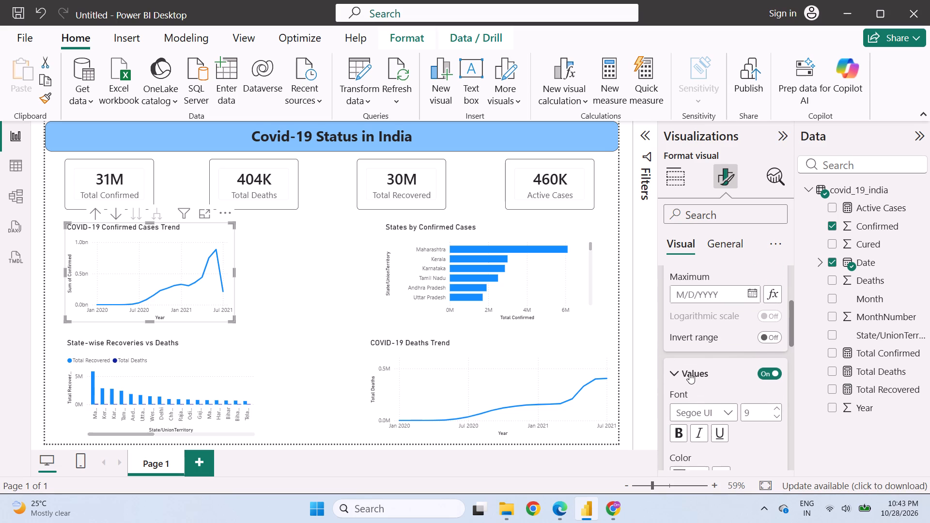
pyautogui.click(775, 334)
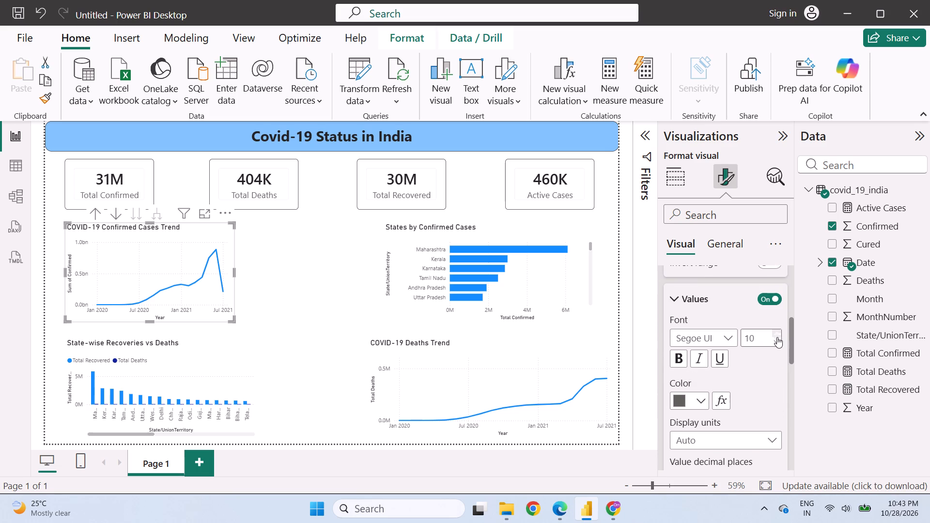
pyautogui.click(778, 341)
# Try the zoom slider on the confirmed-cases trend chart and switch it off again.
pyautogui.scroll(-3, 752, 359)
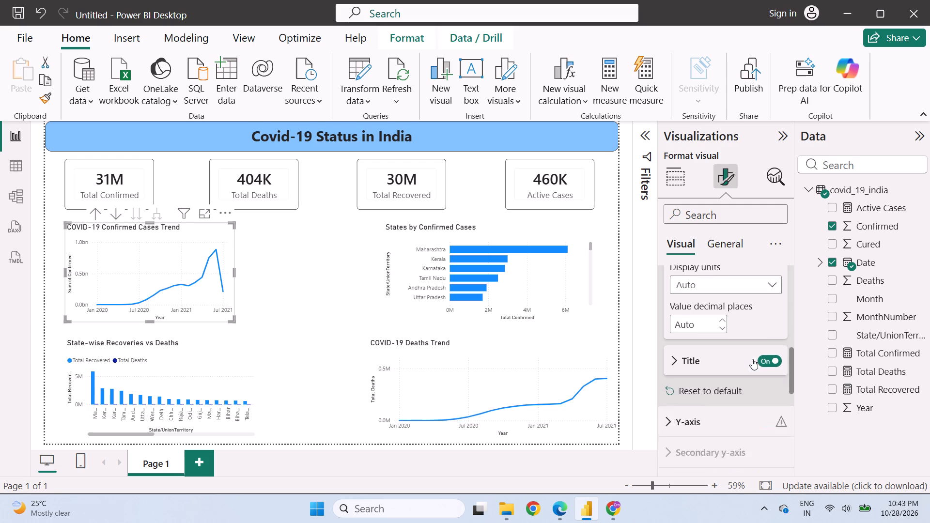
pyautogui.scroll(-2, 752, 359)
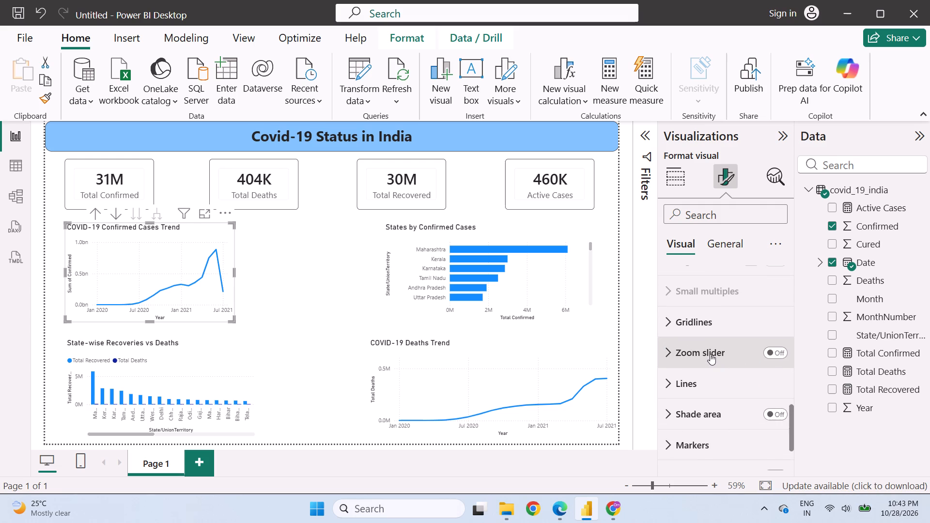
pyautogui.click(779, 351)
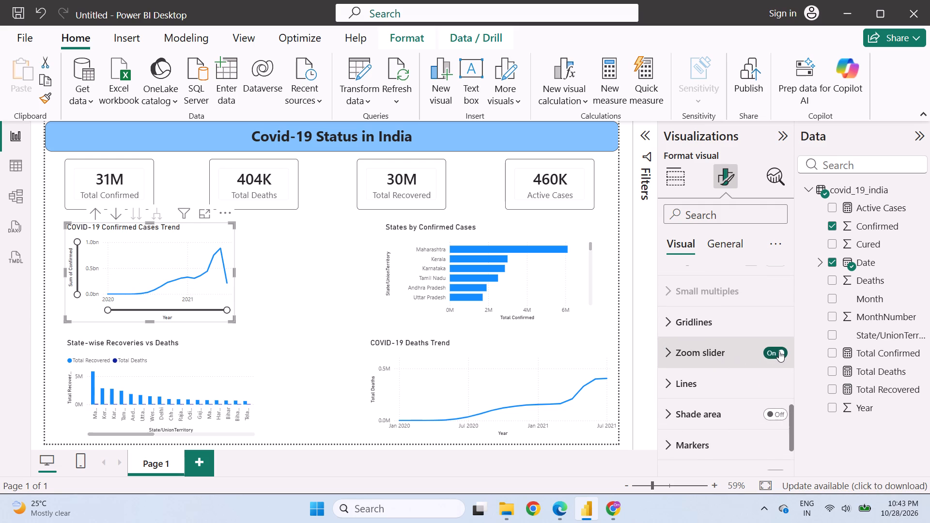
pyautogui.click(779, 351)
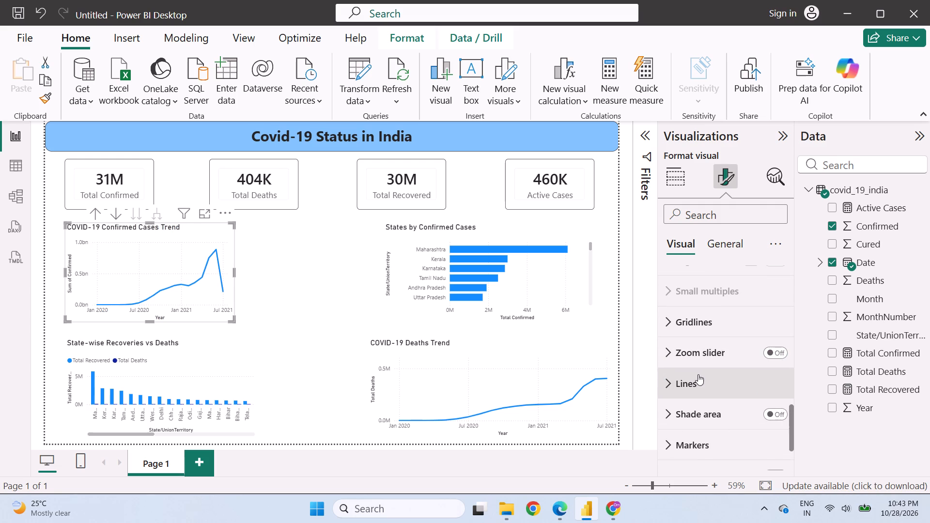
# Look through the confirmed-cases trend chart's visual formatting options, including the lines, markers, X-axis and gridlines settings.
pyautogui.click(698, 374)
pyautogui.click(698, 374)
pyautogui.scroll(-2, 698, 374)
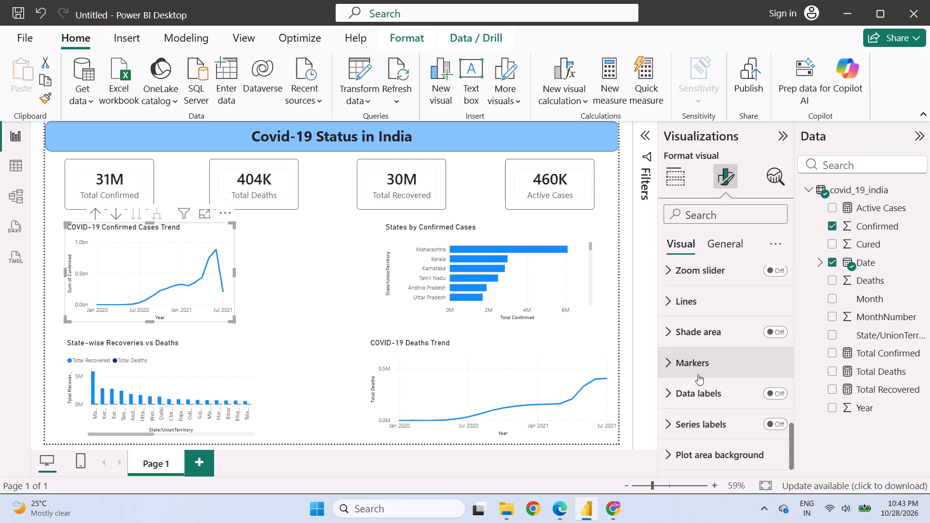
pyautogui.click(700, 369)
pyautogui.click(700, 369)
pyautogui.scroll(-4, 700, 369)
pyautogui.scroll(7, 700, 369)
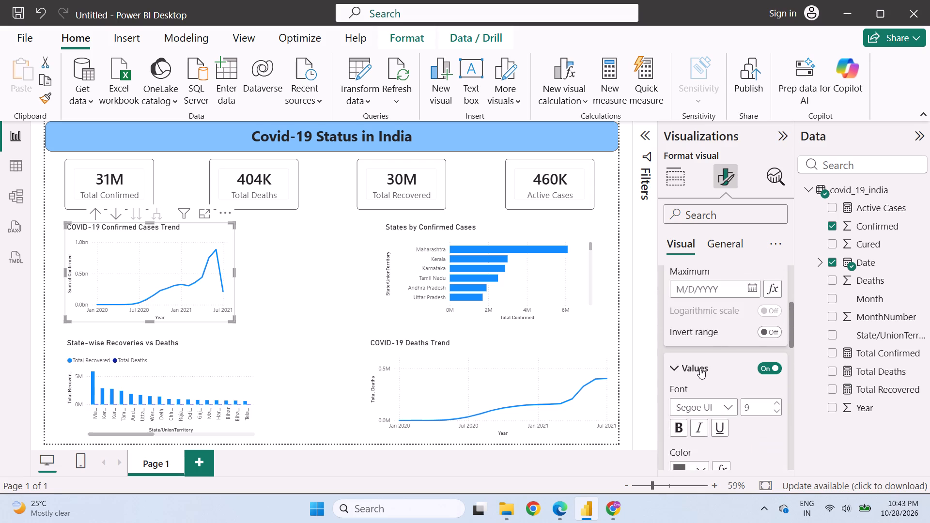
pyautogui.scroll(7, 700, 368)
pyautogui.click(697, 279)
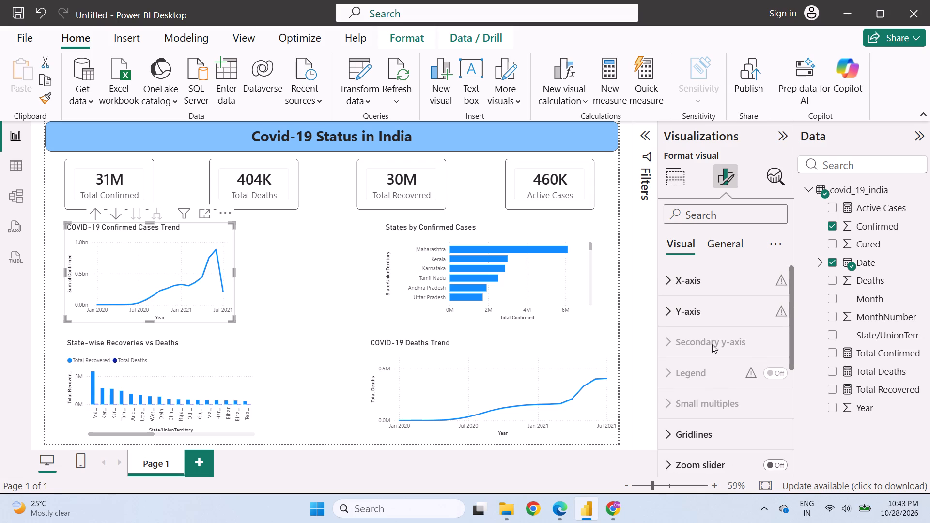
pyautogui.scroll(-1, 716, 381)
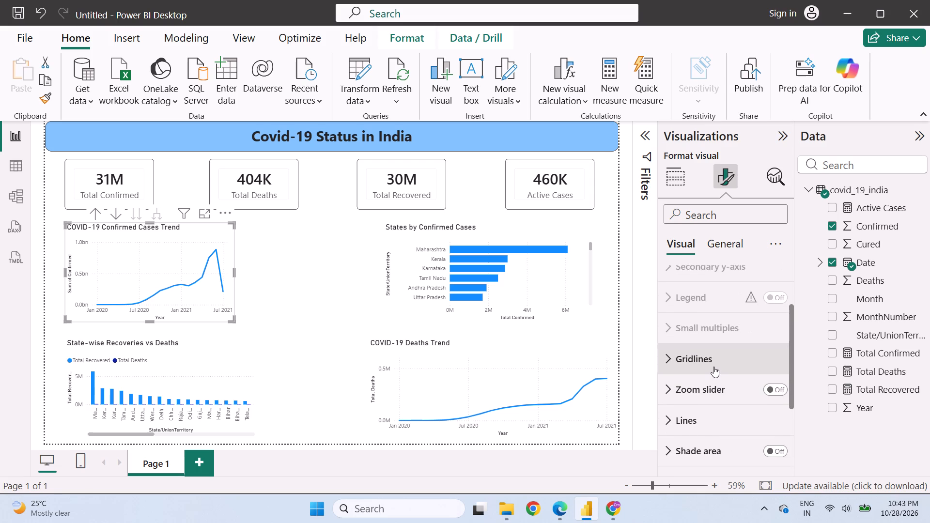
pyautogui.click(713, 366)
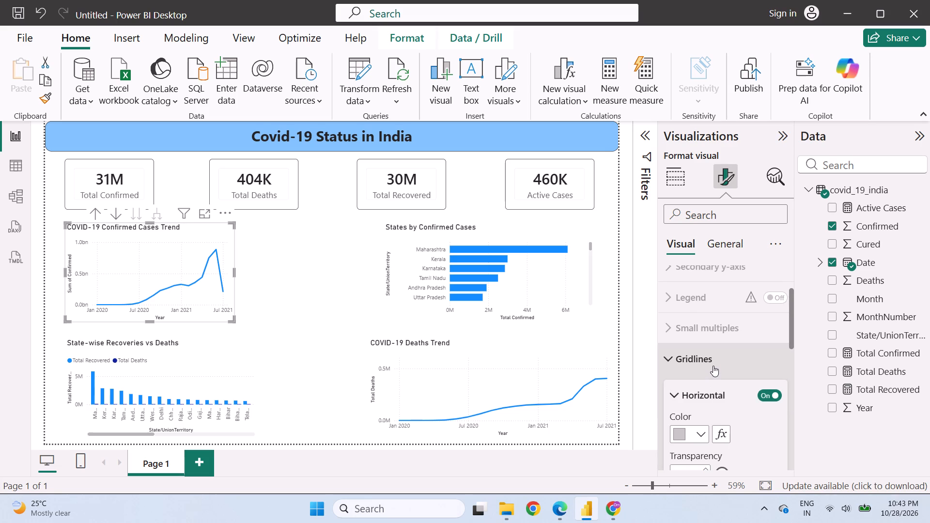
pyautogui.click(713, 366)
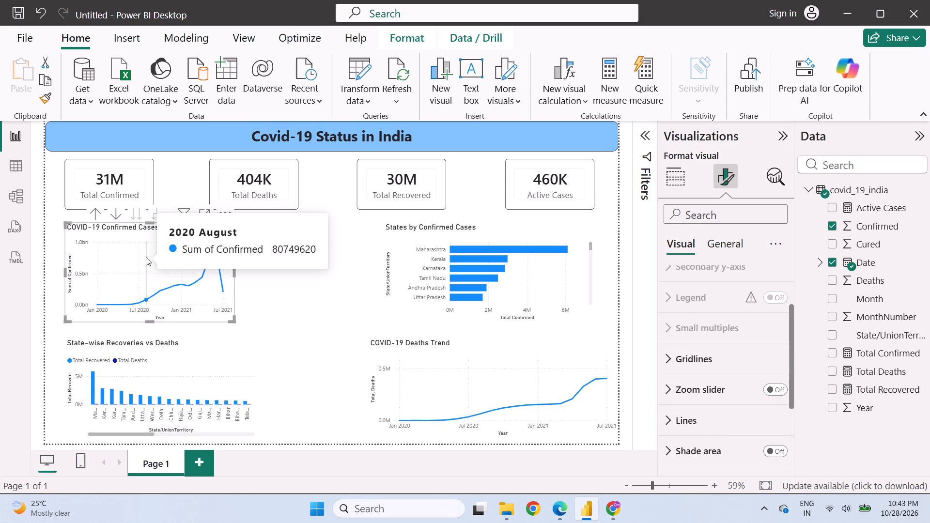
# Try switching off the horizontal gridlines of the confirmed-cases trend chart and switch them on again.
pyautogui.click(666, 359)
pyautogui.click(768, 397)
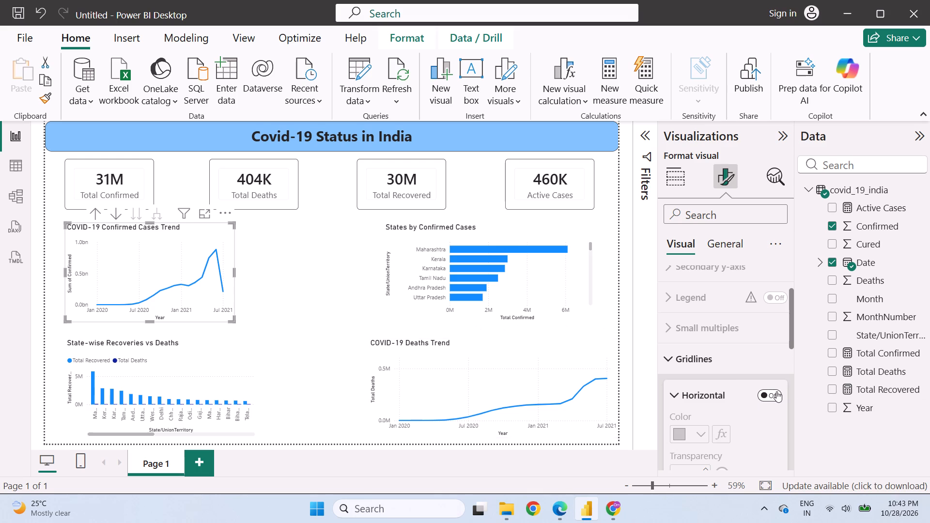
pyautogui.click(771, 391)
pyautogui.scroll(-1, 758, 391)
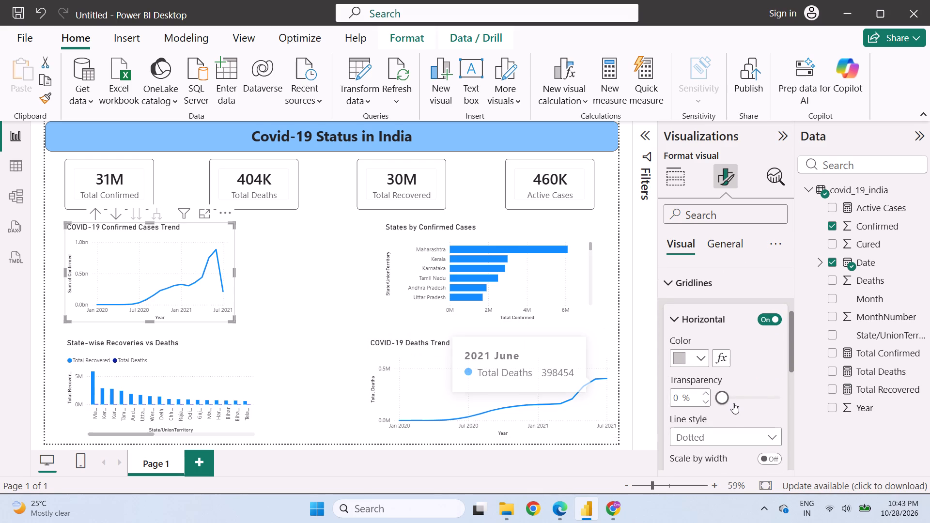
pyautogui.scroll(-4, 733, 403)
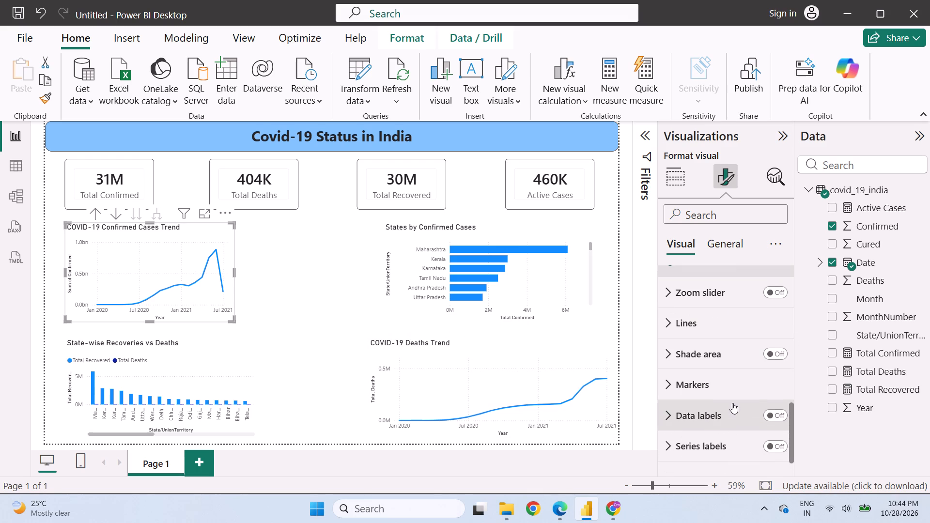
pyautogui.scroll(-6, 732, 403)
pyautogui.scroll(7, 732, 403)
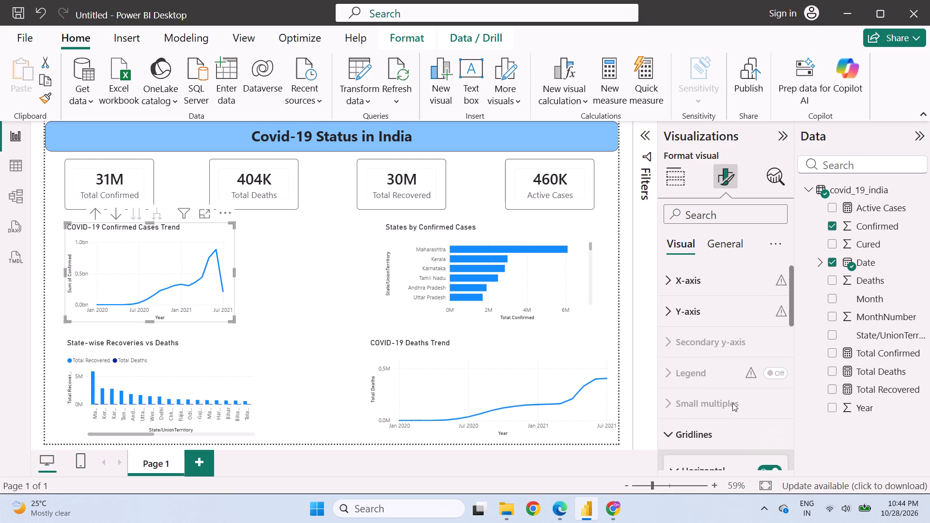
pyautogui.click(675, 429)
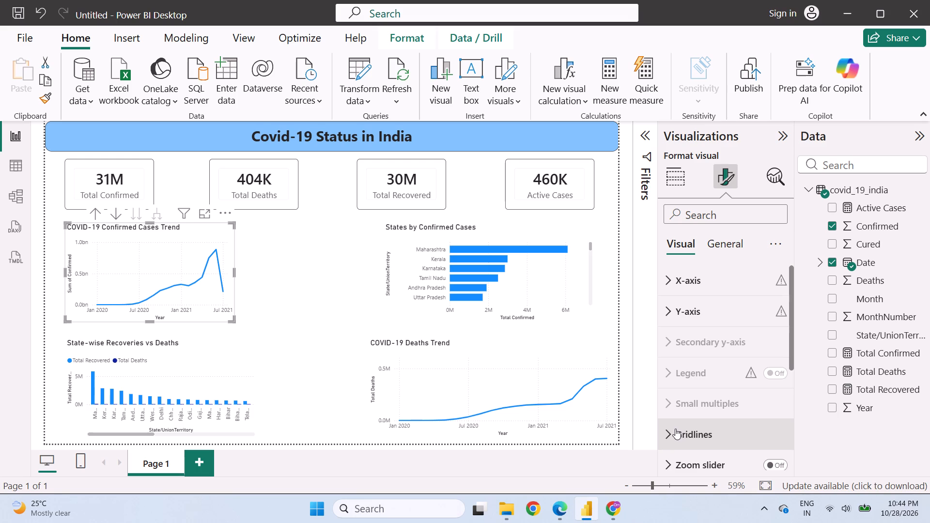
# Add a visual border with 7 px rounded corners to the COVID-19 Confirmed Cases Trend chart.
pyautogui.click(144, 172)
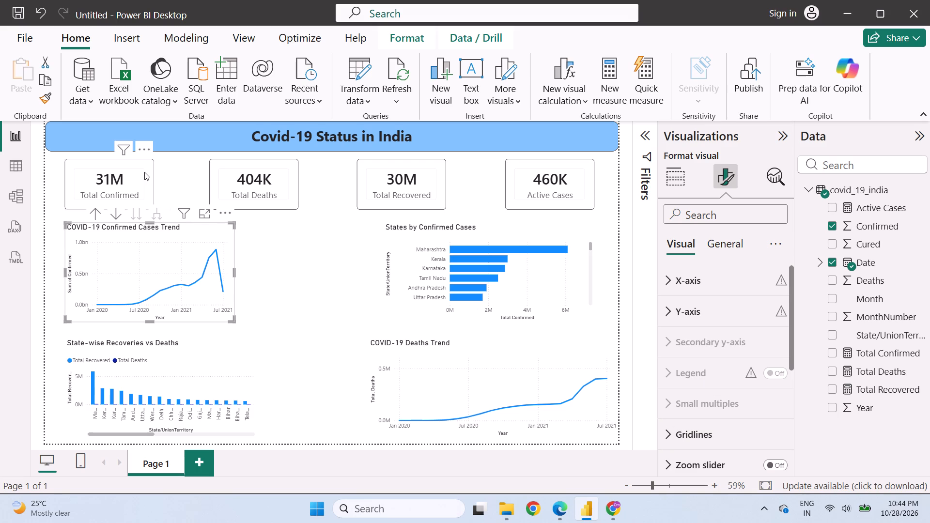
pyautogui.click(200, 232)
pyautogui.click(724, 243)
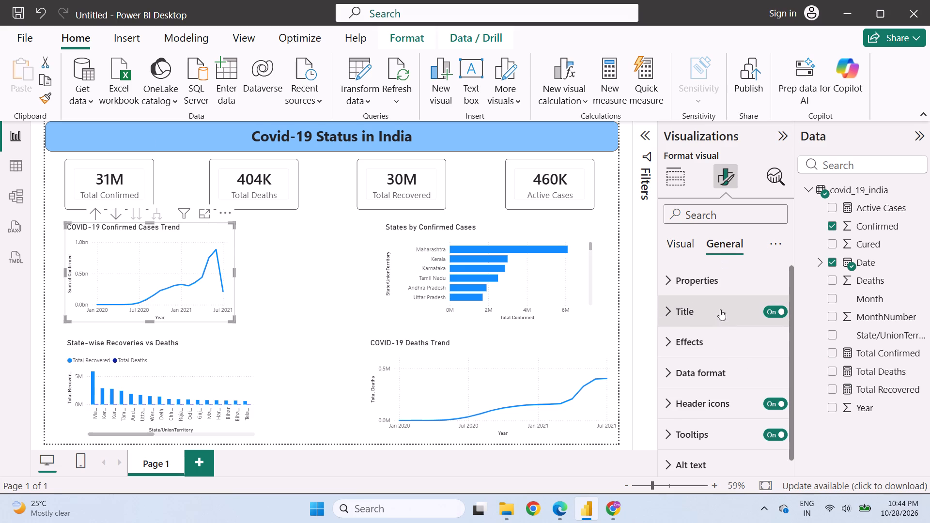
pyautogui.click(697, 346)
pyautogui.scroll(-3, 698, 345)
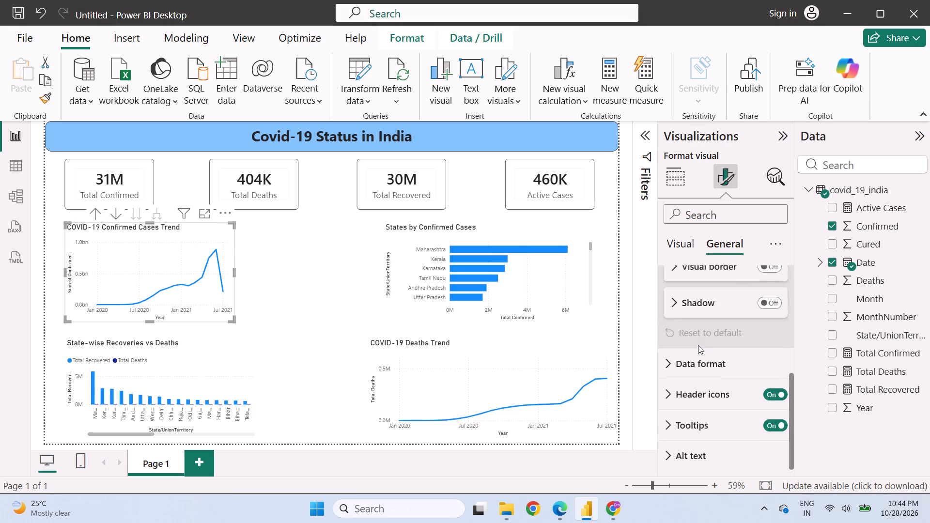
pyautogui.scroll(1, 698, 345)
pyautogui.click(770, 342)
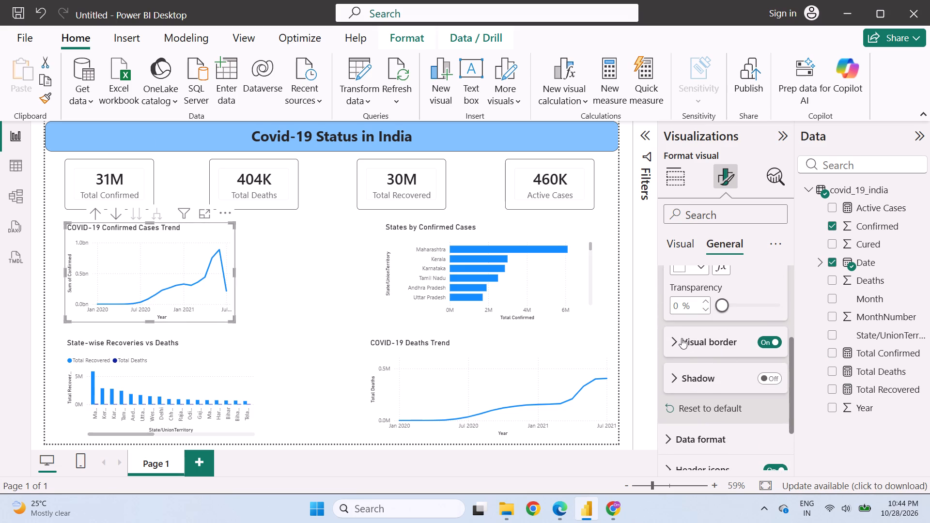
pyautogui.click(679, 338)
pyautogui.tripleClick(706, 416)
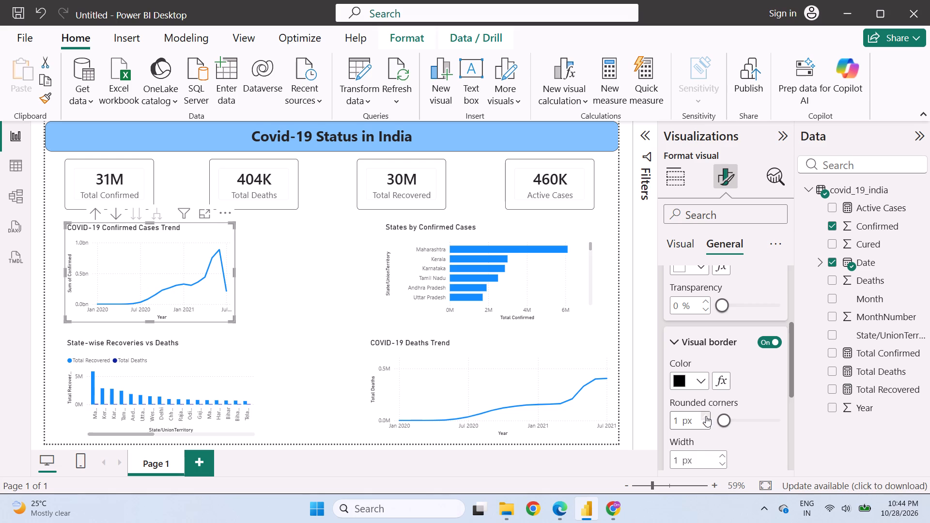
pyautogui.click(706, 416)
pyautogui.doubleClick(706, 416)
pyautogui.click(706, 416)
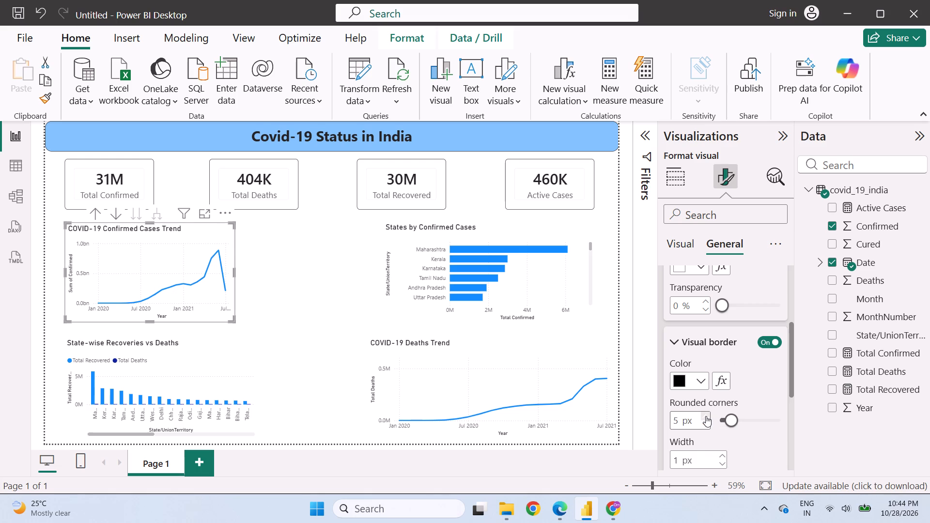
pyautogui.click(706, 416)
pyautogui.click(706, 416)
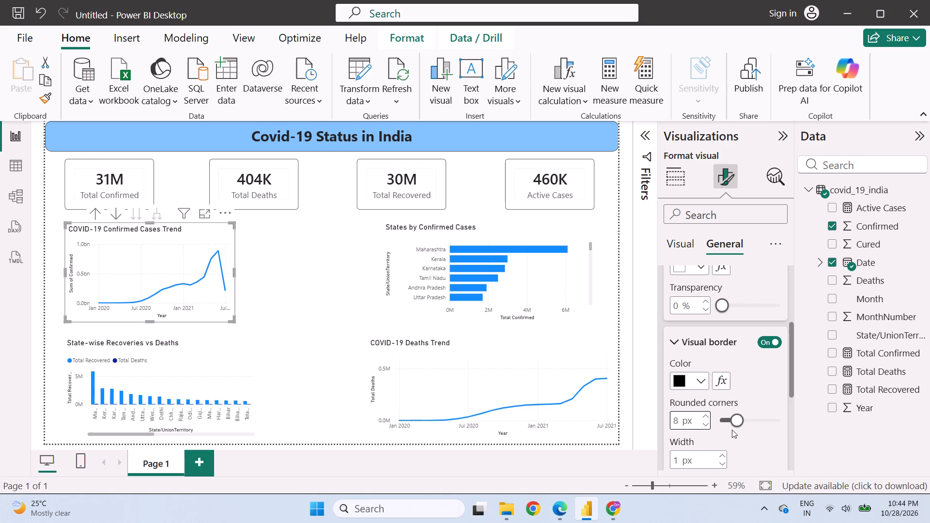
pyautogui.click(708, 426)
# Give the States by Confirmed Cases chart a visual border with 7 px rounded corners.
pyautogui.click(552, 279)
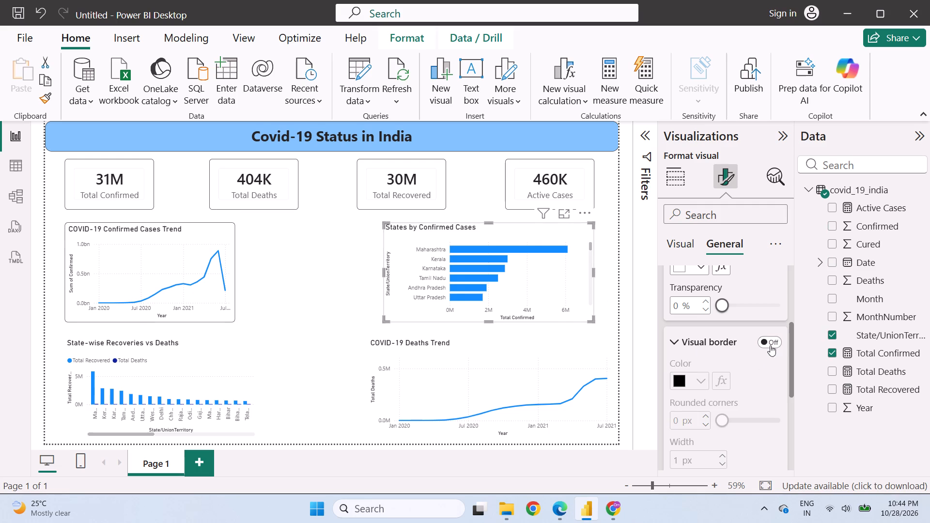
pyautogui.click(769, 340)
pyautogui.click(737, 416)
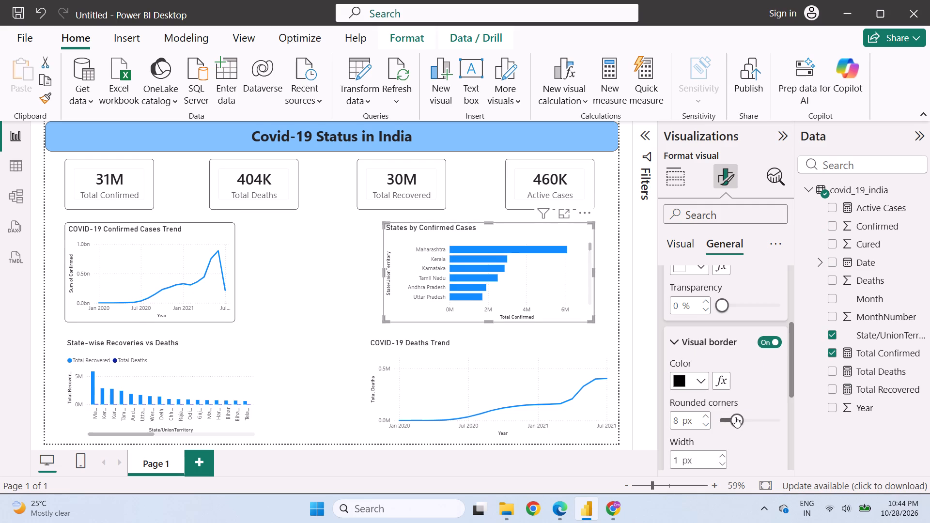
pyautogui.click(703, 423)
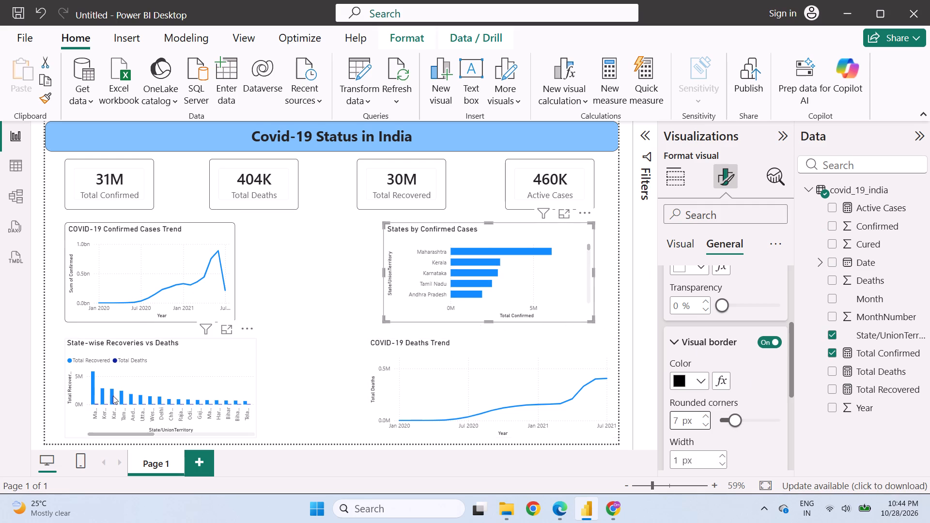
# Give the State-wise Recoveries vs Deaths chart a visual border with 7 px rounded corners.
pyautogui.click(196, 359)
pyautogui.click(771, 344)
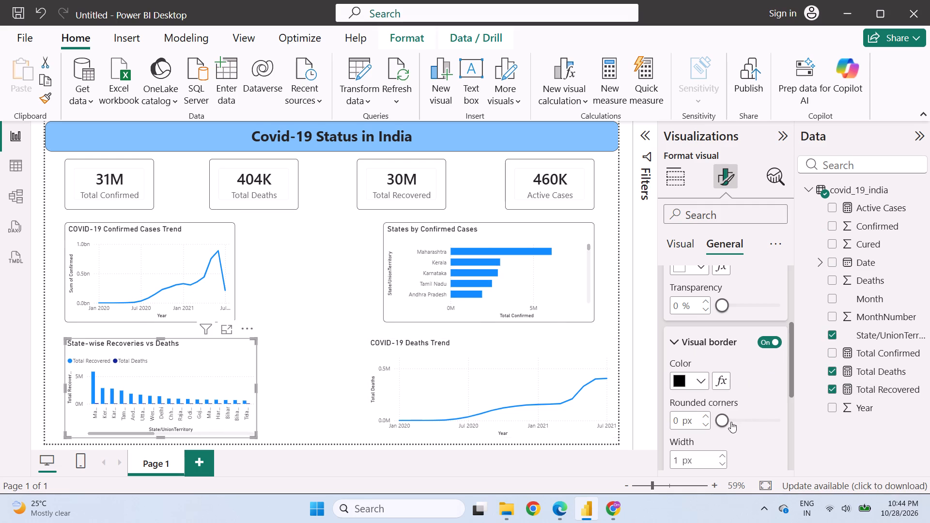
pyautogui.click(737, 420)
pyautogui.click(706, 424)
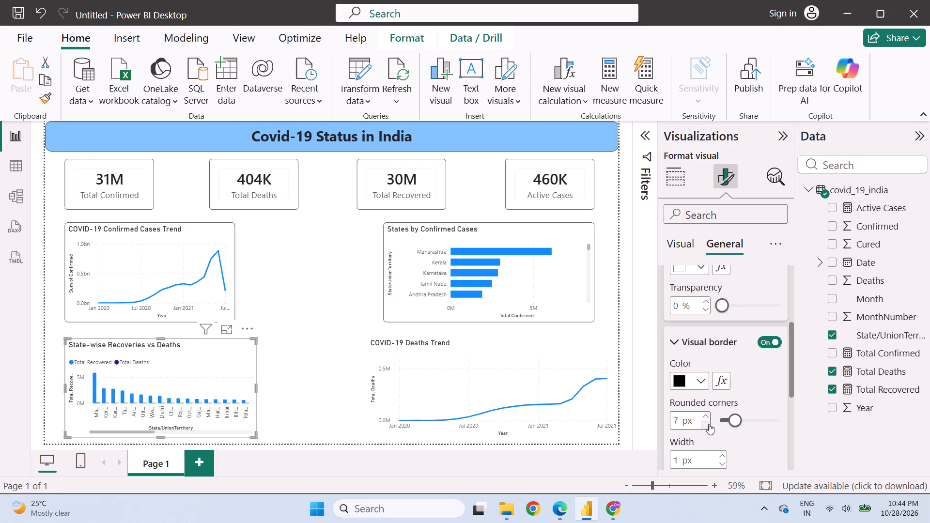
# Give the COVID-19 Deaths Trend chart a visual border with 7 px rounded corners and deselect it.
pyautogui.click(506, 365)
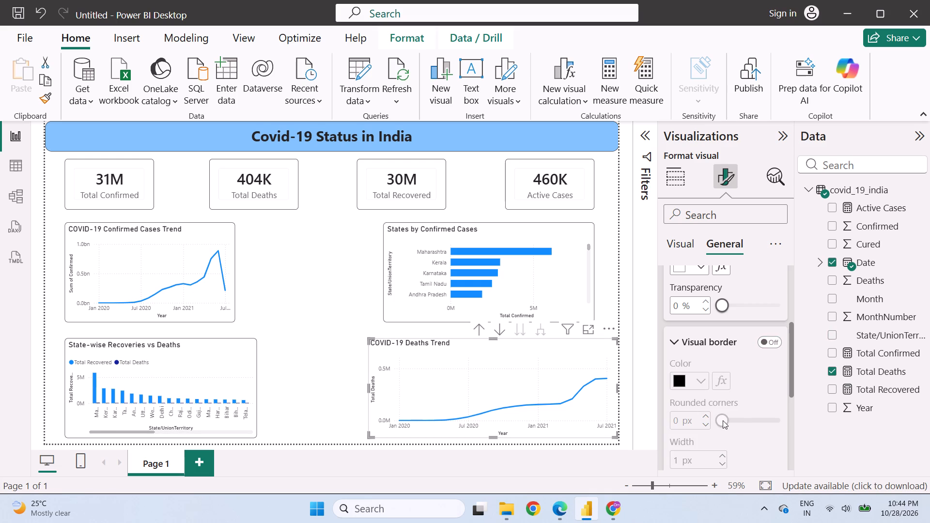
pyautogui.click(762, 347)
pyautogui.click(736, 413)
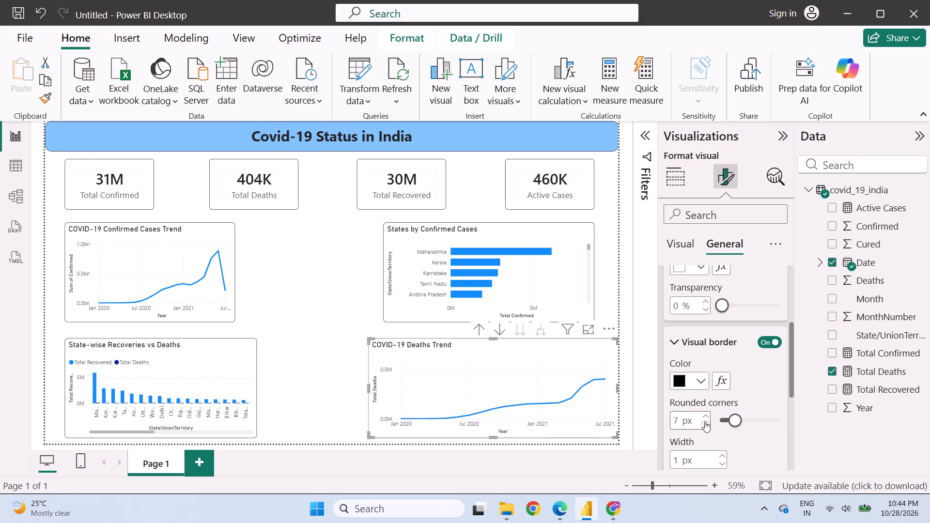
pyautogui.click(291, 343)
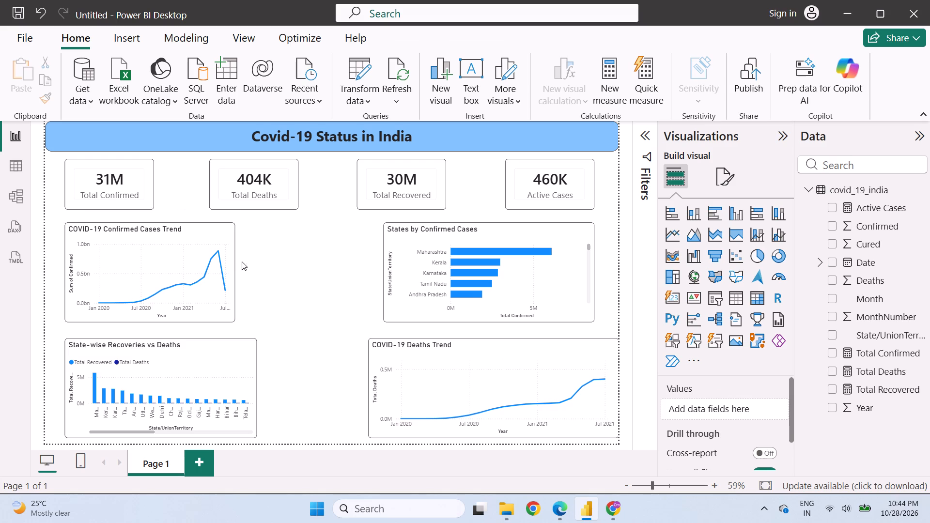
# Widen the COVID-19 Confirmed Cases Trend chart slightly and move it closer to the report page's left edge.
pyautogui.click(215, 231)
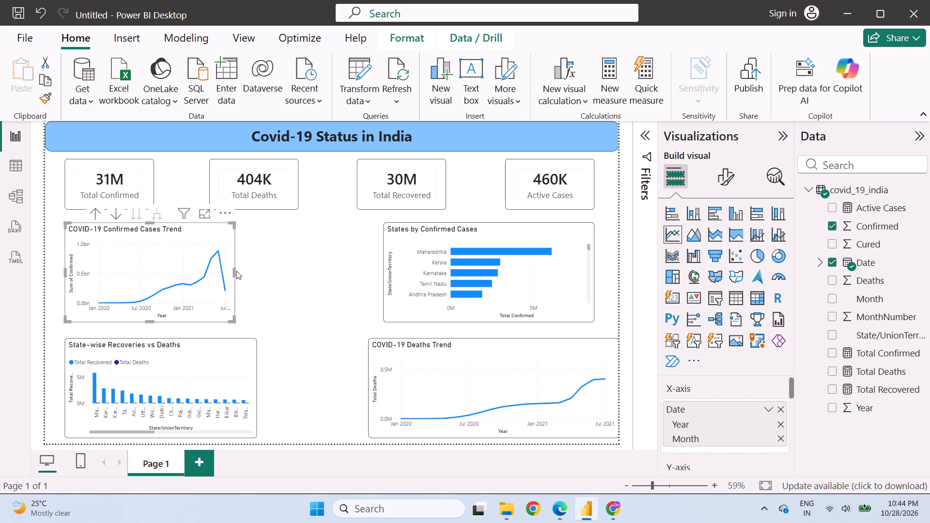
pyautogui.moveTo(233, 271); pyautogui.dragTo(253, 272)
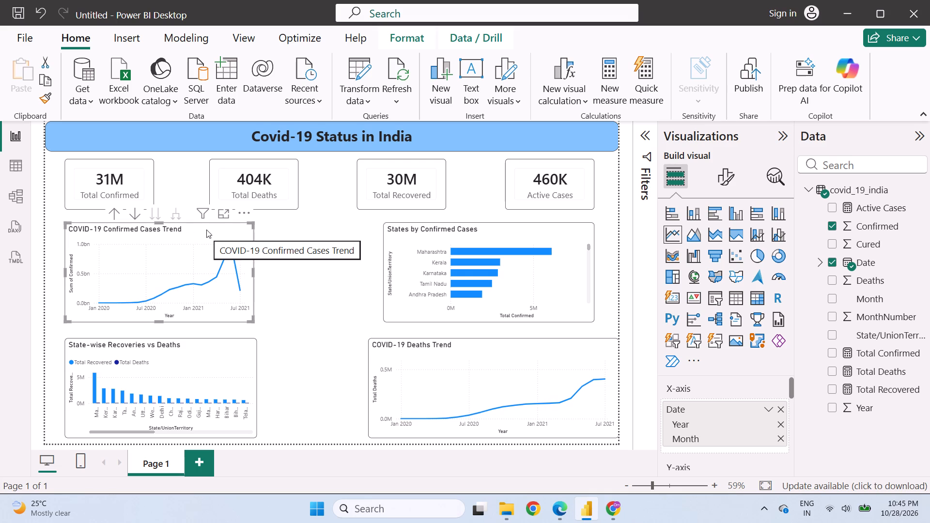
pyautogui.moveTo(202, 228); pyautogui.dragTo(186, 228)
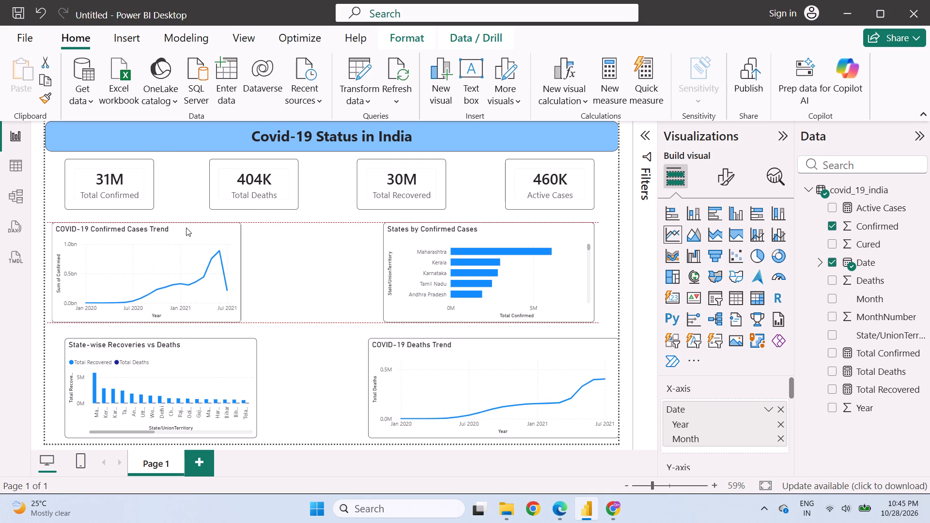
pyautogui.moveTo(186, 228); pyautogui.dragTo(189, 229)
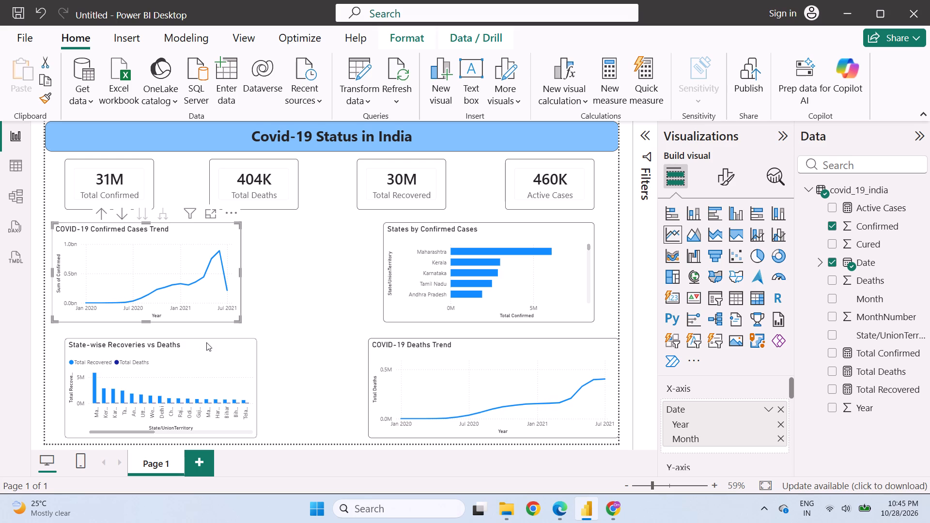
# Move the State-wise Recoveries vs Deaths chart up and left, aligning its left edge with the confirmed-cases trend chart above.
pyautogui.click(206, 342)
pyautogui.moveTo(206, 343); pyautogui.dragTo(196, 336)
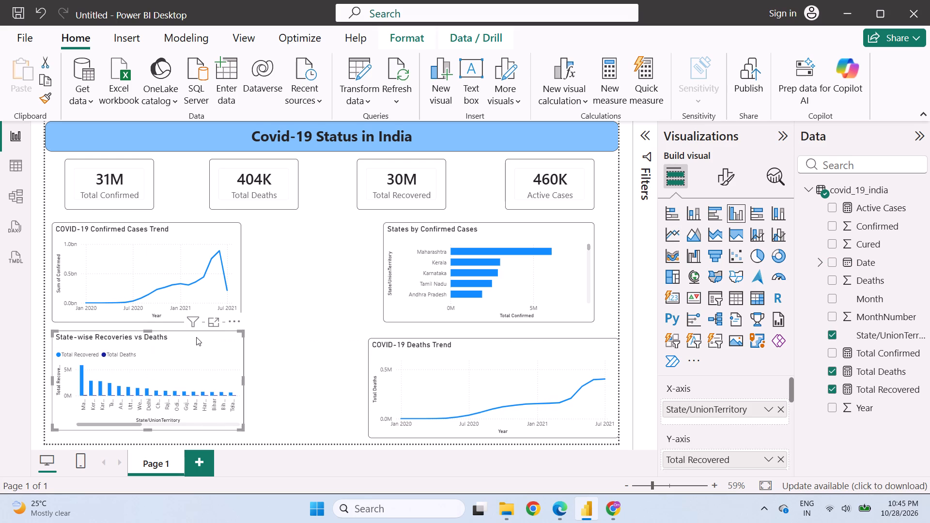
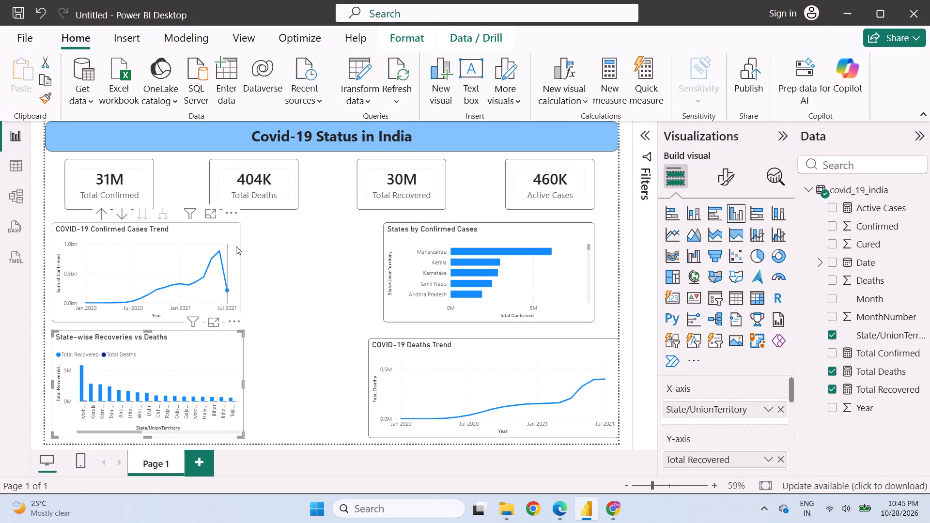
# Widen the COVID-19 Confirmed Cases Trend and State-wise Recoveries vs Deaths charts slightly so their right edges align, and deselect them.
pyautogui.click(231, 233)
pyautogui.moveTo(240, 273); pyautogui.dragTo(249, 274)
pyautogui.click(221, 347)
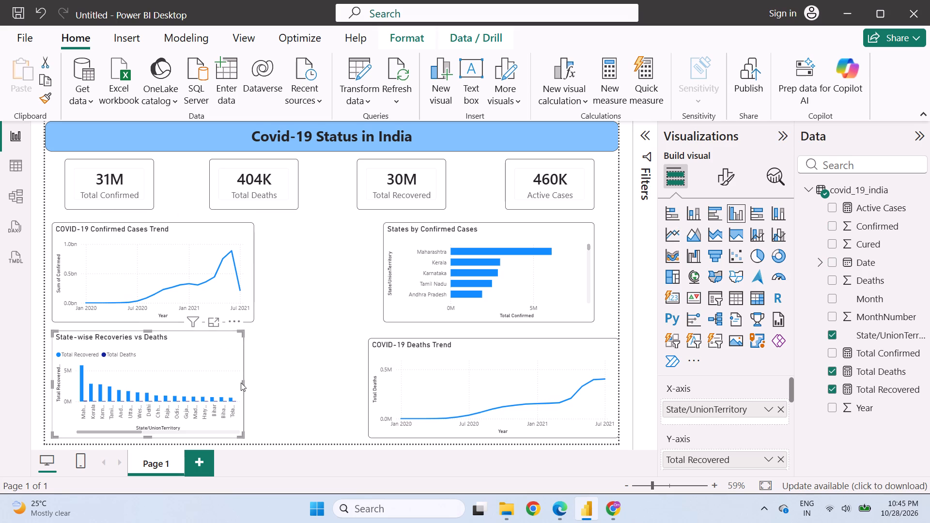
pyautogui.moveTo(242, 384); pyautogui.dragTo(251, 384)
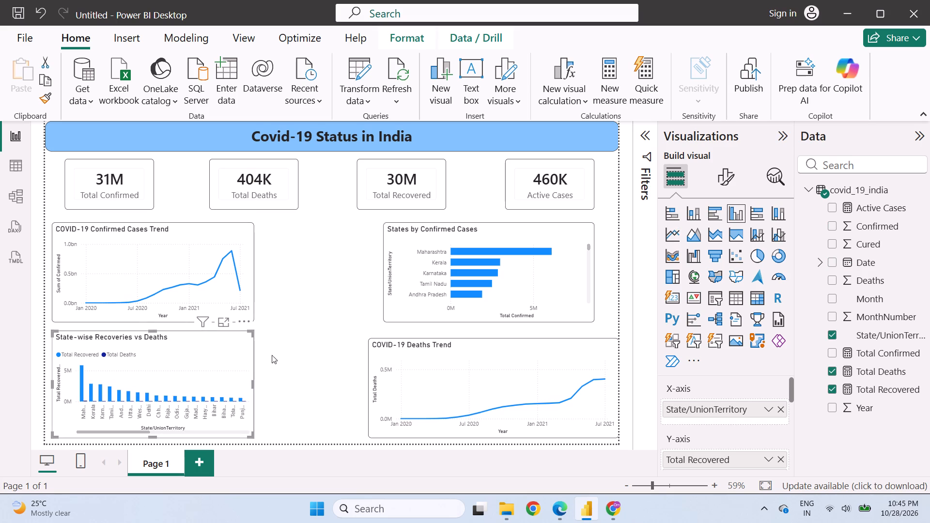
pyautogui.click(312, 318)
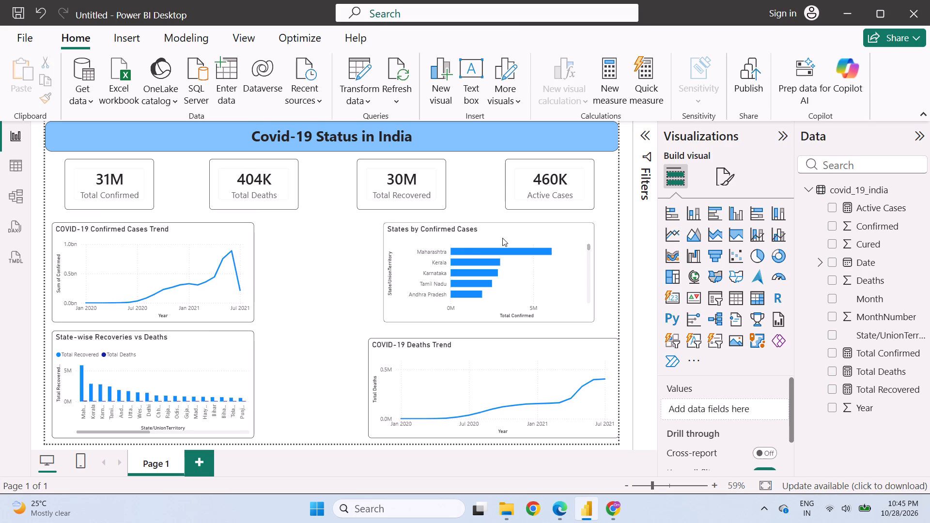
# Move the States by Confirmed Cases chart beside the confirmed-cases trend chart, leaving a small gap, and widen it slightly.
pyautogui.moveTo(510, 227); pyautogui.dragTo(400, 223)
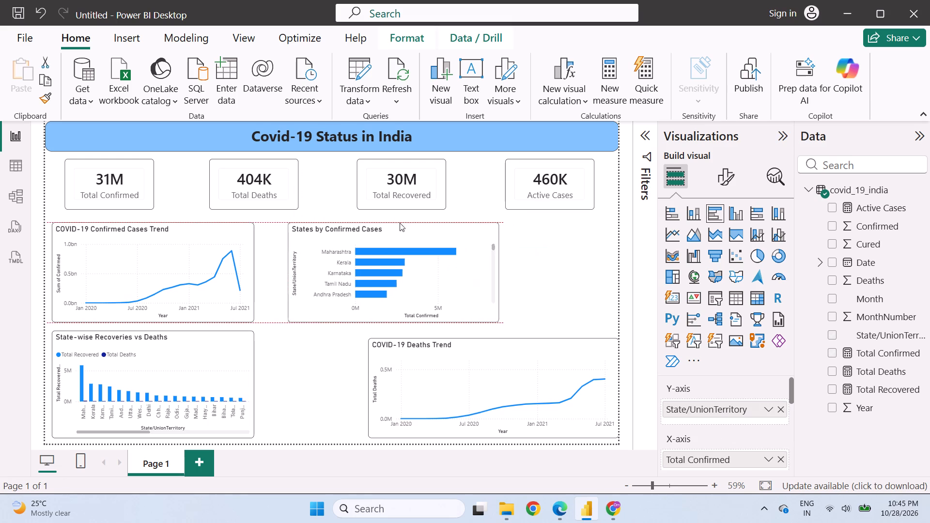
pyautogui.moveTo(400, 223); pyautogui.dragTo(393, 226)
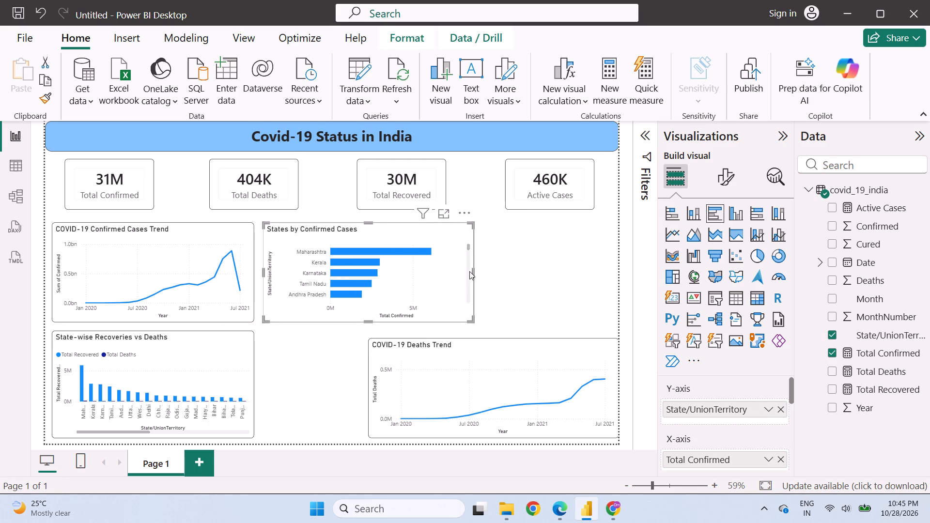
pyautogui.moveTo(474, 271); pyautogui.dragTo(489, 270)
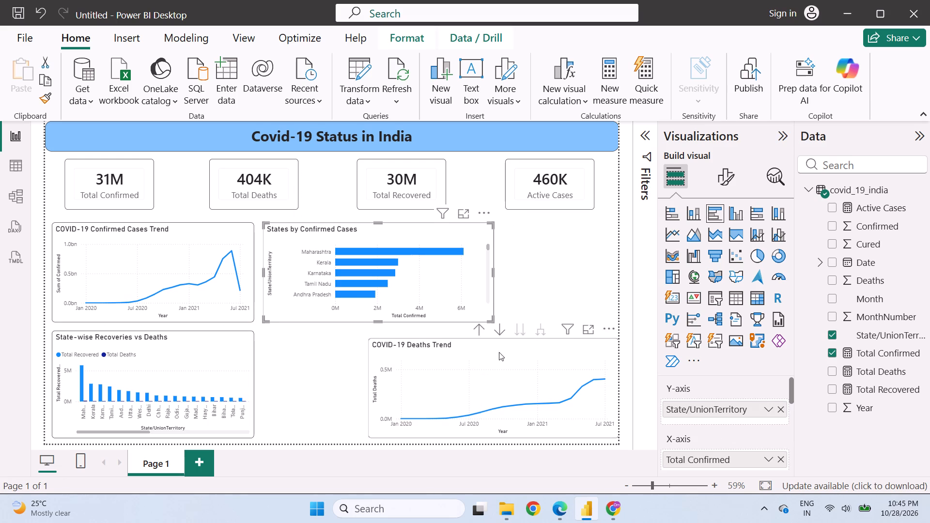
# Move the COVID-19 Deaths Trend chart under States by Confirmed Cases and match its top and bottom edges to the recoveries chart.
pyautogui.moveTo(509, 343); pyautogui.dragTo(404, 344)
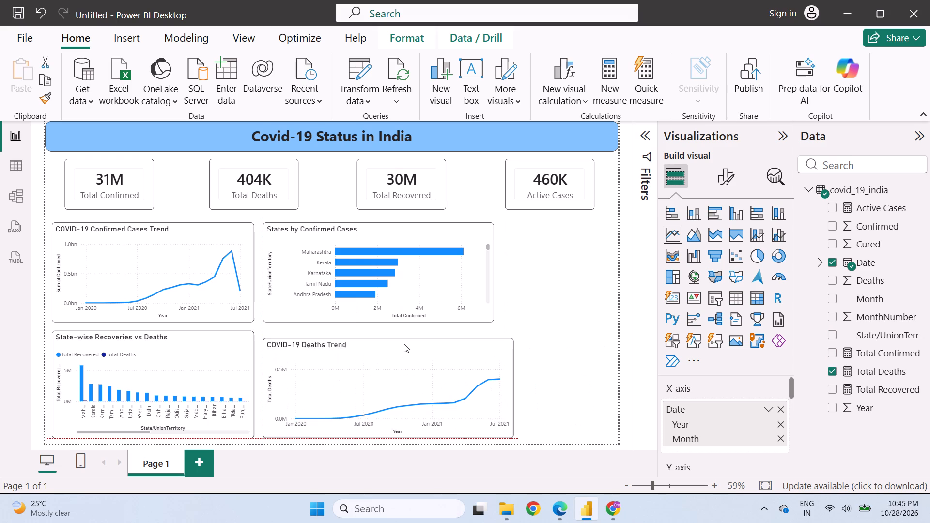
pyautogui.moveTo(404, 344); pyautogui.dragTo(402, 337)
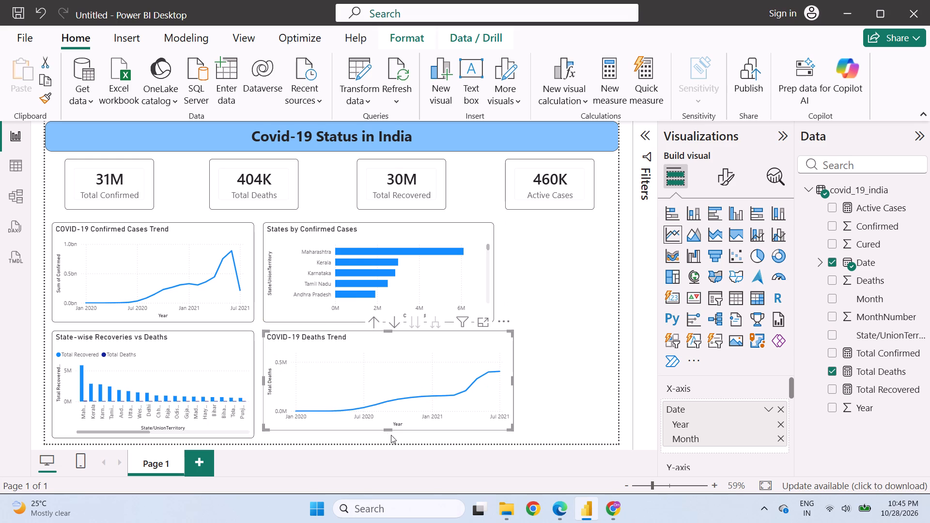
pyautogui.moveTo(386, 430); pyautogui.dragTo(387, 437)
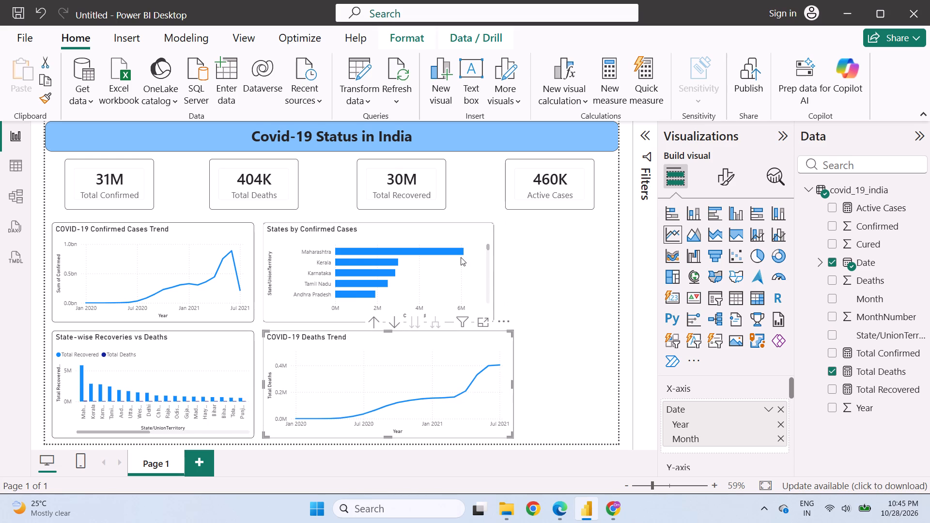
# Widen the States by Confirmed Cases chart to match the COVID-19 Deaths Trend chart's right edge, and deselect it.
pyautogui.click(461, 257)
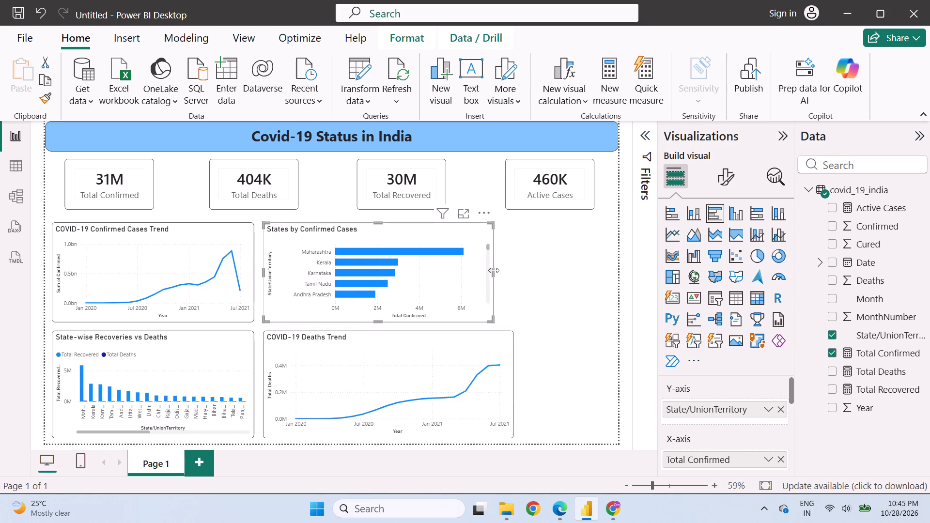
pyautogui.moveTo(494, 270); pyautogui.dragTo(516, 271)
pyautogui.click(551, 308)
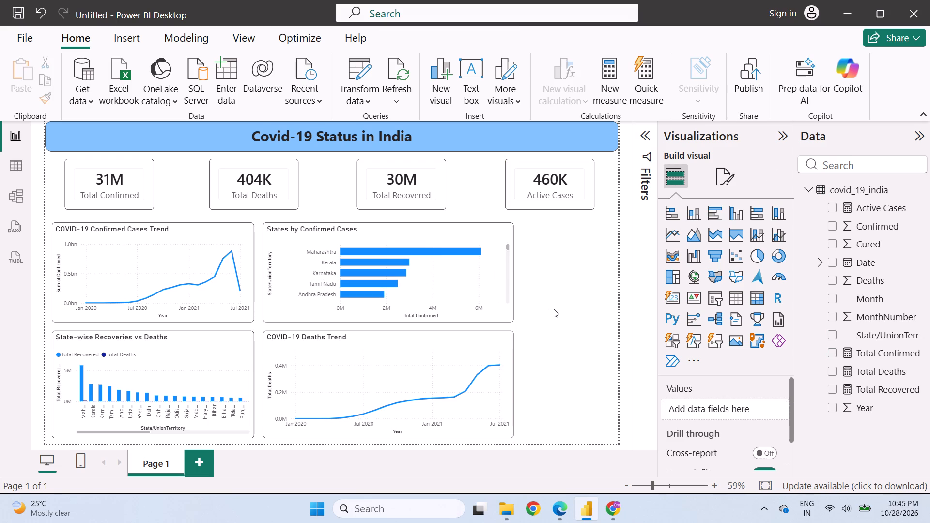
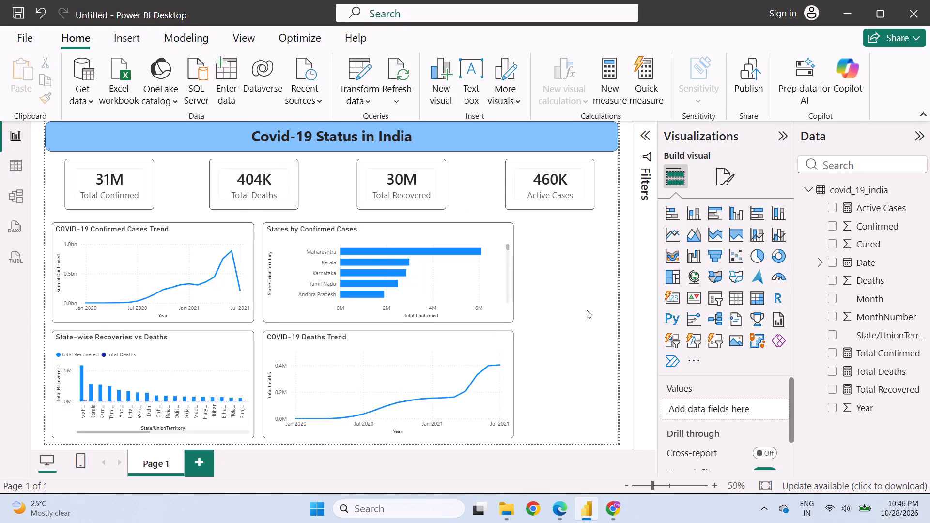
# Widen the Confirmed Cases Trend and State-wise Recoveries vs Deaths charts slightly, shifting the two neighbouring charts right to make room.
pyautogui.click(557, 303)
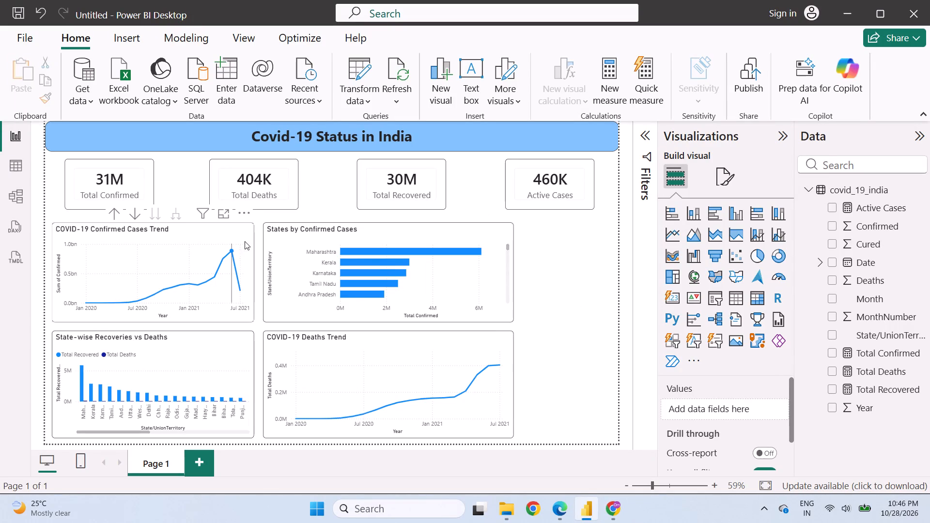
pyautogui.click(236, 231)
pyautogui.moveTo(253, 271); pyautogui.dragTo(254, 271)
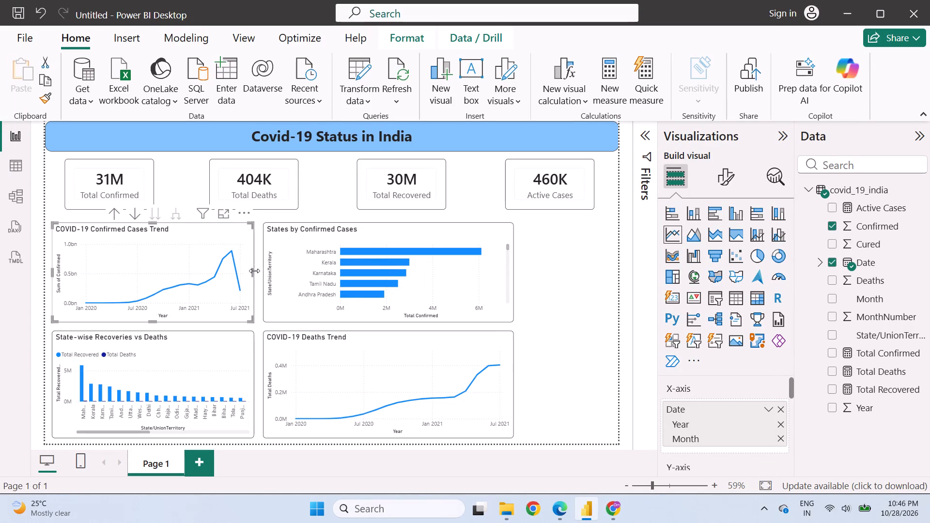
pyautogui.moveTo(254, 271); pyautogui.dragTo(260, 271)
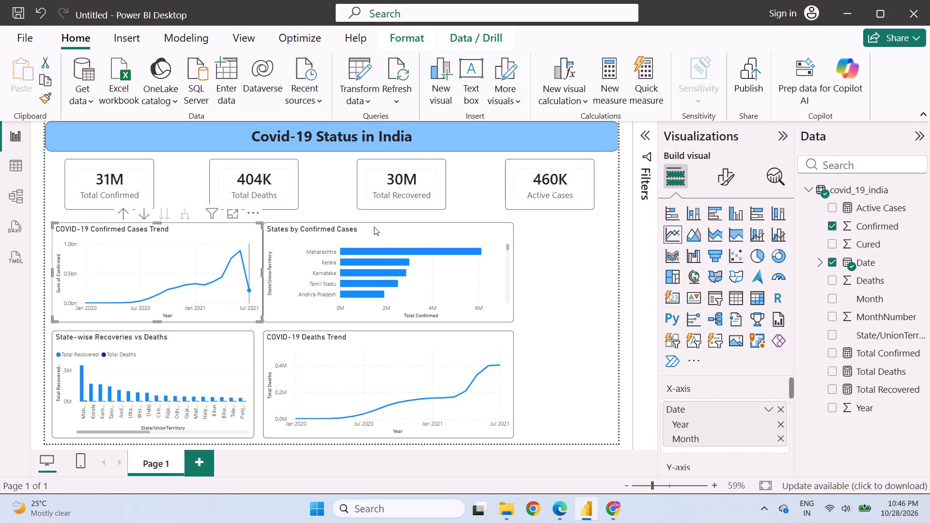
pyautogui.moveTo(374, 226); pyautogui.dragTo(380, 227)
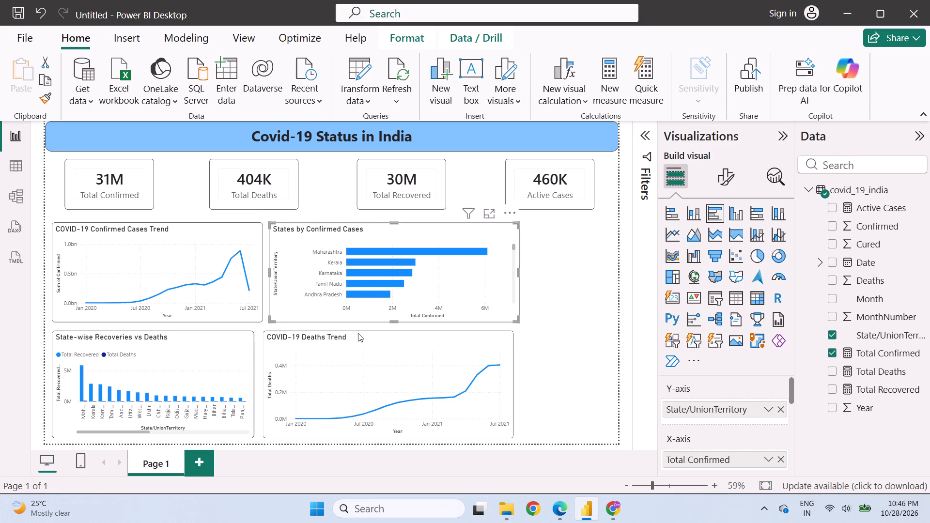
pyautogui.moveTo(381, 336); pyautogui.dragTo(386, 333)
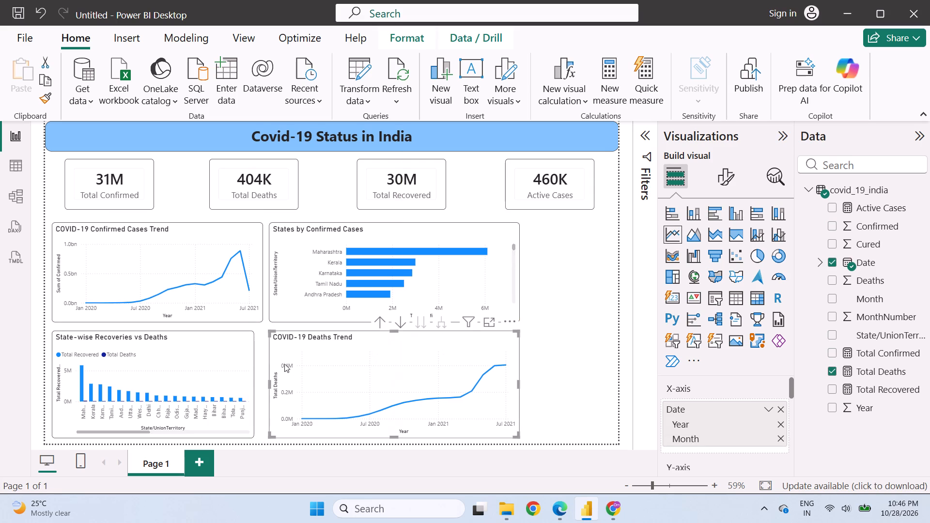
pyautogui.click(240, 356)
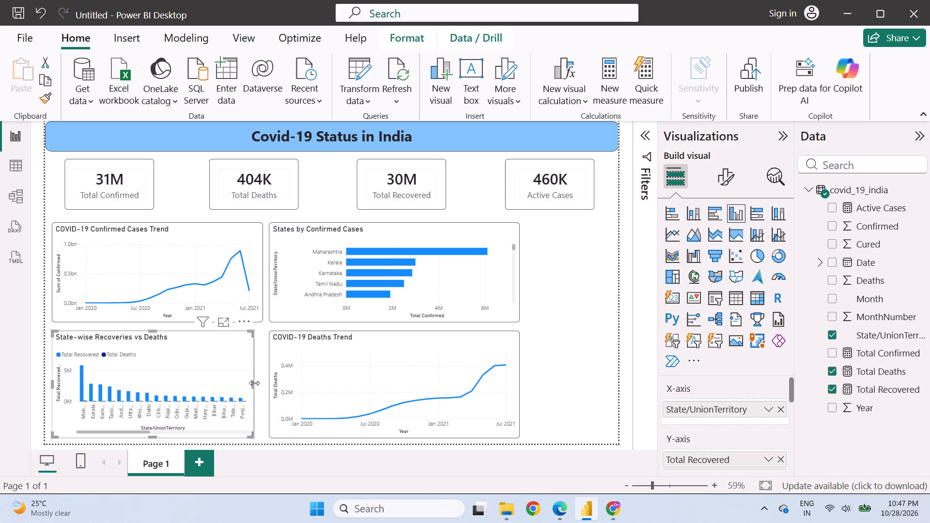
pyautogui.moveTo(254, 383); pyautogui.dragTo(261, 383)
pyautogui.click(572, 308)
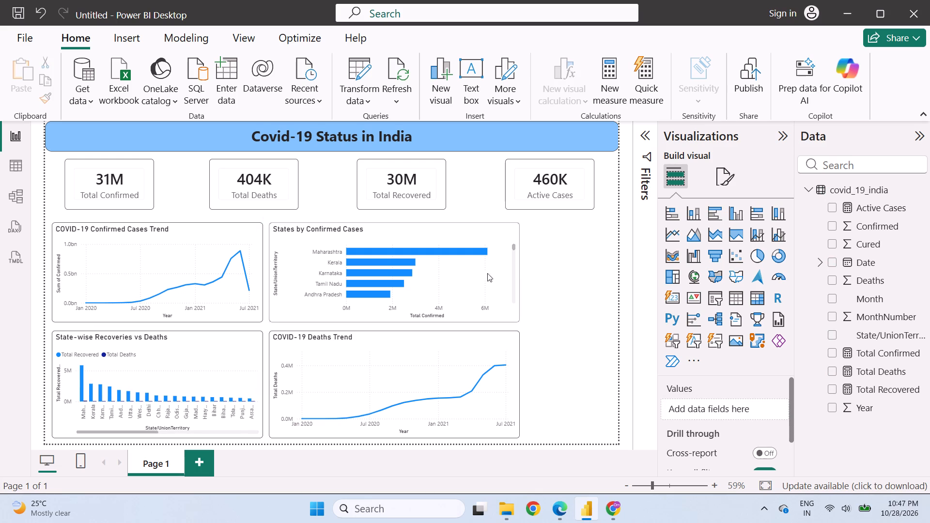
pyautogui.click(612, 513)
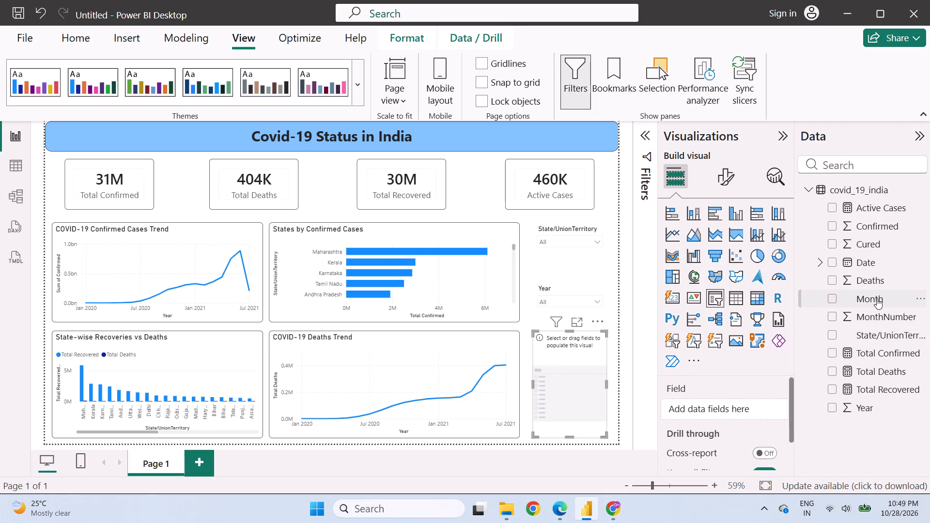
pyautogui.click(607, 507)
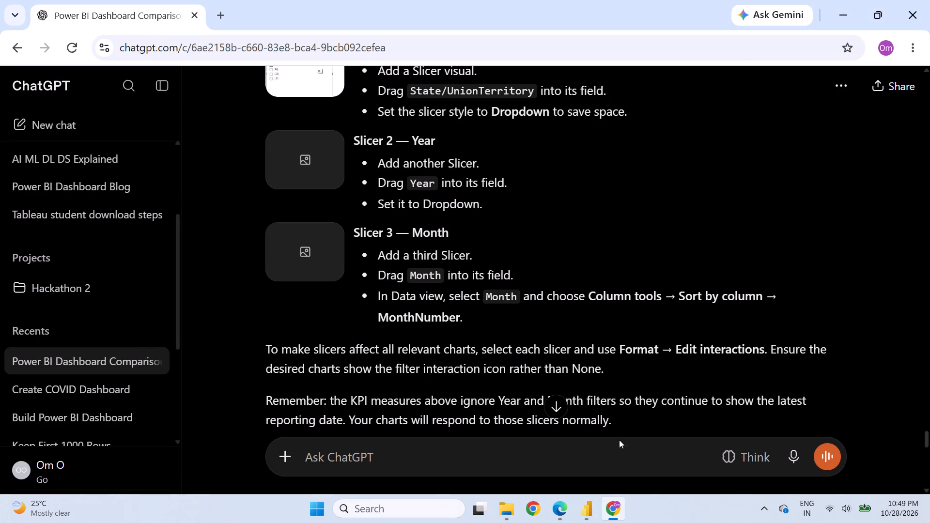
pyautogui.click(582, 515)
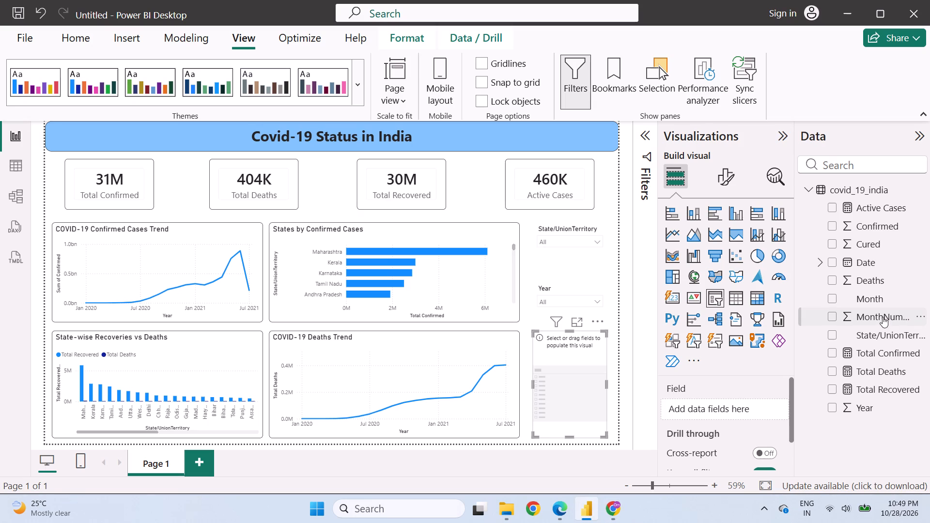
pyautogui.moveTo(883, 317); pyautogui.dragTo(749, 407)
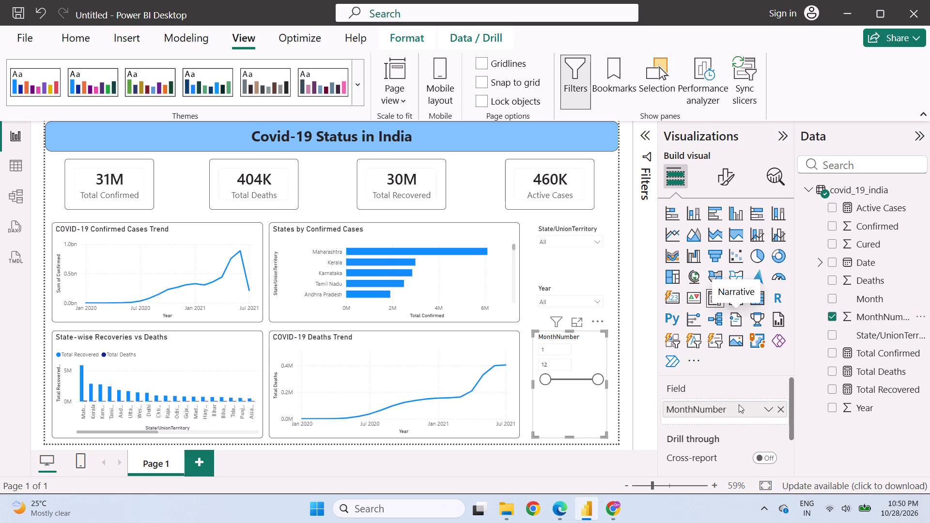
# Set the MonthNumber slicer's style to Dropdown and try opening and closing its list.
pyautogui.click(728, 176)
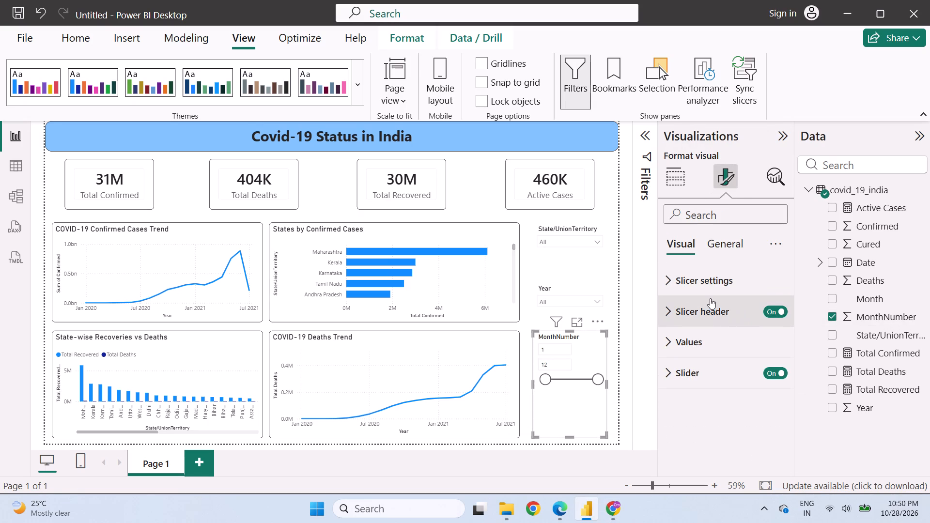
pyautogui.click(722, 276)
pyautogui.click(749, 359)
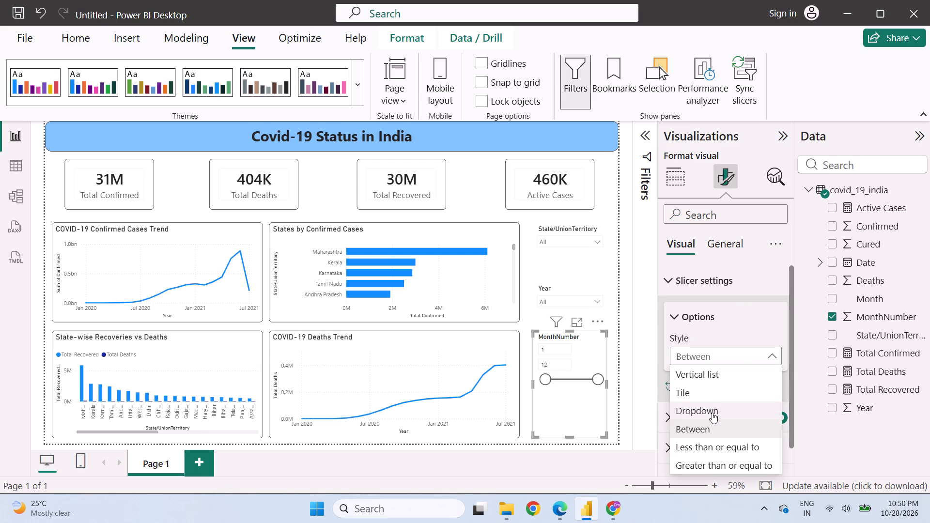
pyautogui.click(710, 411)
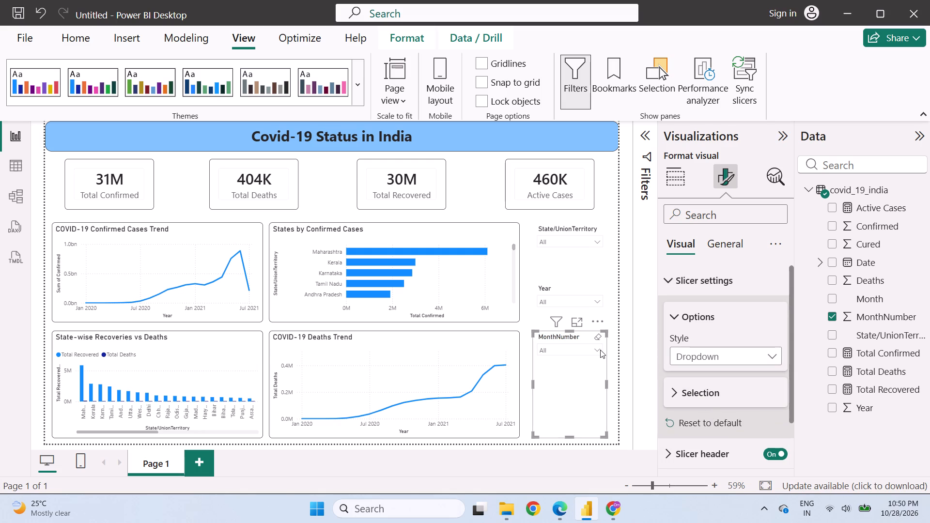
pyautogui.click(600, 350)
pyautogui.click(600, 350)
# Replace MonthNumber with the Month field in the third slicer and check the month names in its dropdown list.
pyautogui.click(675, 180)
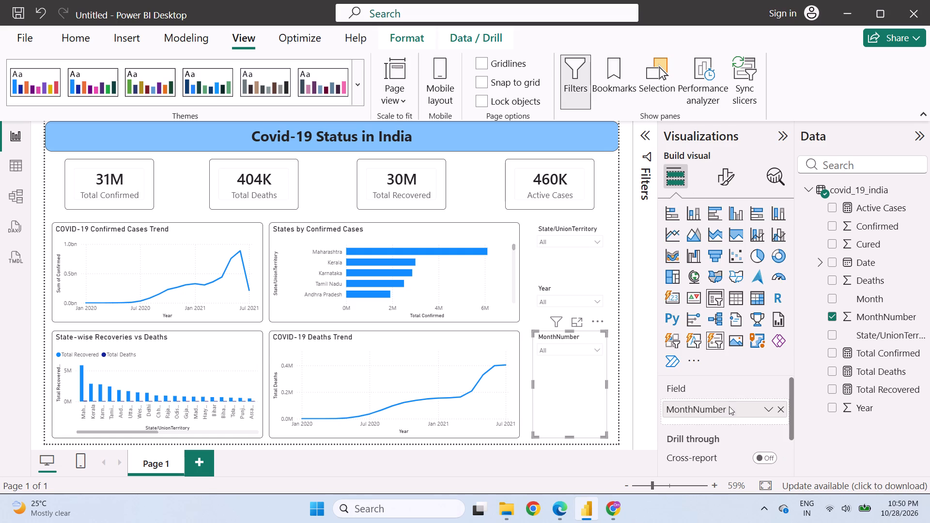
pyautogui.moveTo(877, 297); pyautogui.dragTo(756, 402)
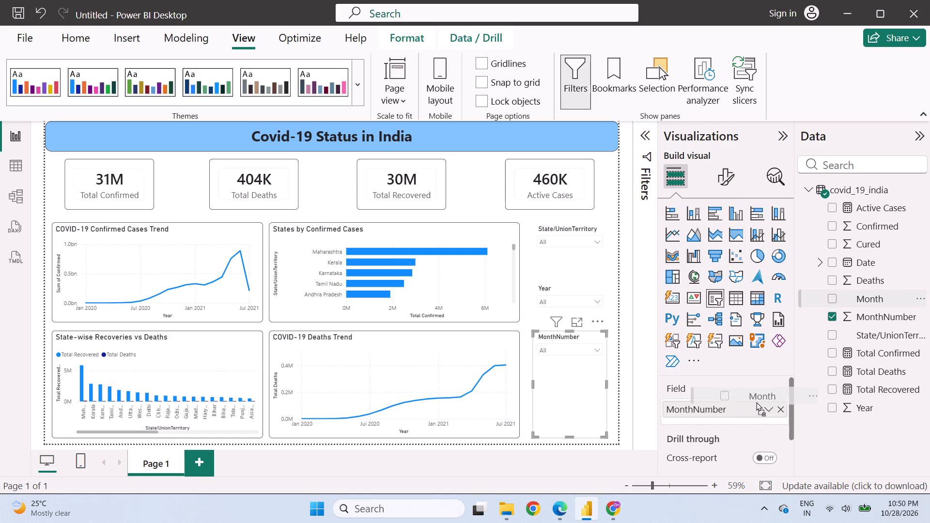
pyautogui.moveTo(756, 402); pyautogui.dragTo(739, 416)
pyautogui.click(782, 407)
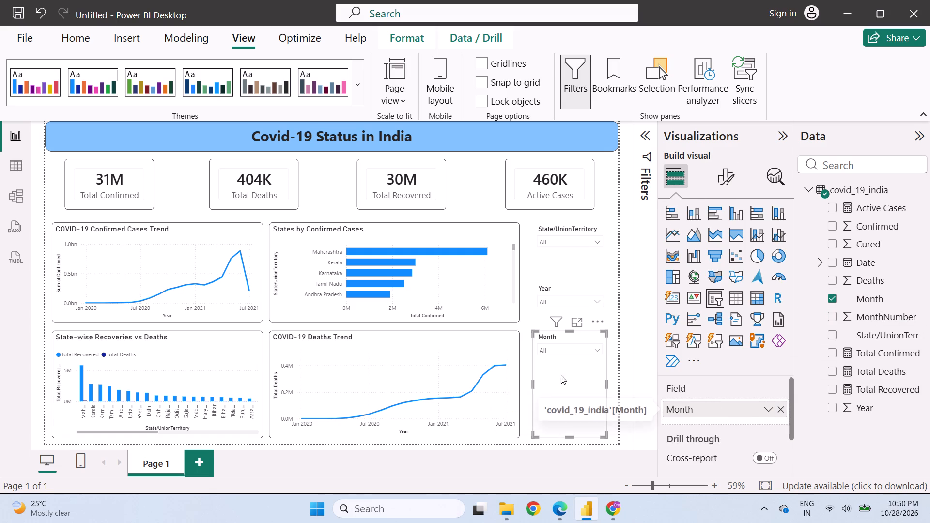
pyautogui.click(592, 353)
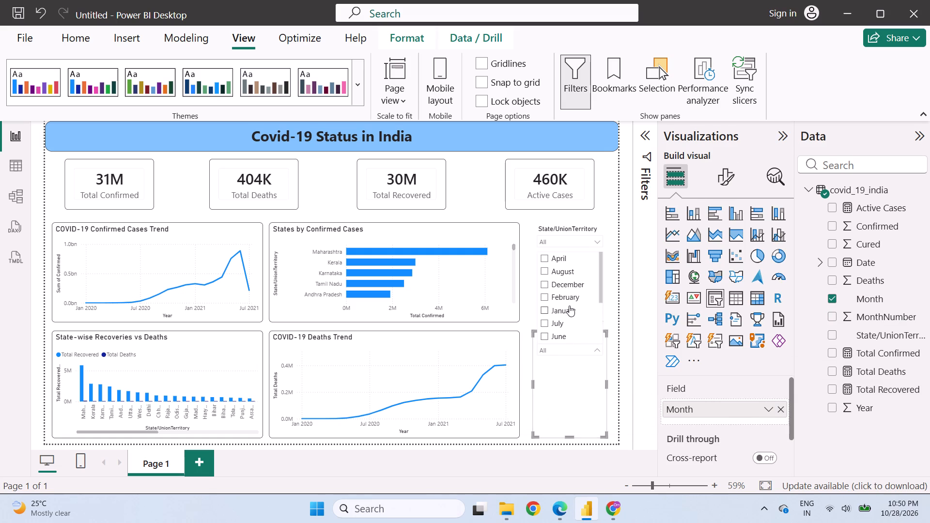
pyautogui.scroll(-6, 568, 304)
pyautogui.scroll(12, 568, 304)
pyautogui.click(591, 345)
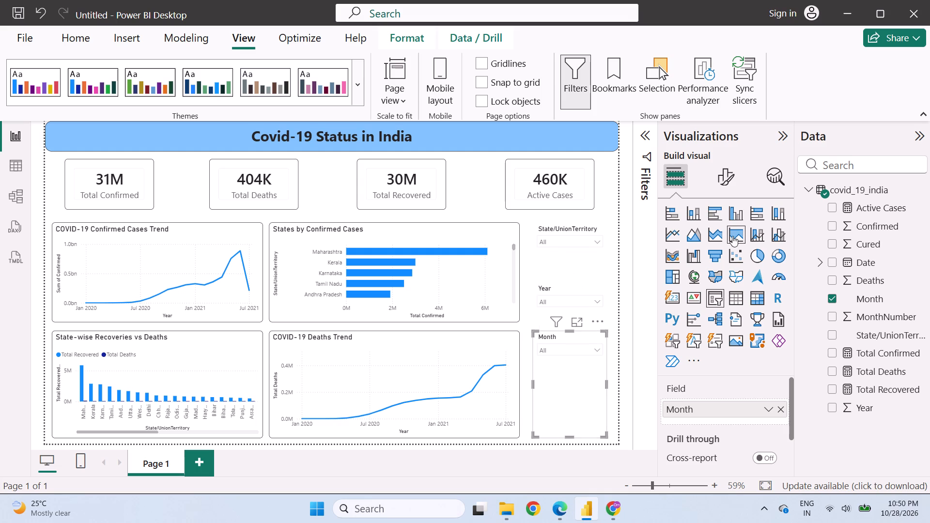
# For the State/UnionTerritory slicer, turn off Multi-select with CTRL and turn on the "Select all" option, trying Uttarakhand and Uttar Pradesh as single selections.
pyautogui.click(731, 169)
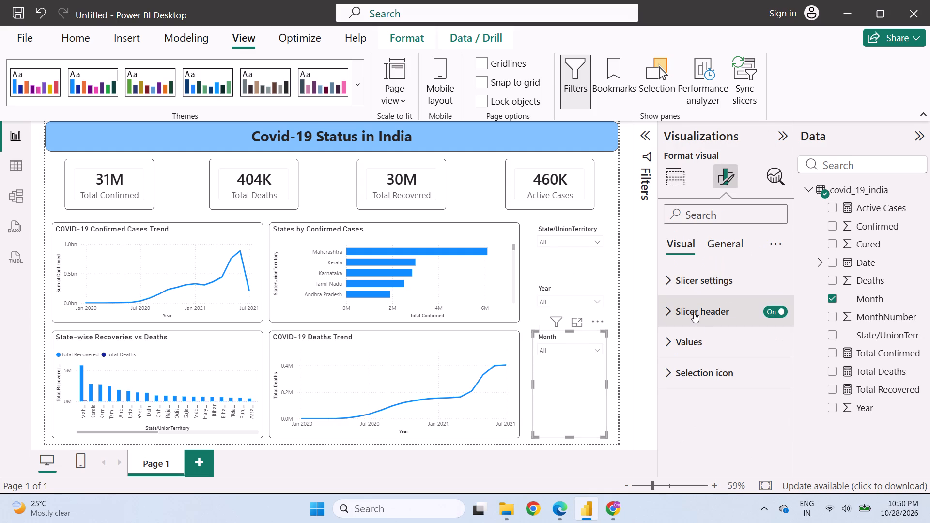
pyautogui.click(714, 279)
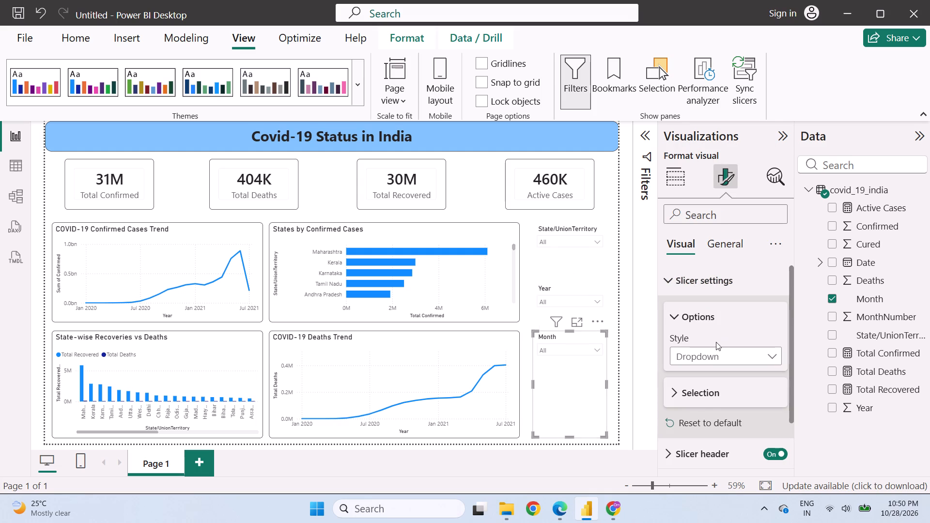
pyautogui.scroll(-1, 716, 343)
pyautogui.click(710, 328)
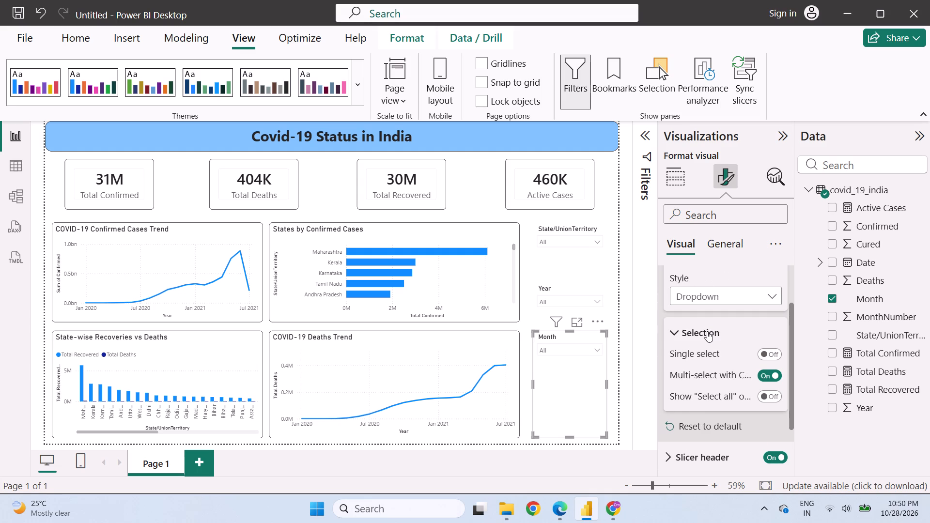
pyautogui.click(707, 331)
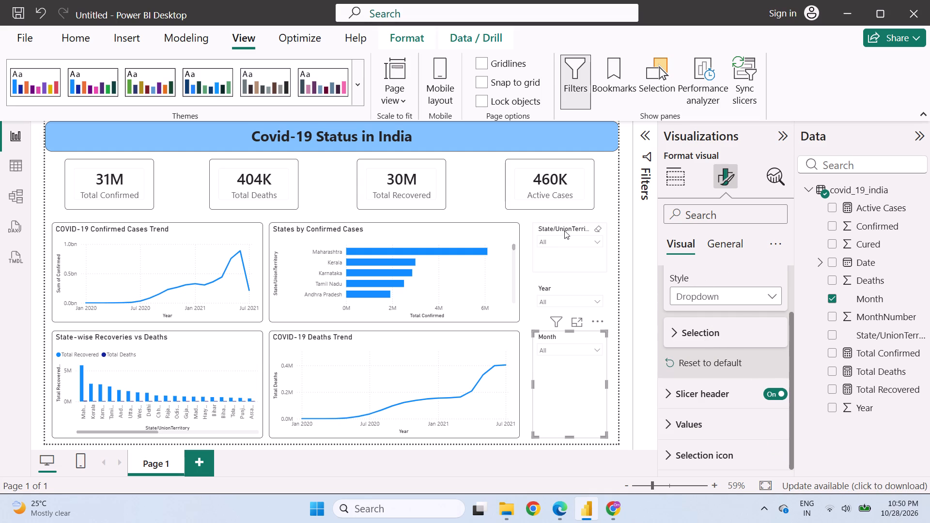
pyautogui.click(564, 231)
pyautogui.click(718, 332)
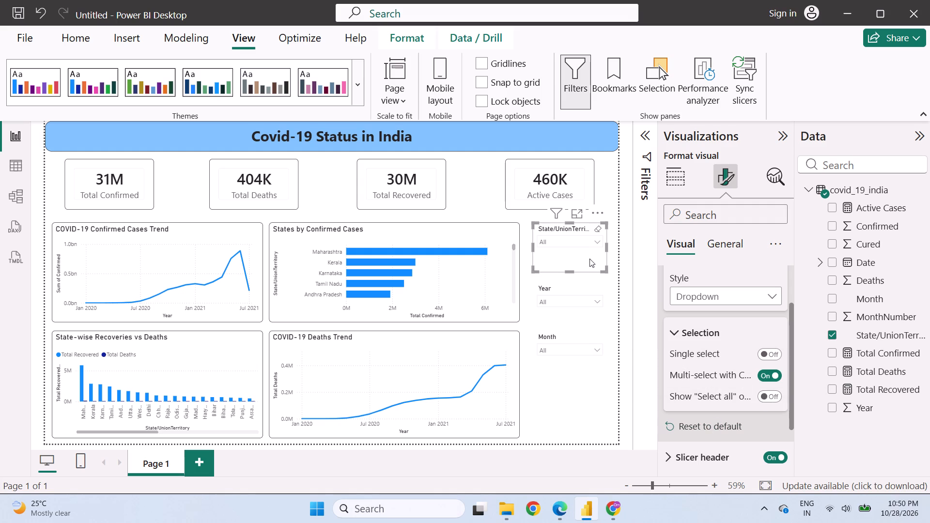
pyautogui.click(593, 239)
pyautogui.click(559, 263)
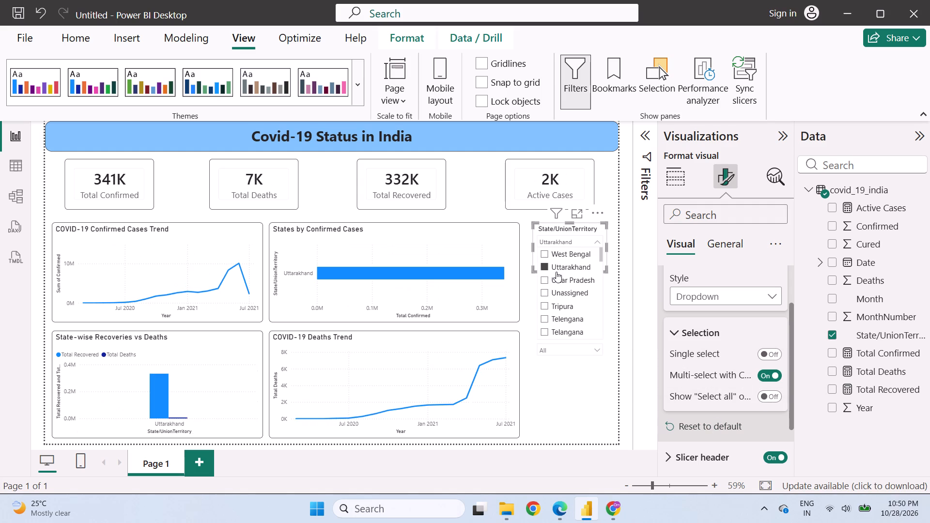
pyautogui.click(554, 280)
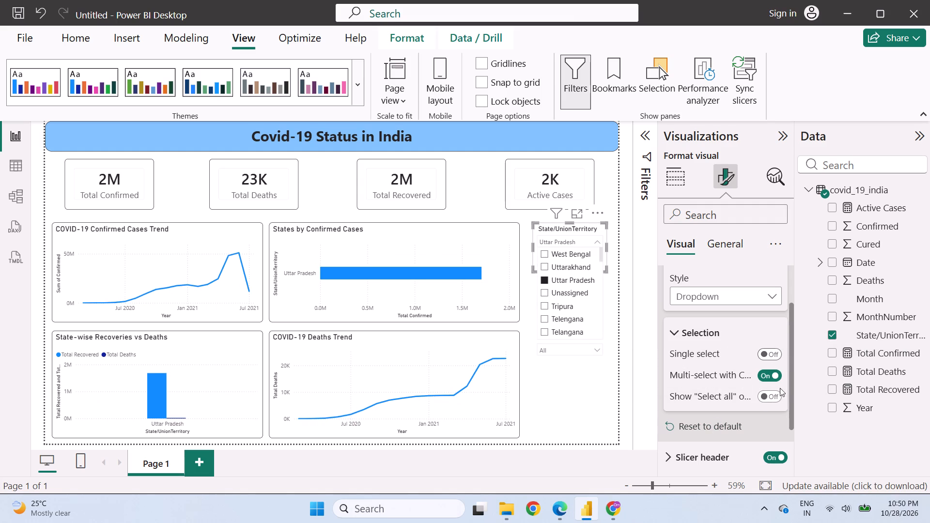
pyautogui.click(770, 379)
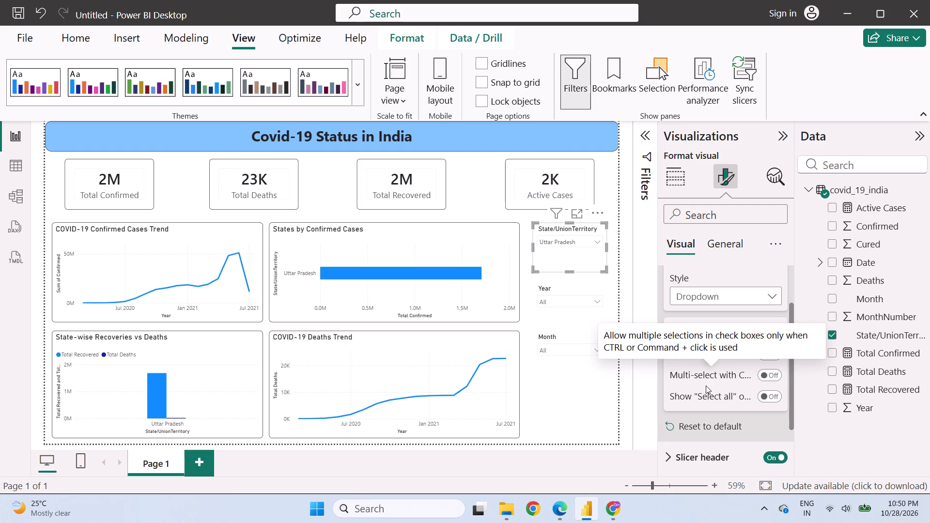
pyautogui.click(763, 400)
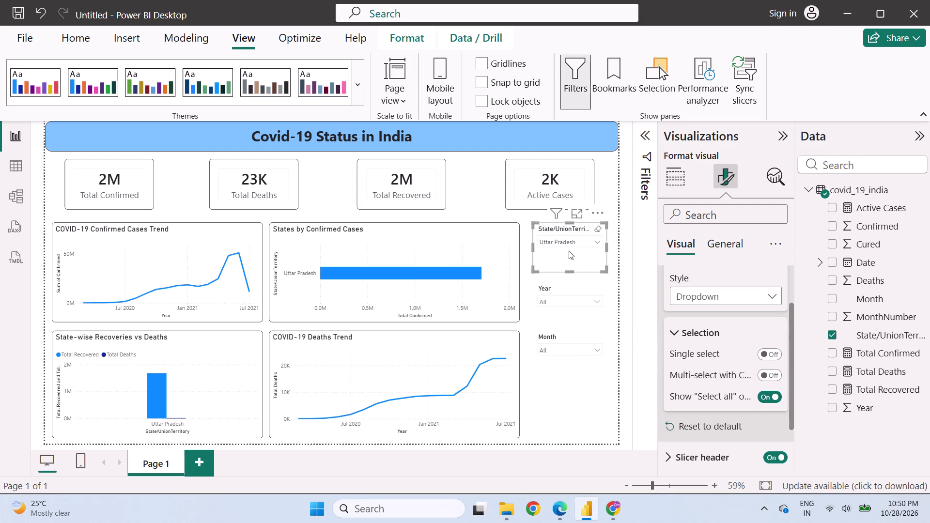
# Test the State/UnionTerritory slicer with West Bengal, Uttarakhand, Uttar Pradesh and Select all, leaving every selection cleared and the list closed.
pyautogui.click(571, 244)
pyautogui.click(558, 269)
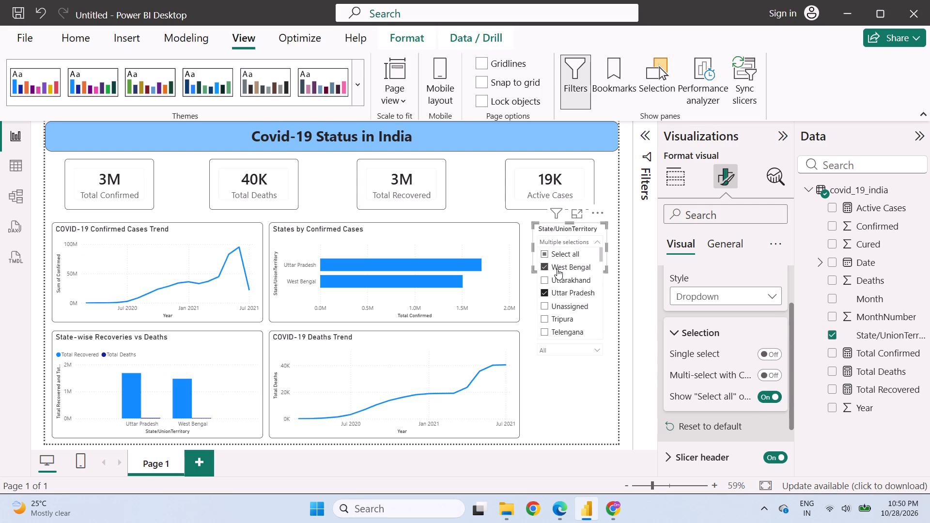
pyautogui.click(557, 269)
pyautogui.click(548, 291)
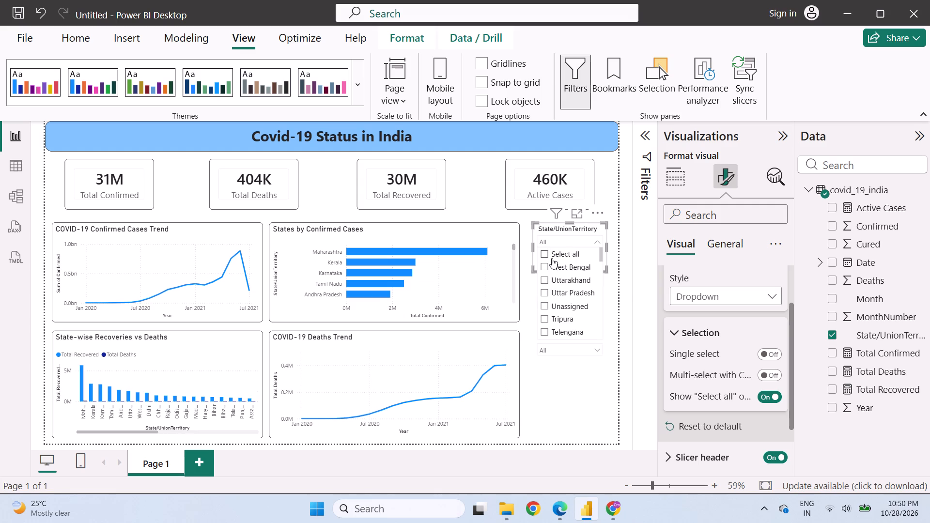
pyautogui.click(547, 252)
pyautogui.click(547, 252)
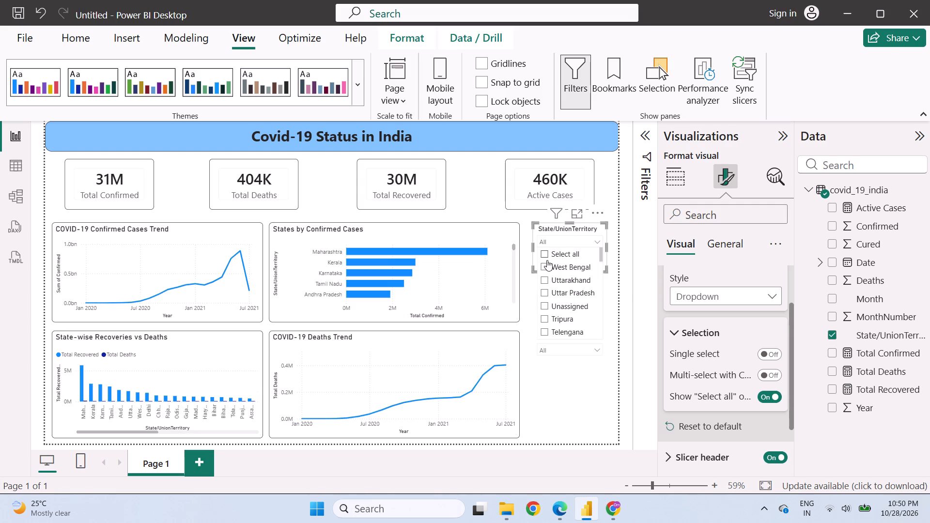
pyautogui.click(546, 264)
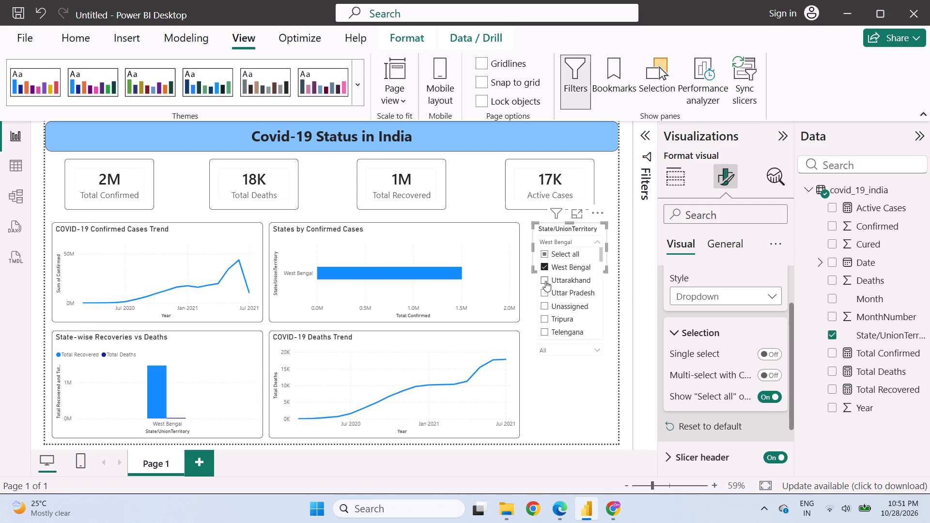
pyautogui.click(545, 281)
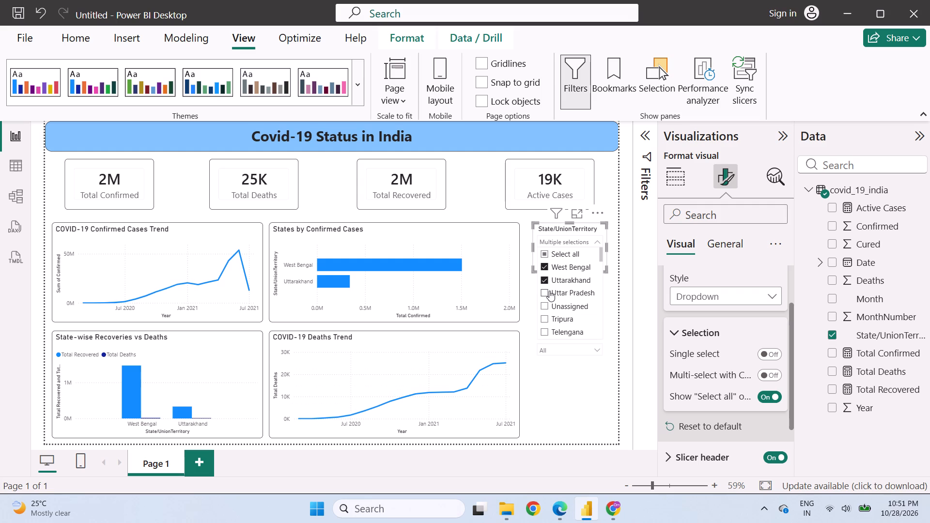
pyautogui.click(541, 292)
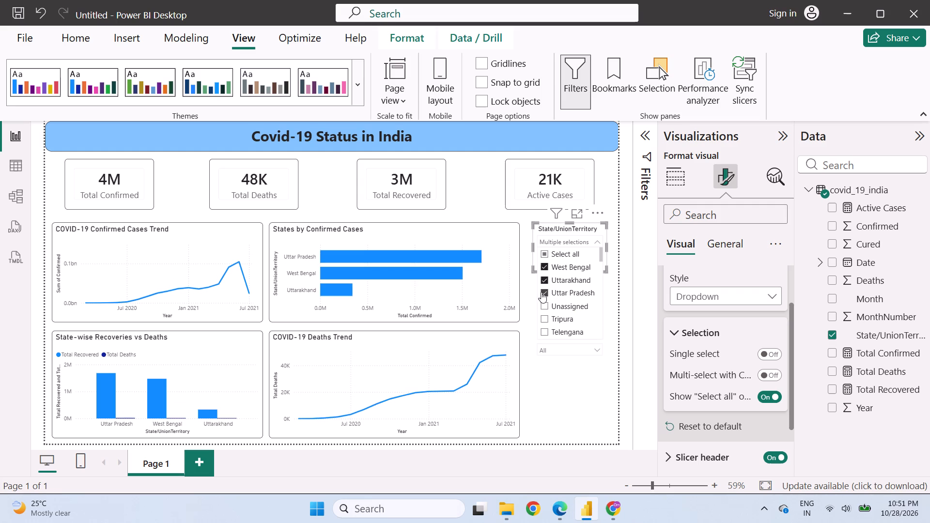
pyautogui.click(542, 251)
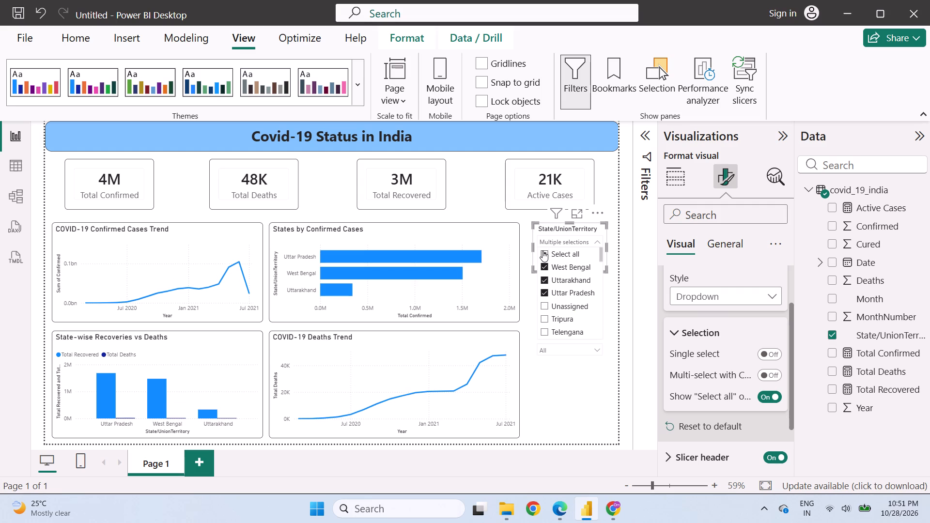
pyautogui.click(542, 251)
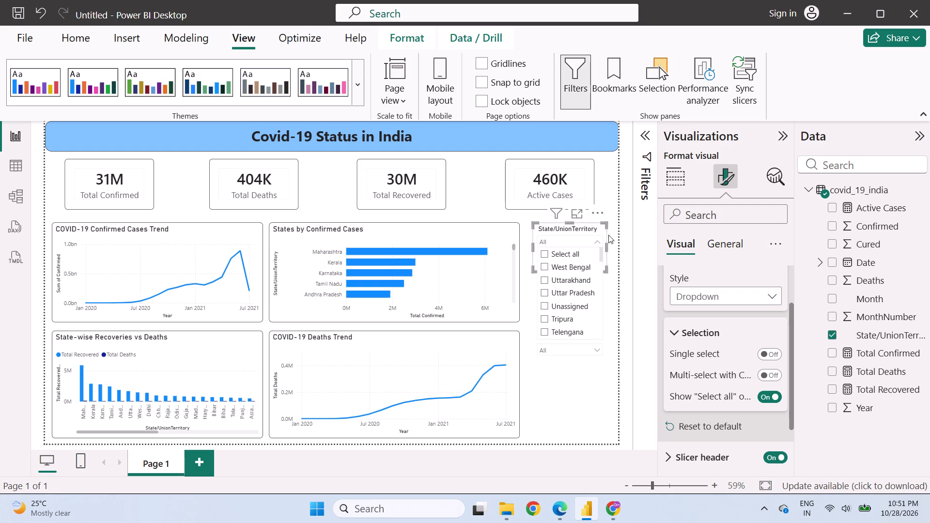
pyautogui.click(597, 238)
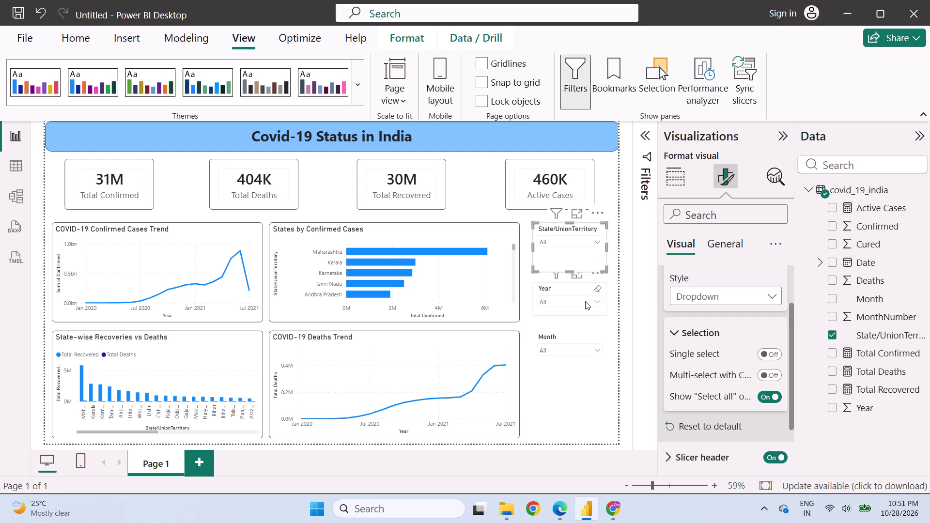
# Turn on the "Select all" option and turn off Multi-select with CTRL for both the Year and Month slicers.
pyautogui.click(574, 289)
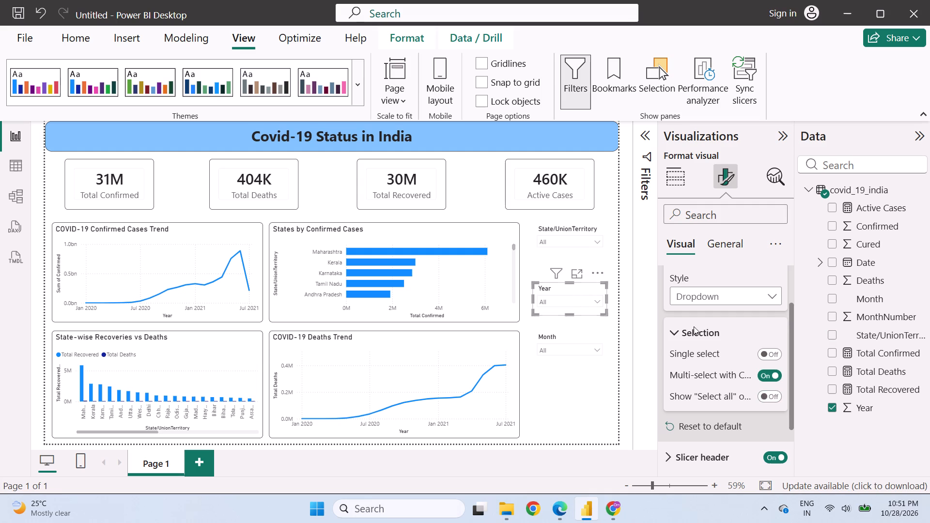
pyautogui.click(772, 399)
pyautogui.click(774, 376)
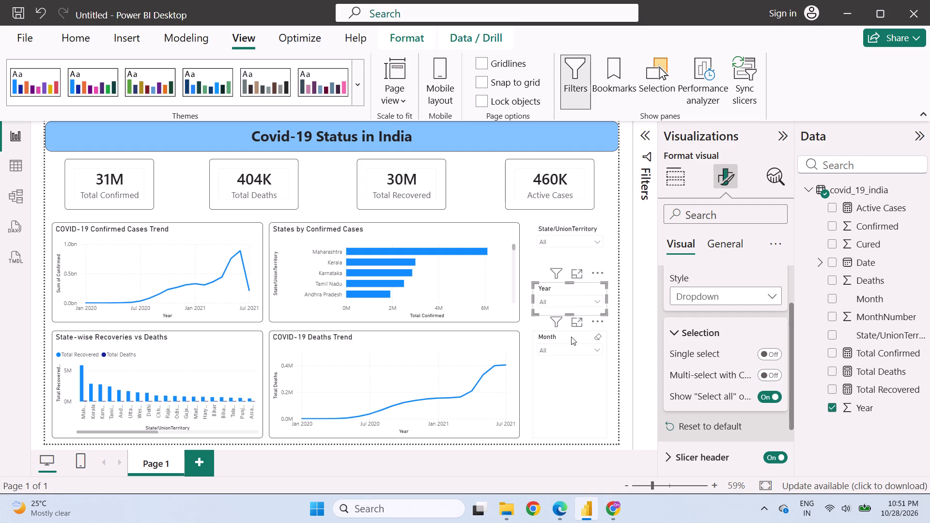
pyautogui.click(571, 336)
pyautogui.click(774, 372)
pyautogui.click(769, 394)
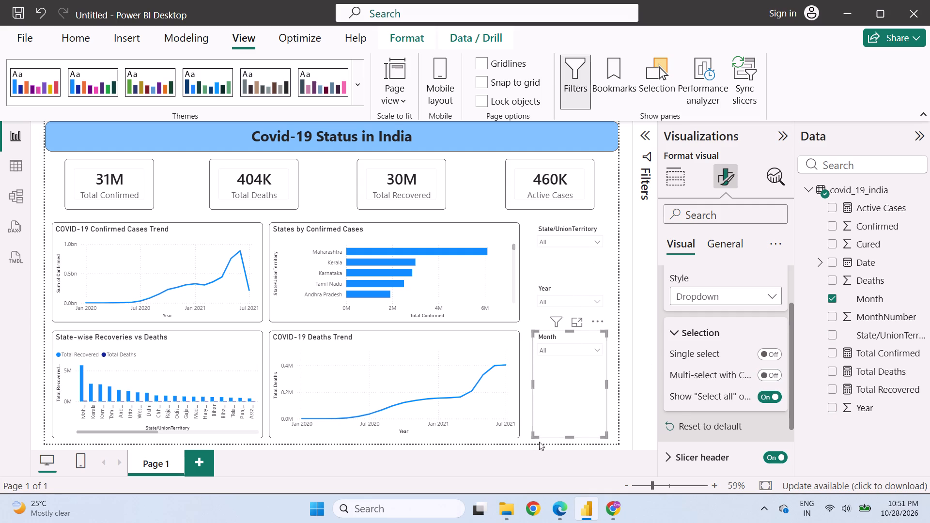
# Shorten the Month slicer's frame from its bottom edge to fit its dropdown, and deselect it.
pyautogui.moveTo(569, 435); pyautogui.dragTo(563, 358)
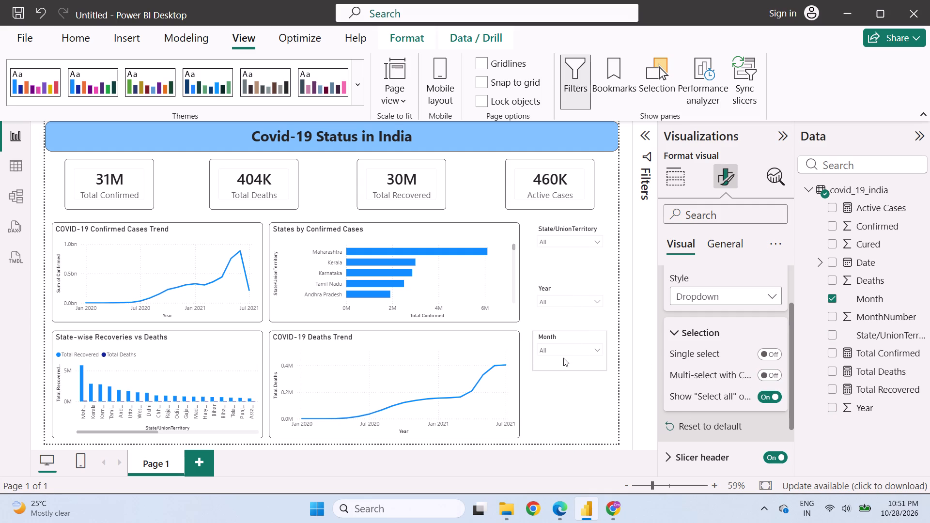
pyautogui.moveTo(563, 358); pyautogui.dragTo(564, 365)
pyautogui.click(578, 413)
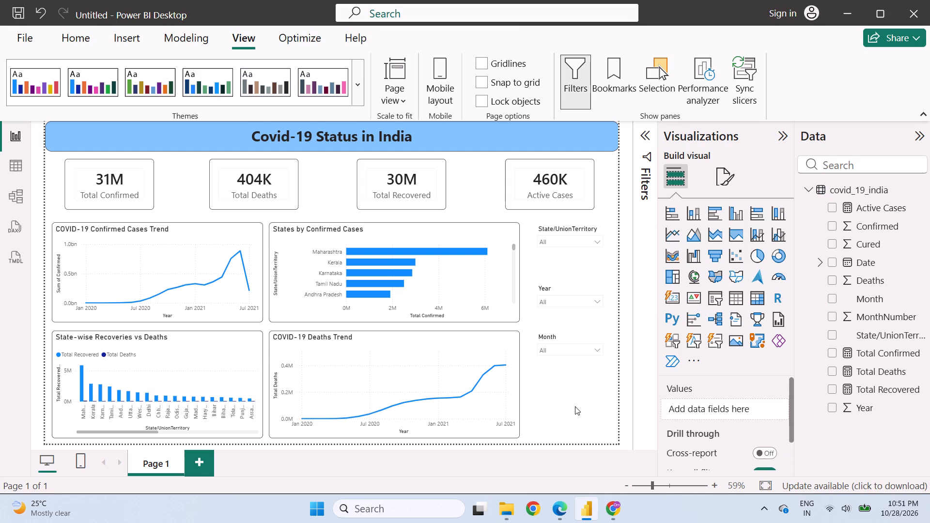
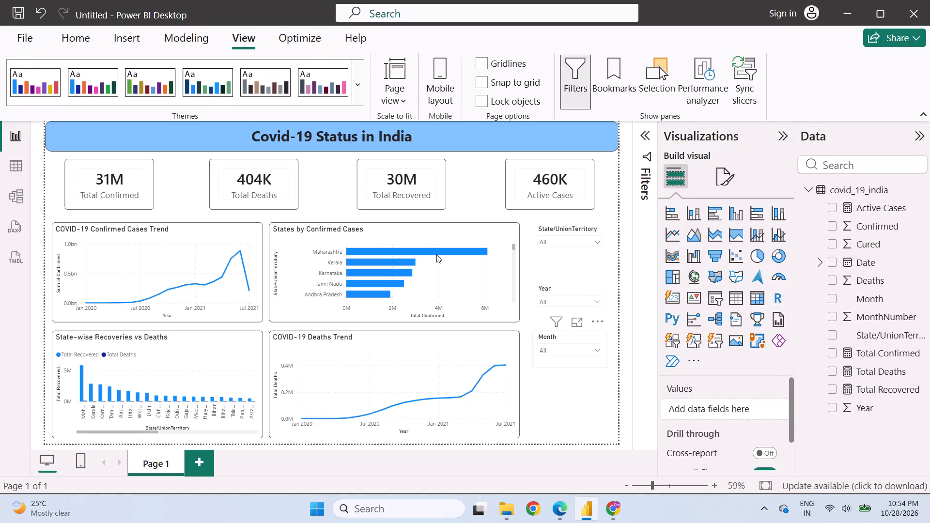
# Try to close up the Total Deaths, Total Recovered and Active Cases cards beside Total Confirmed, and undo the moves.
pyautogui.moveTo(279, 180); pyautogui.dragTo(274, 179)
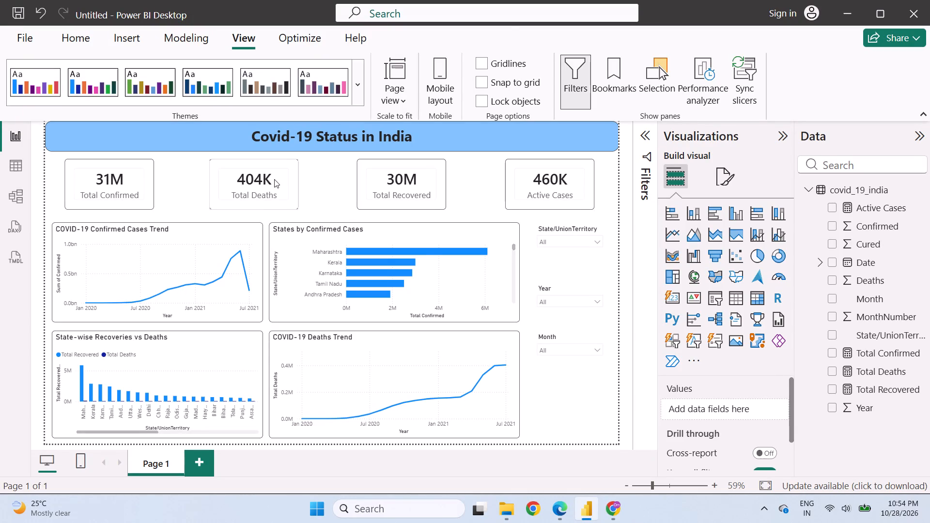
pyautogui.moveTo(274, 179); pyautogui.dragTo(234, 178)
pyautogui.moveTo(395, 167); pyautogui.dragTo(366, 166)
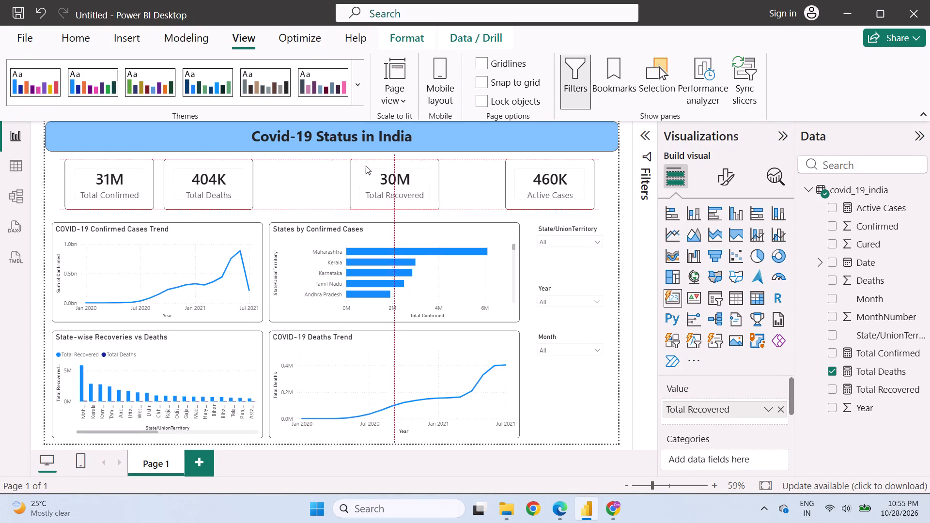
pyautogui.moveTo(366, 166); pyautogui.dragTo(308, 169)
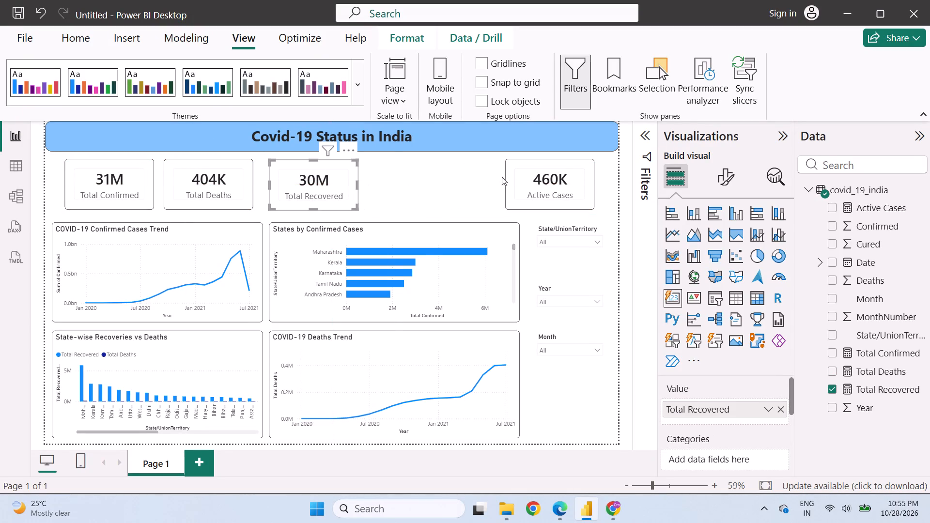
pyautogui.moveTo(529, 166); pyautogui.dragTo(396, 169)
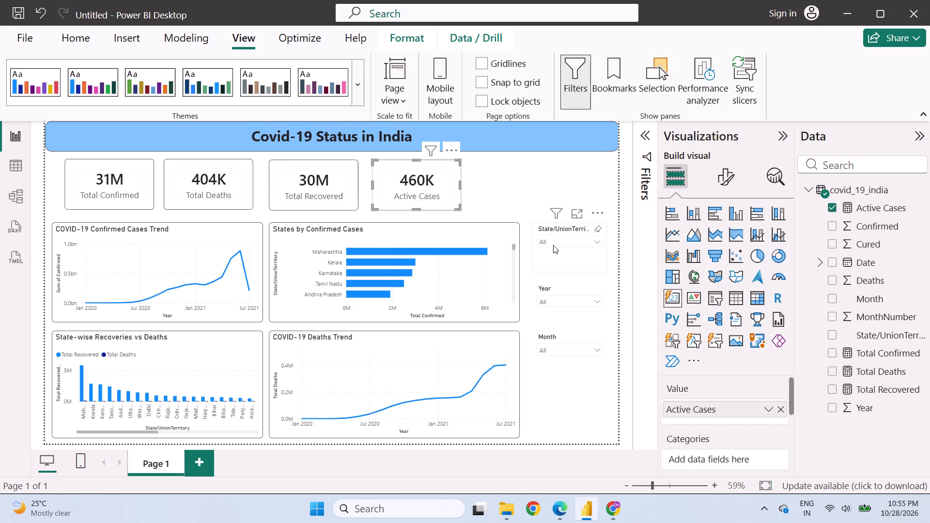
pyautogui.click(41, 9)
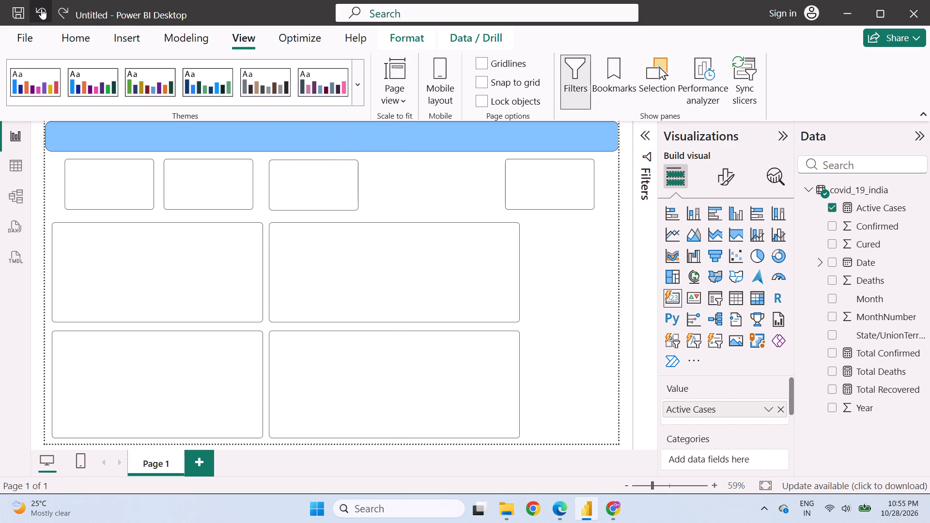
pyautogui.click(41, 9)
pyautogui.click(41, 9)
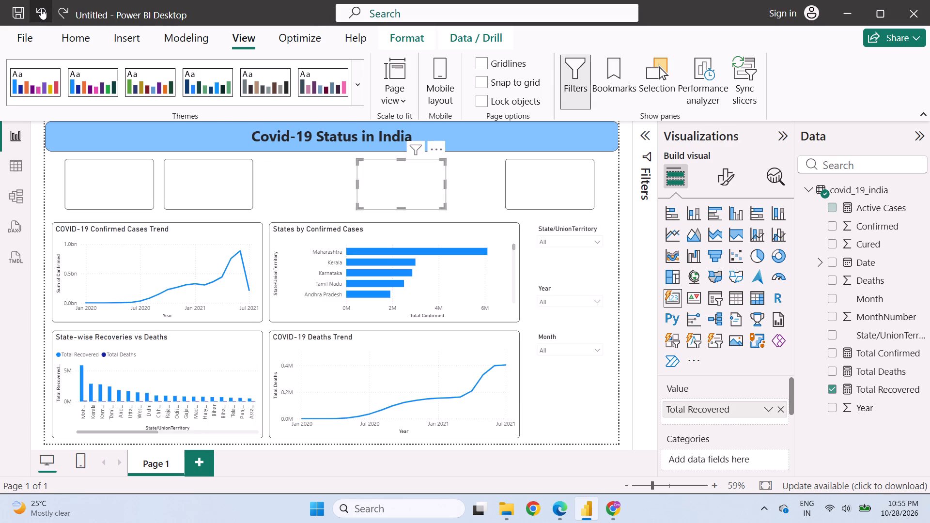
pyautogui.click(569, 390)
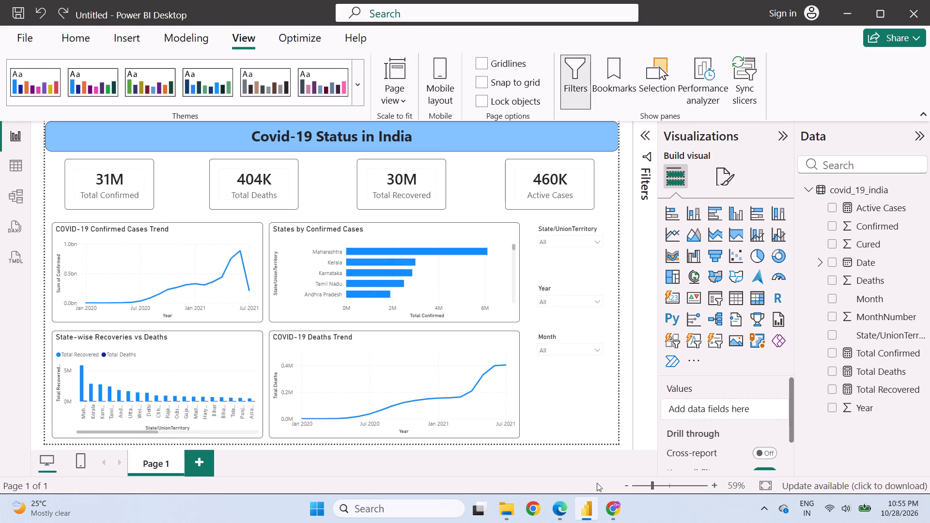
# Switch to ChatGPT in Chrome and review the wireframe in section 8, "Arrange the final dashboard layout".
pyautogui.click(615, 512)
pyautogui.scroll(-1, 497, 319)
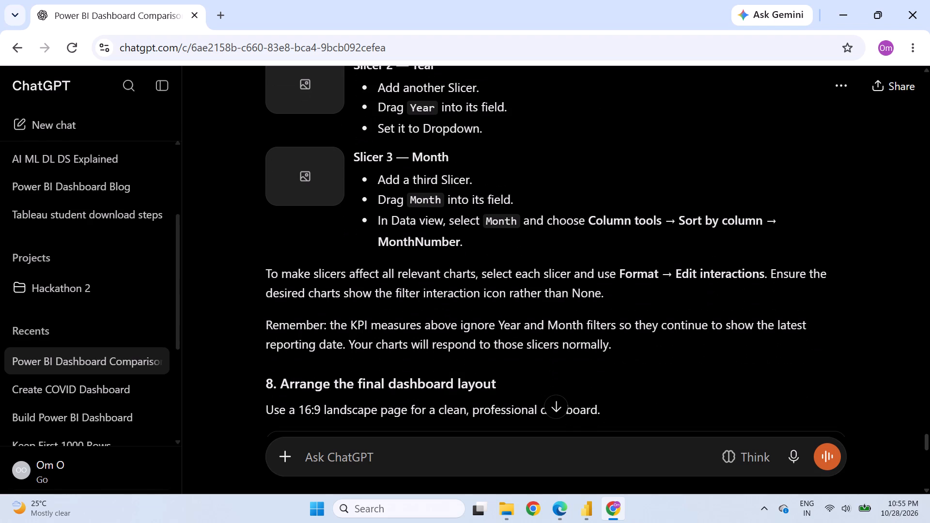
pyautogui.scroll(-1, 498, 321)
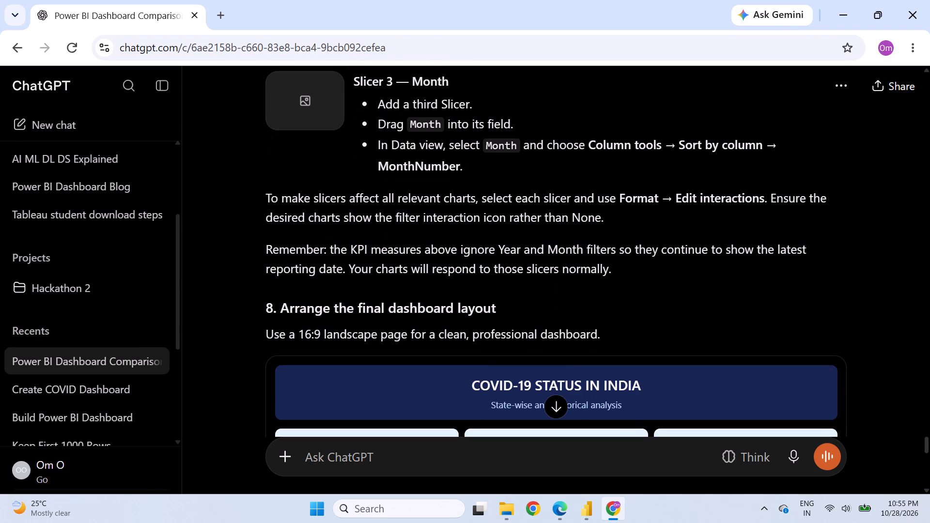
pyautogui.scroll(-2, 498, 321)
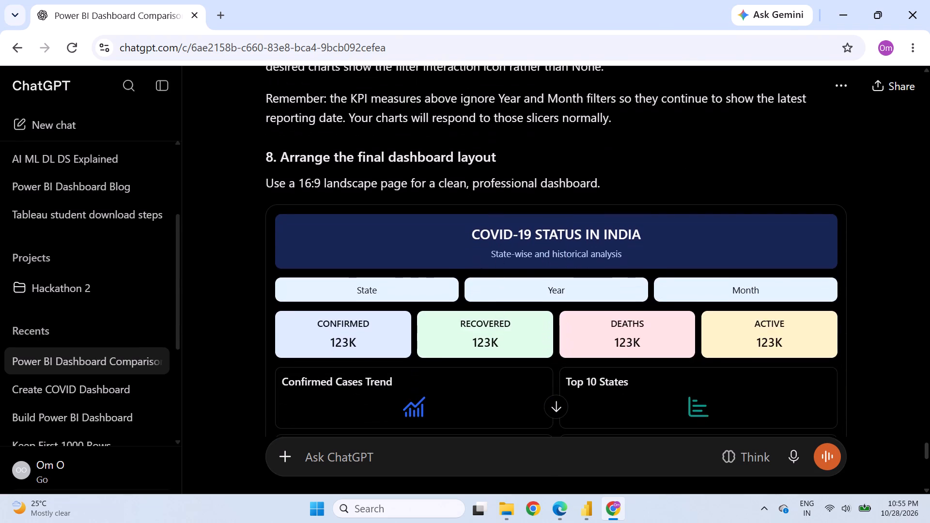
pyautogui.scroll(-1, 498, 321)
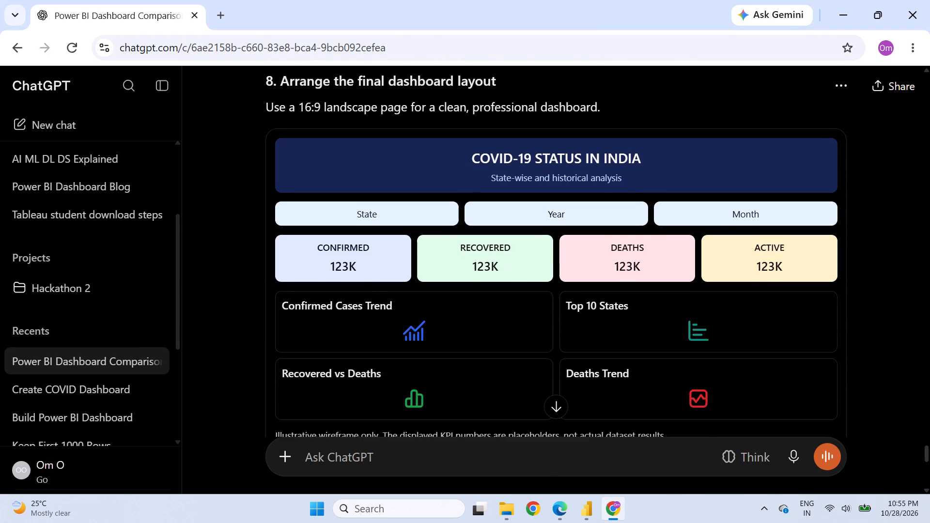
pyautogui.scroll(-1, 498, 321)
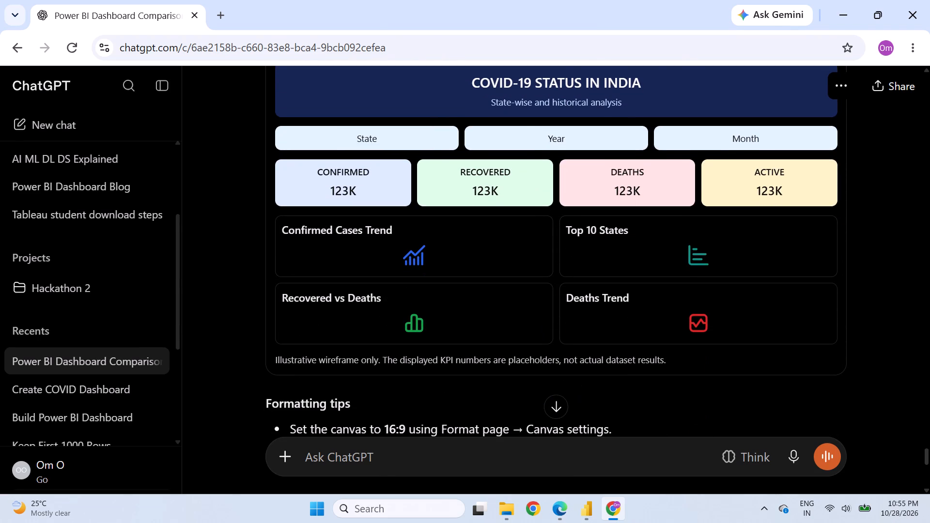
# Back in Power BI, move the two upper charts and the Total Confirmed card down to free space below the title.
pyautogui.click(589, 507)
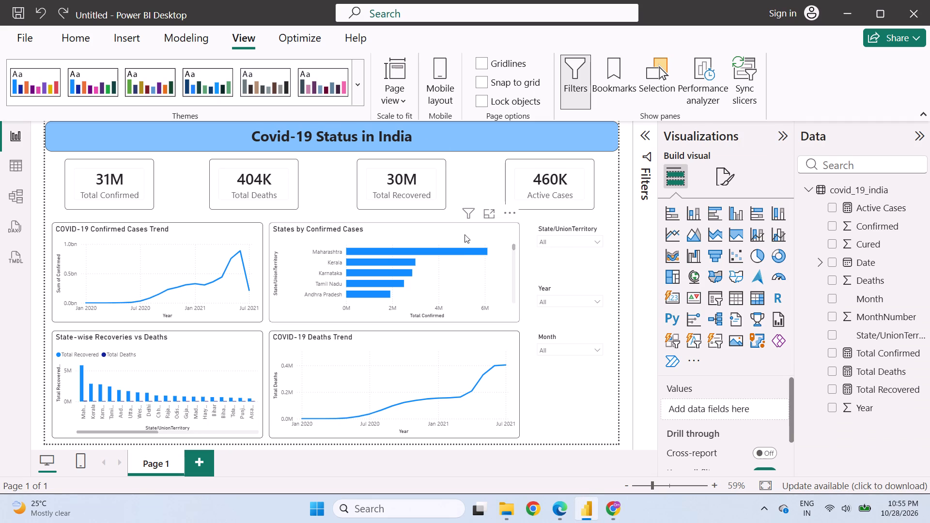
pyautogui.moveTo(456, 223); pyautogui.dragTo(472, 284)
pyautogui.moveTo(215, 235); pyautogui.dragTo(201, 315)
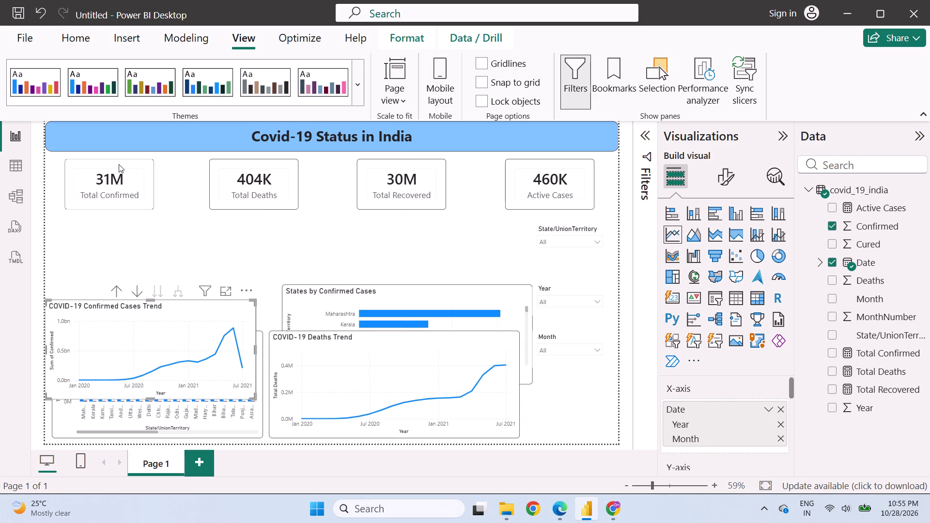
pyautogui.moveTo(119, 164); pyautogui.dragTo(118, 185)
# Place the State/UnionTerritory slicer under the title, above the Total Confirmed card, widening and shortening its frame to about 226 by 70.
pyautogui.moveTo(567, 228); pyautogui.dragTo(336, 226)
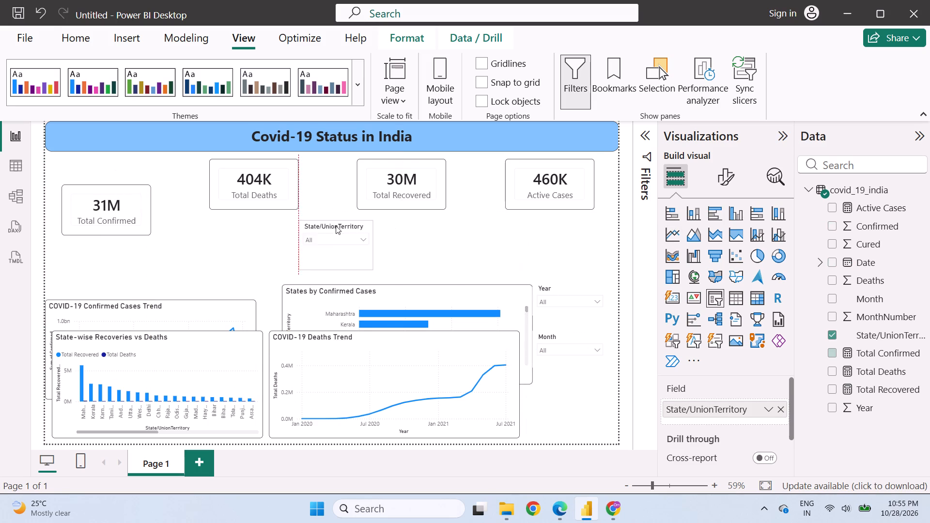
pyautogui.moveTo(336, 226); pyautogui.dragTo(101, 163)
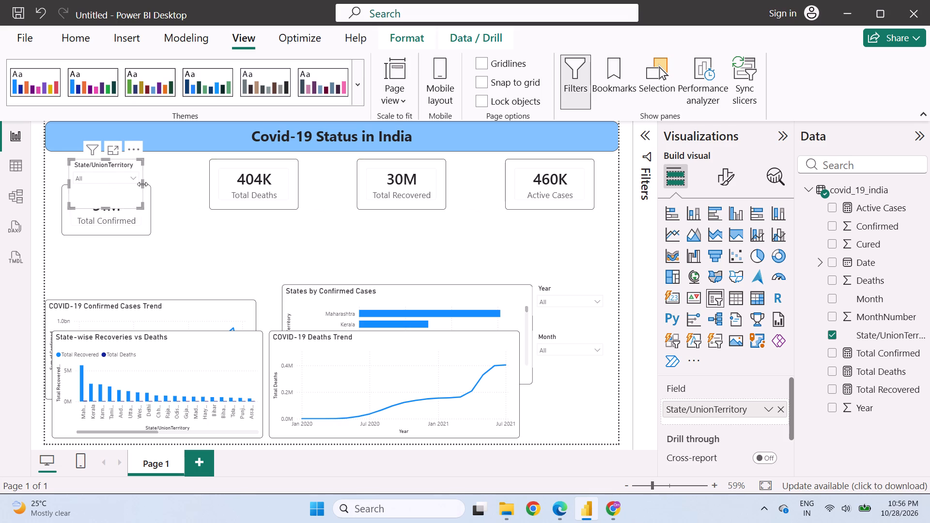
pyautogui.moveTo(142, 184); pyautogui.dragTo(169, 180)
pyautogui.moveTo(118, 206); pyautogui.dragTo(119, 192)
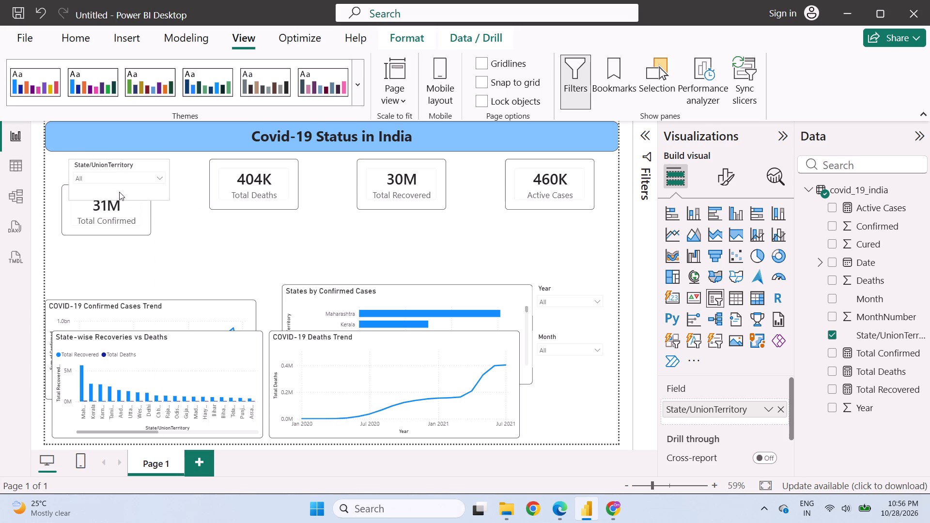
pyautogui.moveTo(119, 192); pyautogui.dragTo(121, 188)
pyautogui.moveTo(138, 163); pyautogui.dragTo(129, 157)
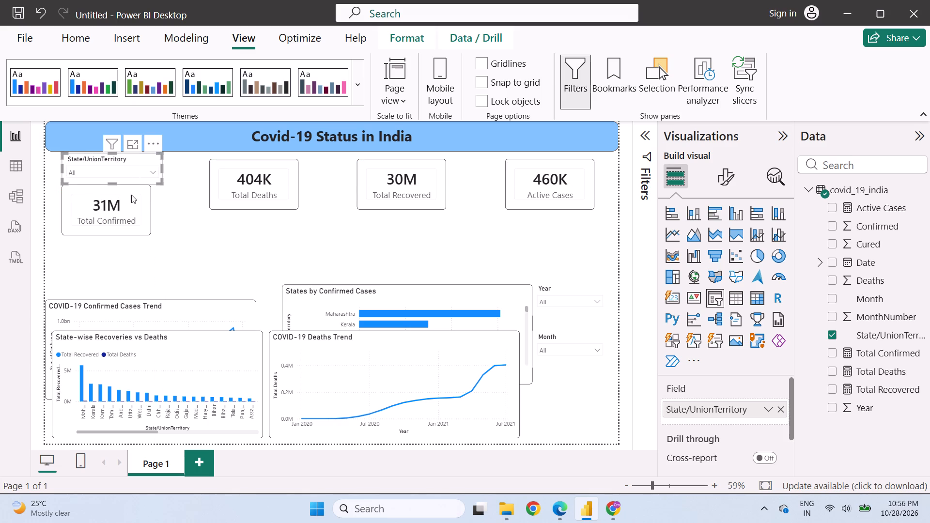
# Lower the Total Confirmed card clear of the State/UnionTerritory slicer and make it slightly taller.
pyautogui.moveTo(133, 189); pyautogui.dragTo(139, 203)
pyautogui.click(153, 246)
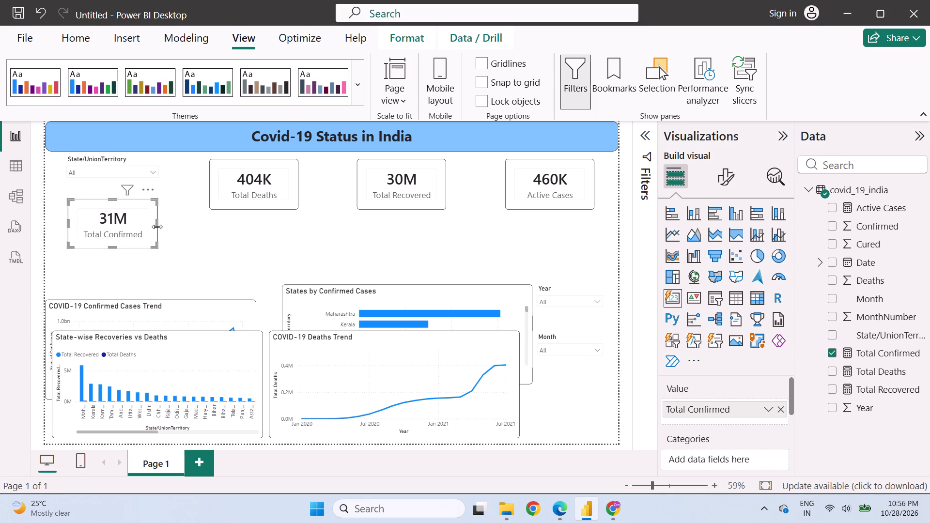
pyautogui.moveTo(112, 246); pyautogui.dragTo(113, 240)
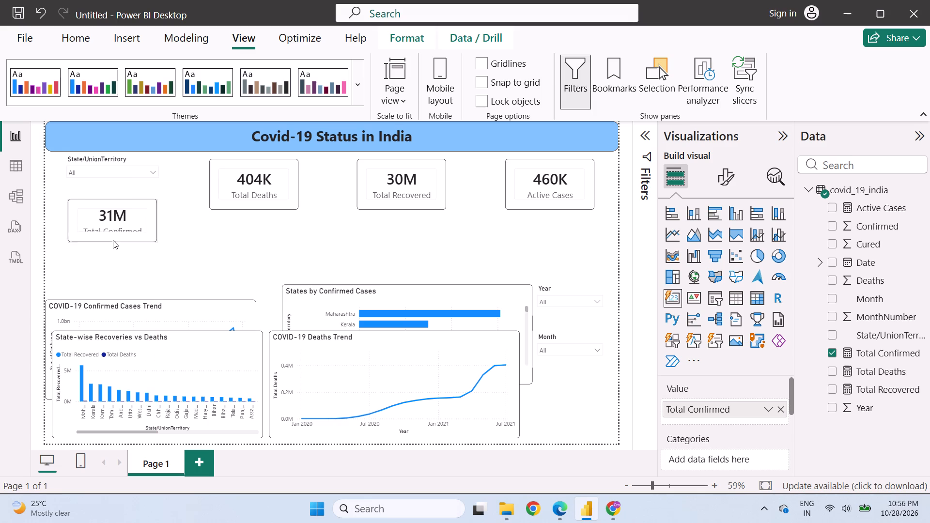
pyautogui.moveTo(113, 240); pyautogui.dragTo(115, 250)
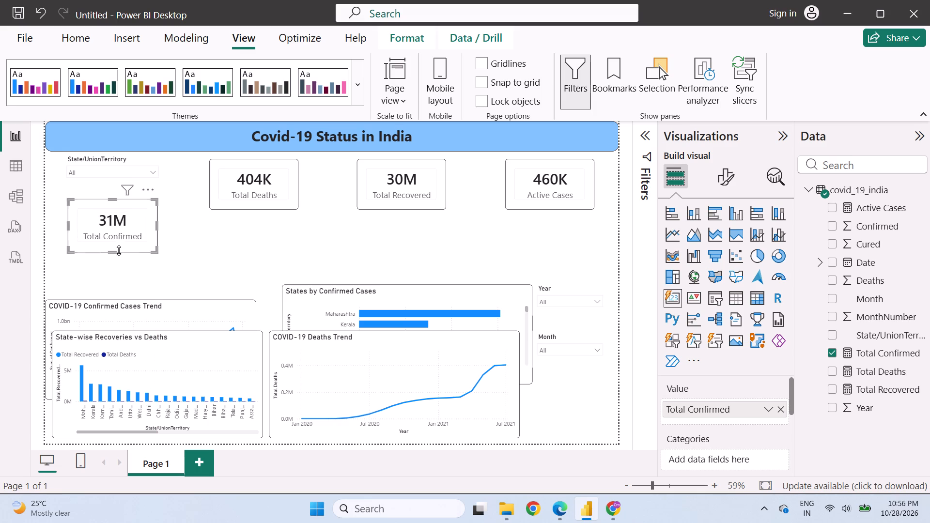
# Move the Total Deaths, Total Recovered and Active Cases cards down into a row with the Total Confirmed card.
pyautogui.click(281, 184)
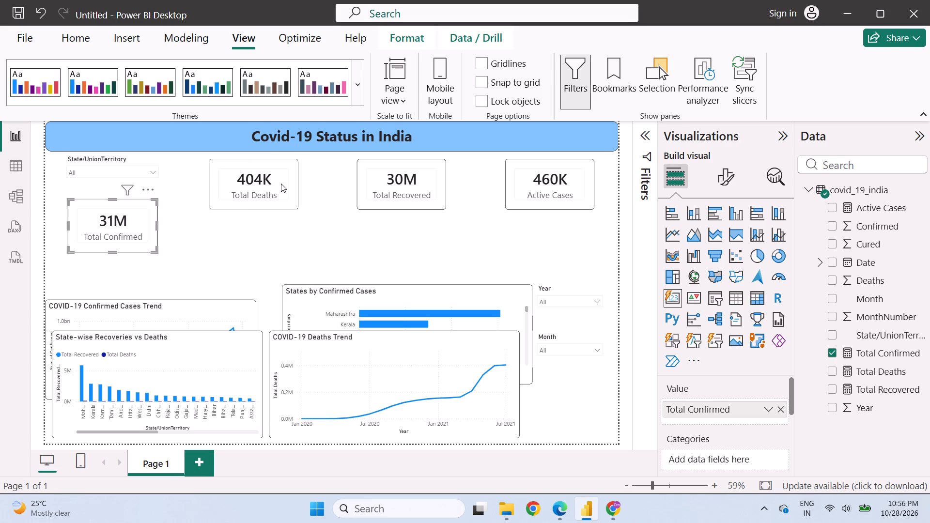
pyautogui.click(253, 207)
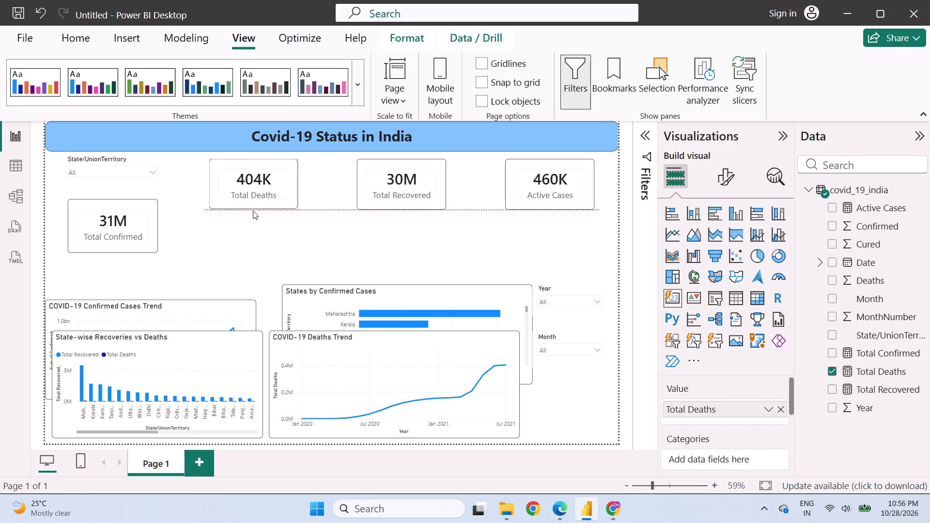
pyautogui.moveTo(274, 169); pyautogui.dragTo(258, 208)
pyautogui.moveTo(380, 169); pyautogui.dragTo(352, 212)
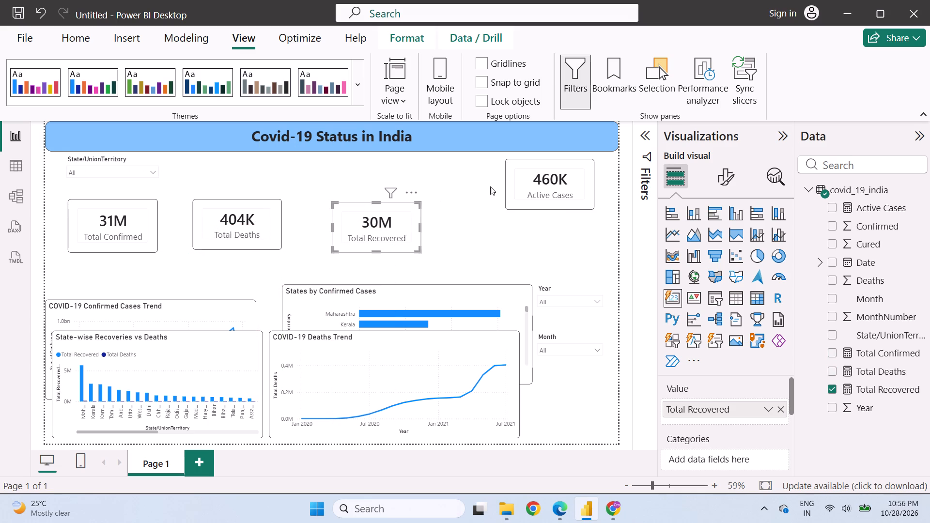
pyautogui.moveTo(534, 167); pyautogui.dragTo(529, 198)
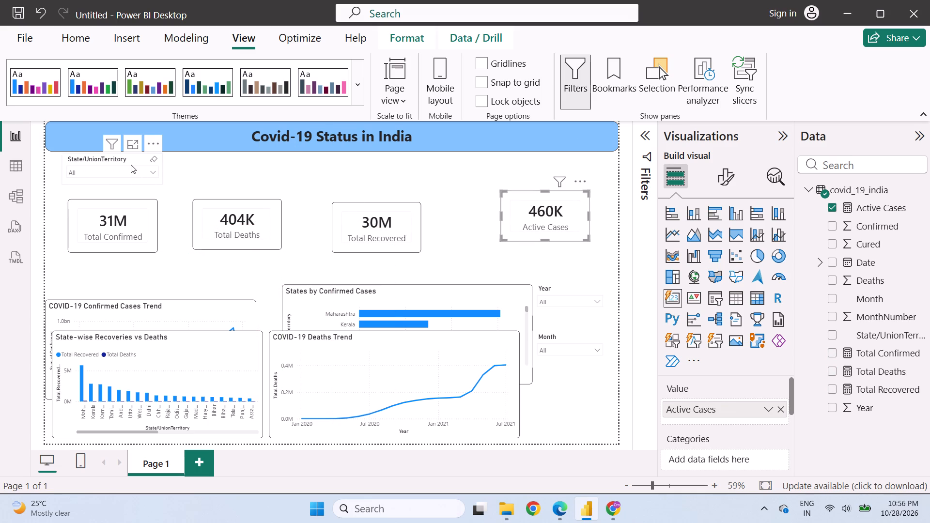
# Position the State/UnionTerritory slicer at horizontal 37 and vertical 79 in its general position properties.
pyautogui.moveTo(134, 157); pyautogui.dragTo(133, 164)
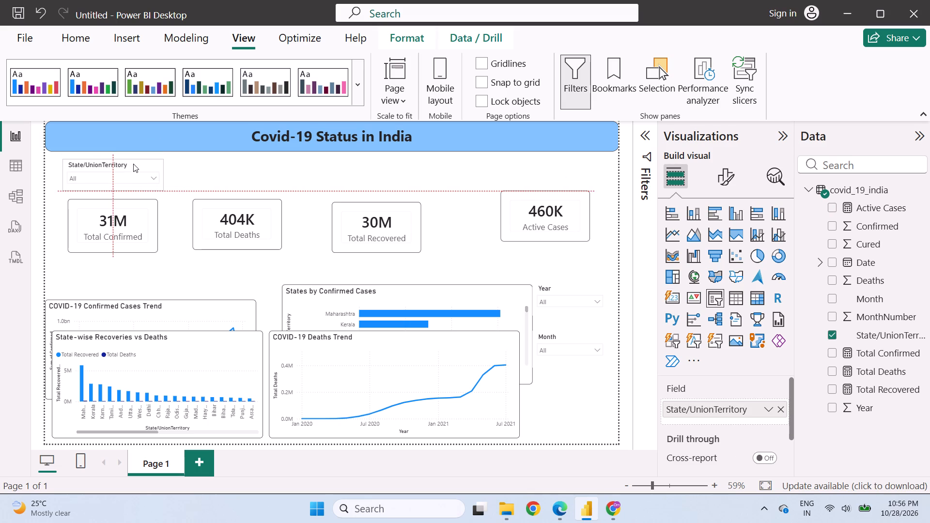
pyautogui.moveTo(133, 164); pyautogui.dragTo(133, 163)
pyautogui.click(720, 183)
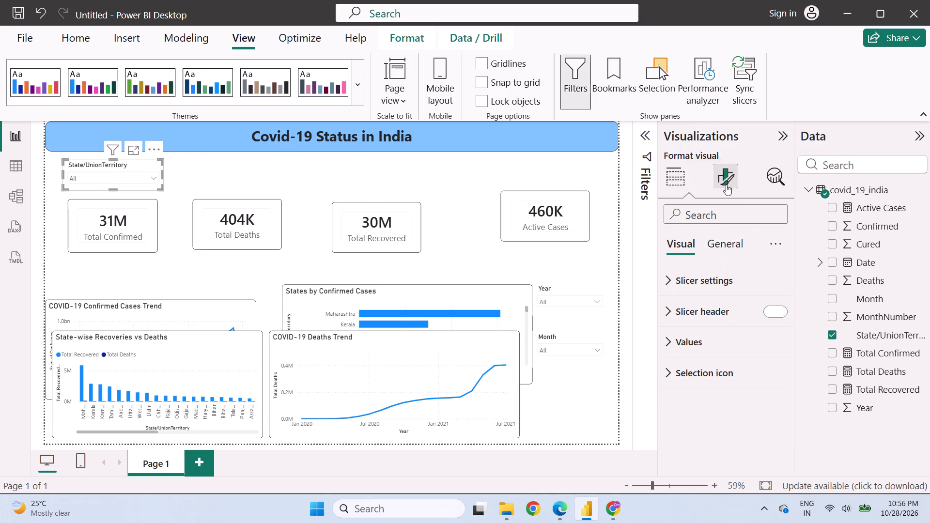
pyautogui.click(728, 238)
pyautogui.click(700, 279)
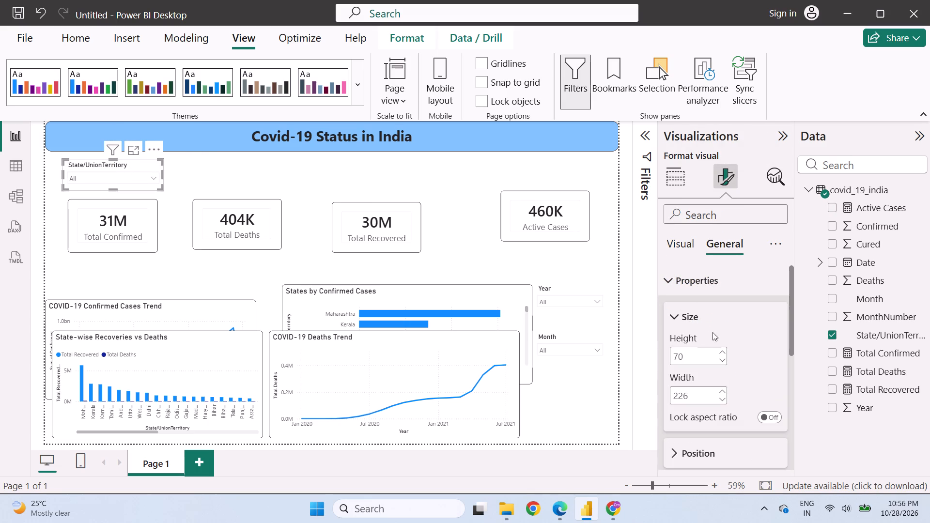
pyautogui.scroll(-2, 702, 362)
pyautogui.click(710, 287)
pyautogui.click(711, 307)
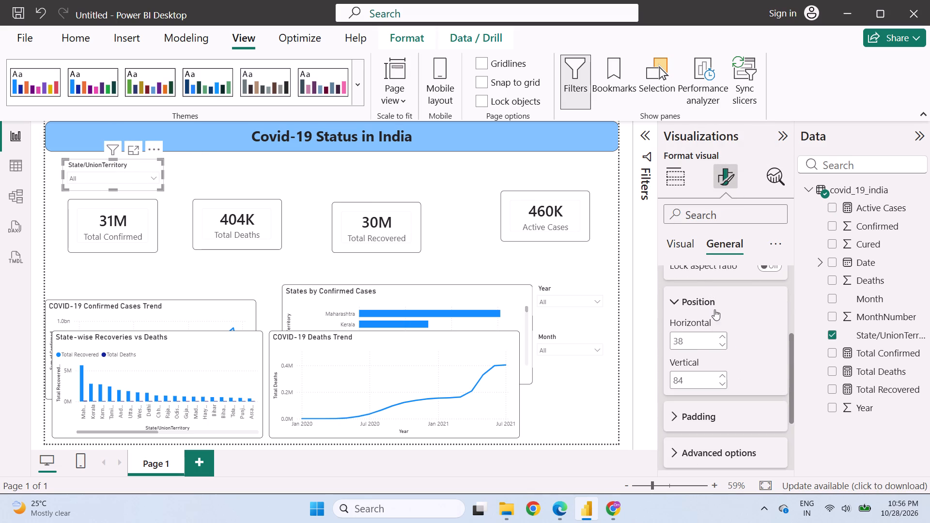
pyautogui.click(722, 346)
pyautogui.tripleClick(722, 346)
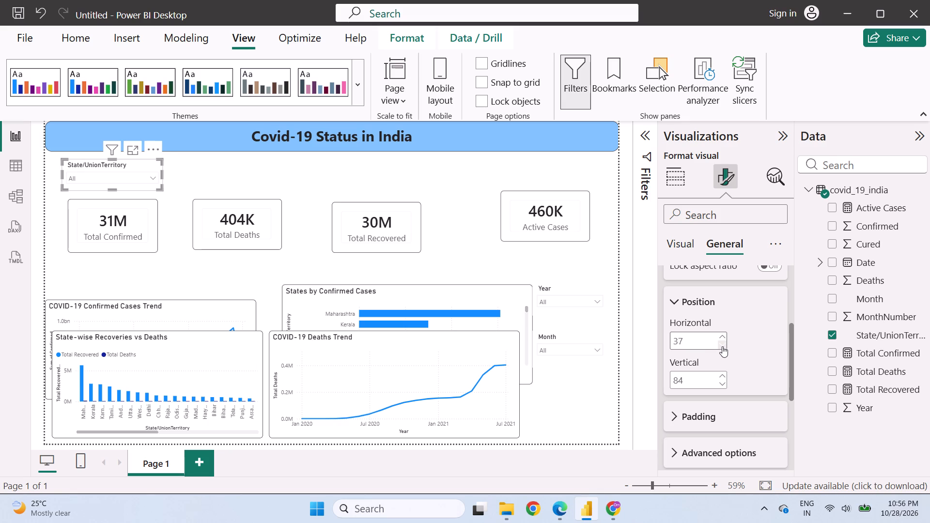
pyautogui.click(722, 346)
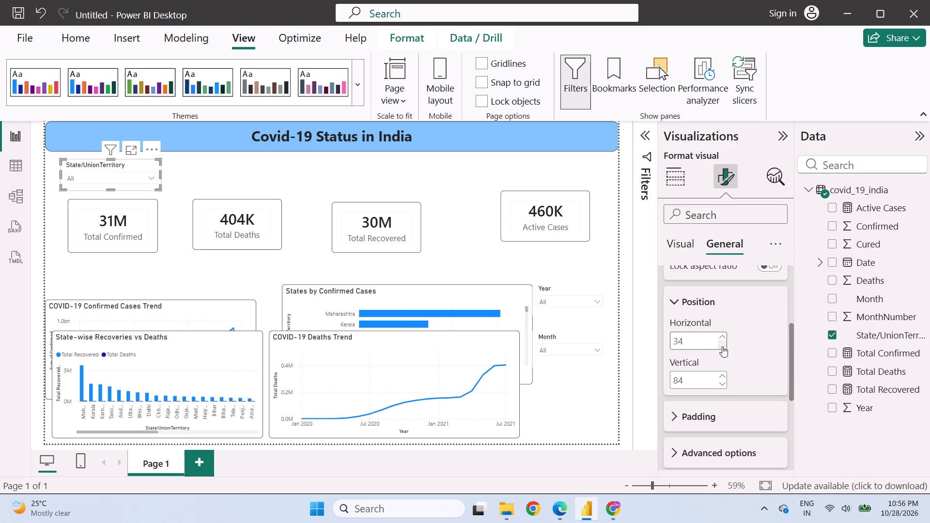
pyautogui.doubleClick(724, 335)
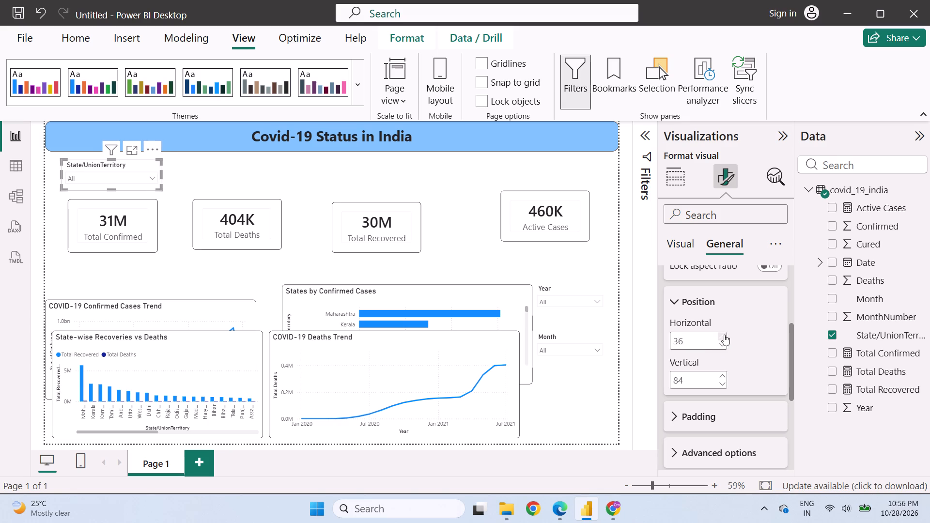
pyautogui.click(724, 335)
pyautogui.doubleClick(721, 385)
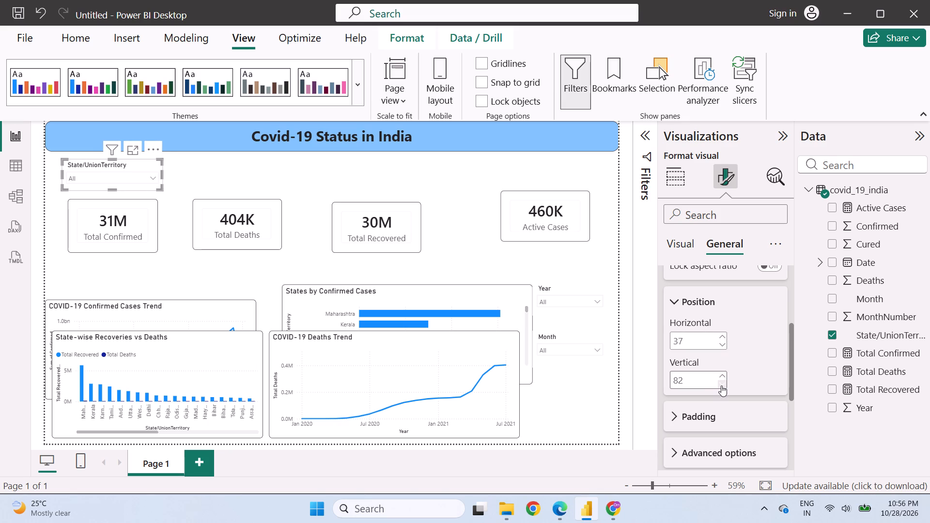
pyautogui.tripleClick(721, 385)
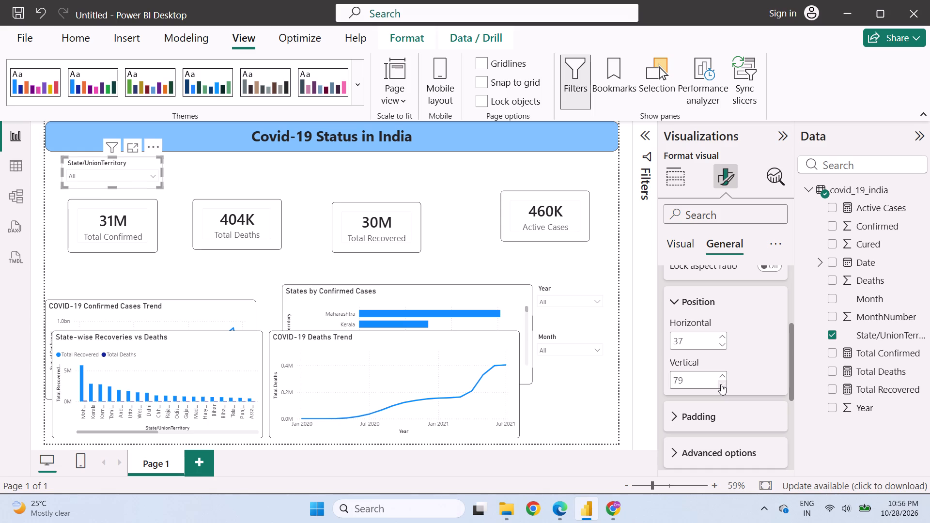
# Move the Year and Month slicers into the row under the title, beside the State/UnionTerritory slicer.
pyautogui.moveTo(556, 285); pyautogui.dragTo(302, 157)
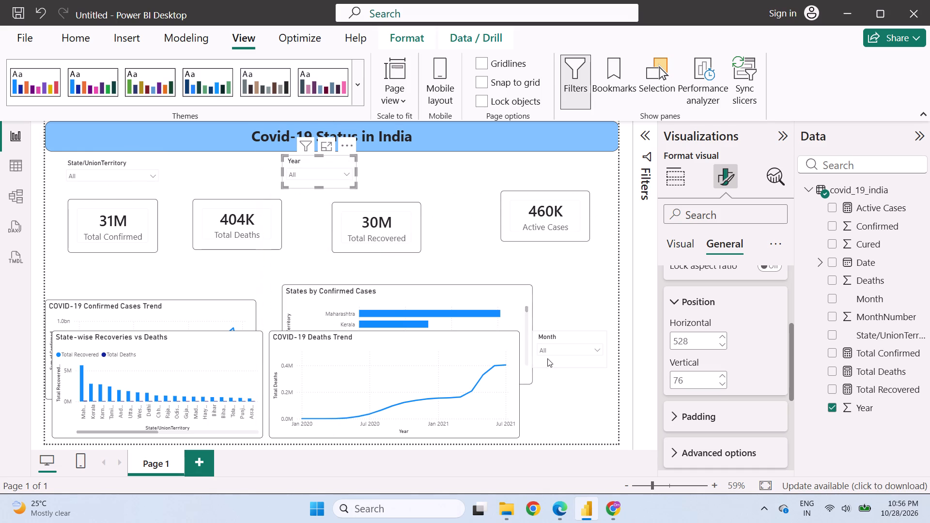
pyautogui.moveTo(560, 334); pyautogui.dragTo(473, 158)
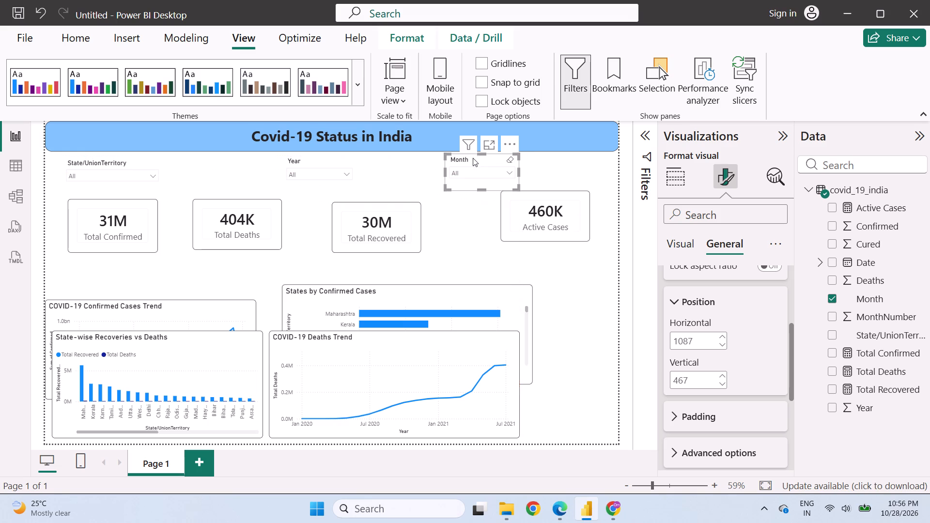
# Set the vertical position of both the Month and Year slicers to 79.
pyautogui.tripleClick(721, 377)
pyautogui.doubleClick(721, 377)
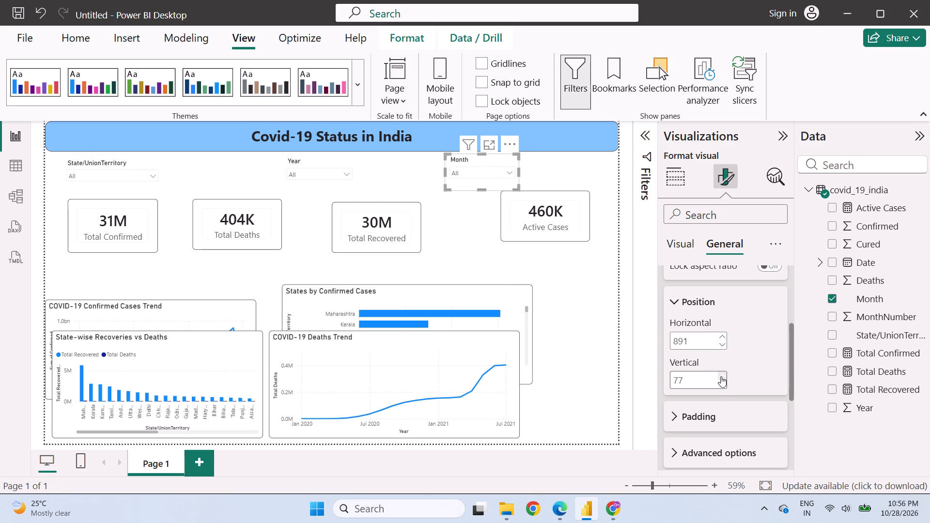
pyautogui.doubleClick(725, 377)
pyautogui.click(331, 161)
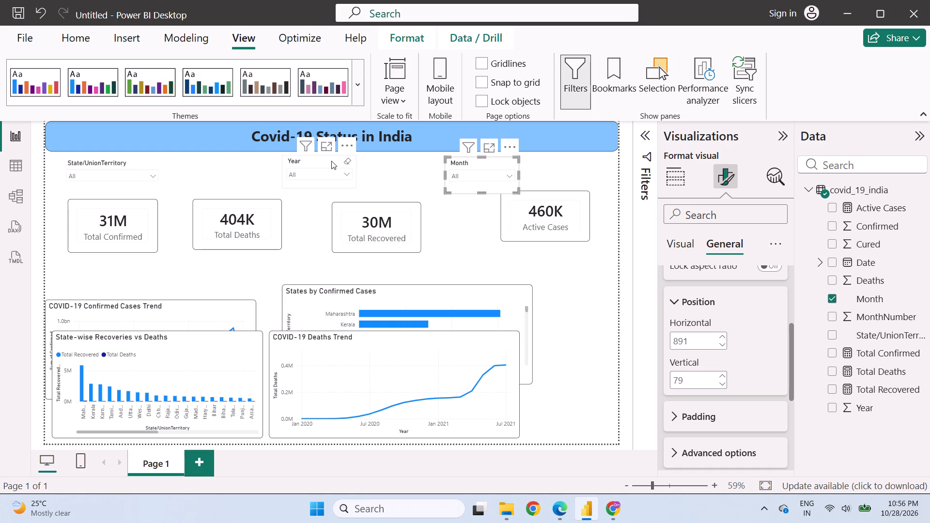
pyautogui.doubleClick(724, 376)
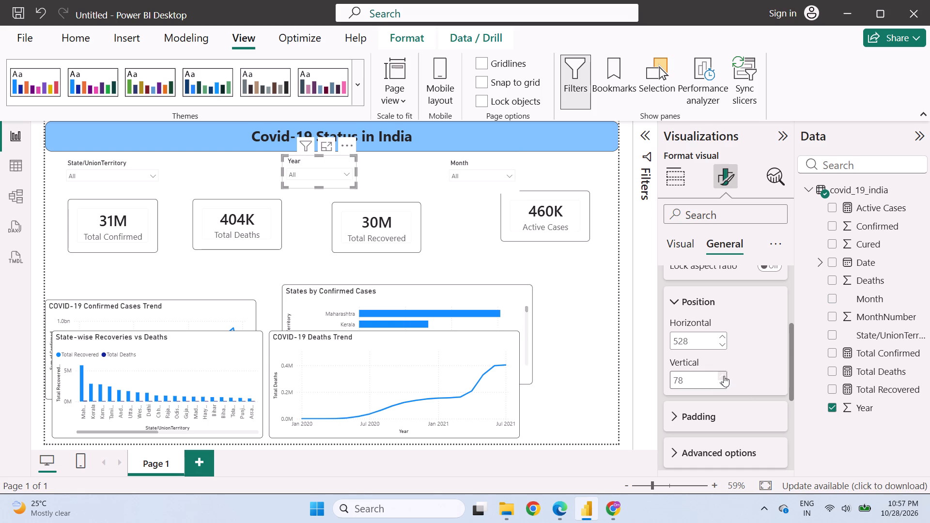
pyautogui.click(724, 376)
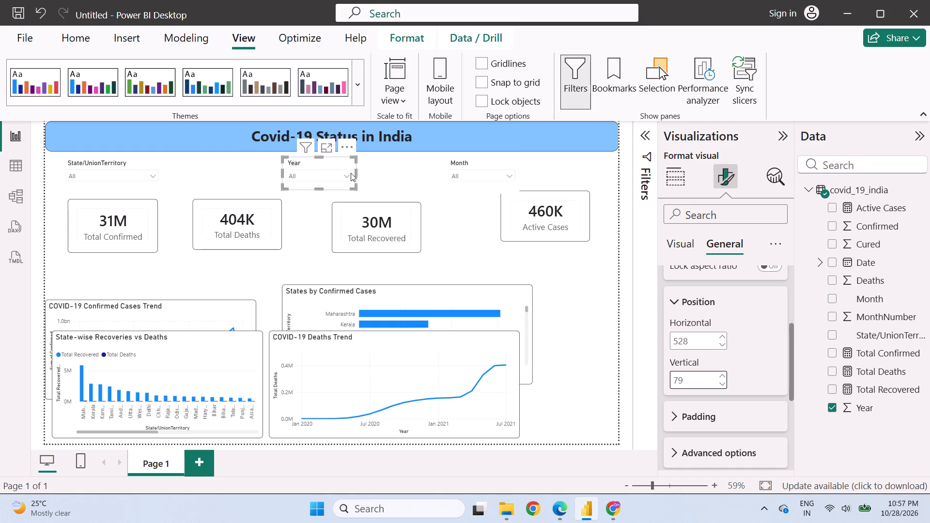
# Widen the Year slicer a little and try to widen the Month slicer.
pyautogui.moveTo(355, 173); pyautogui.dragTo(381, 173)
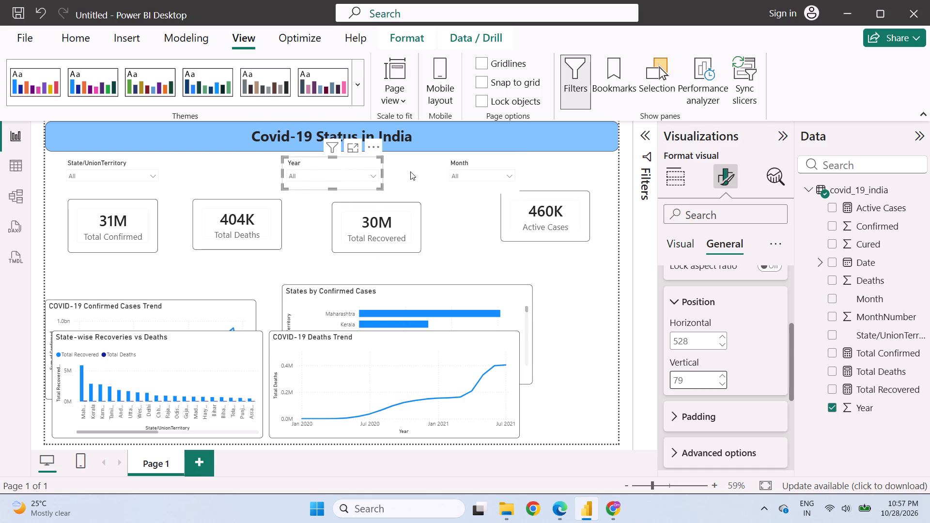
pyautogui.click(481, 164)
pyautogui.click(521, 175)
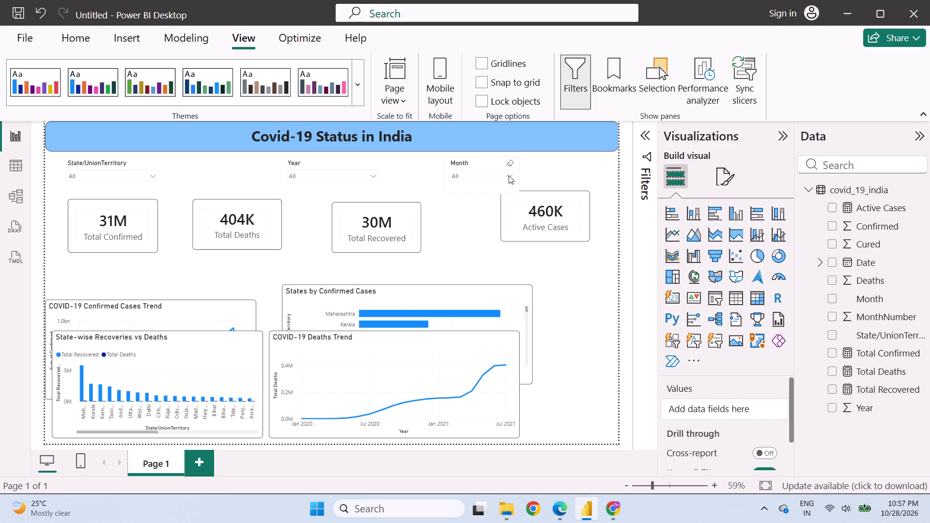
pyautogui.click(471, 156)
# Check the slicer row in ChatGPT's wireframe in Chrome, and widen the State/UnionTerritory slicer in Power BI to about 337.
pyautogui.click(607, 509)
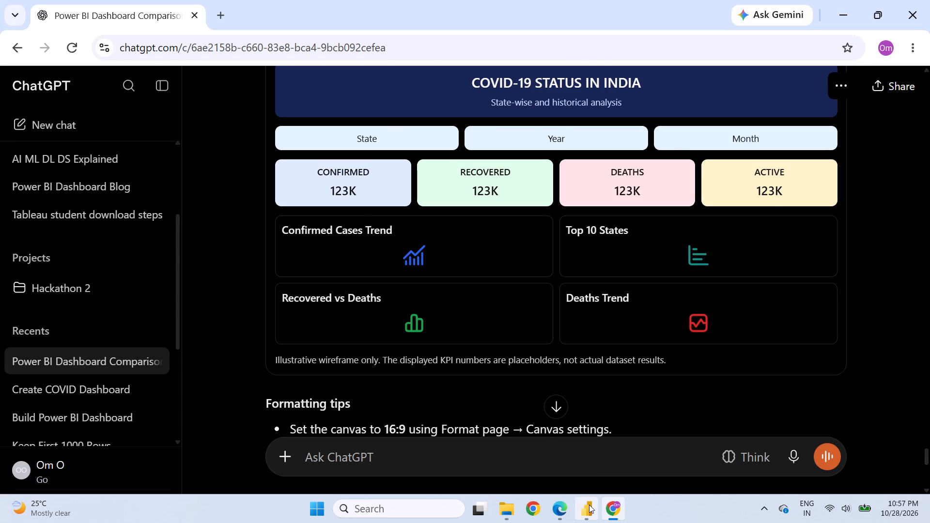
pyautogui.click(589, 505)
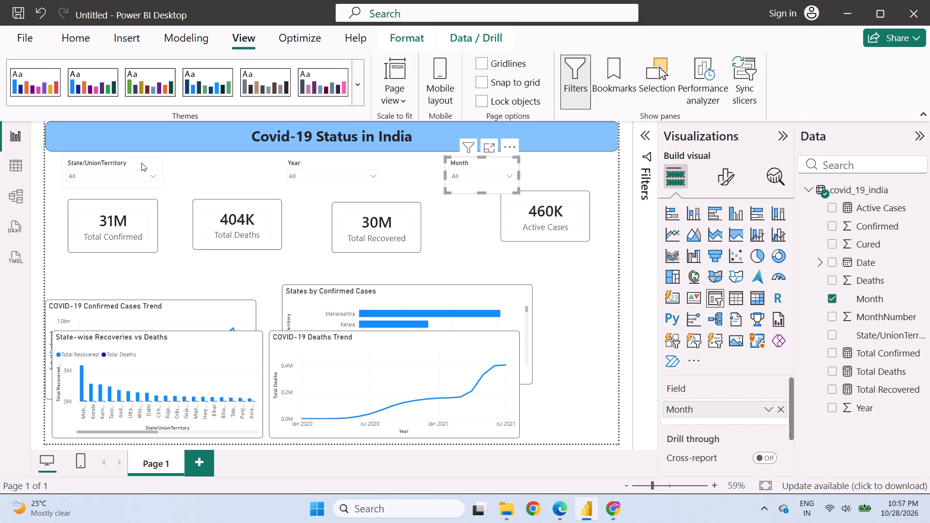
pyautogui.click(136, 163)
pyautogui.moveTo(163, 171); pyautogui.dragTo(200, 169)
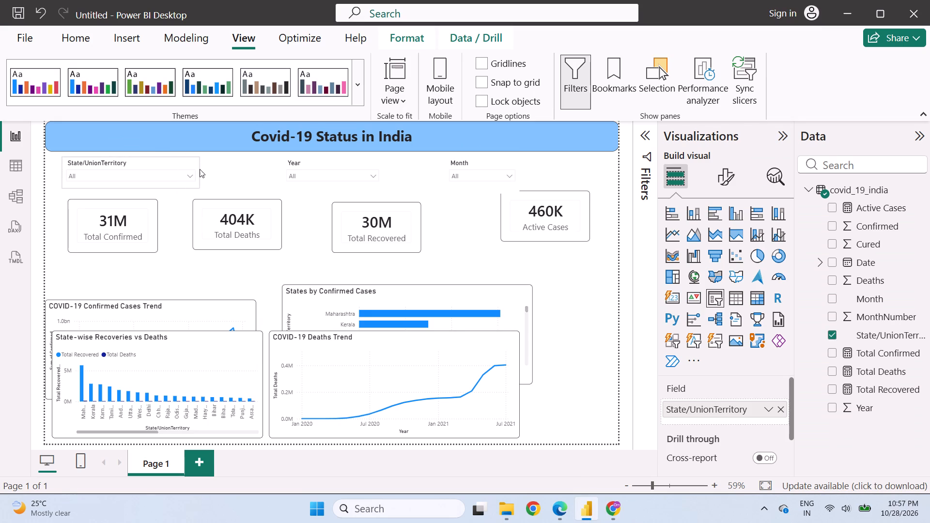
pyautogui.moveTo(200, 169); pyautogui.dragTo(213, 169)
pyautogui.click(137, 186)
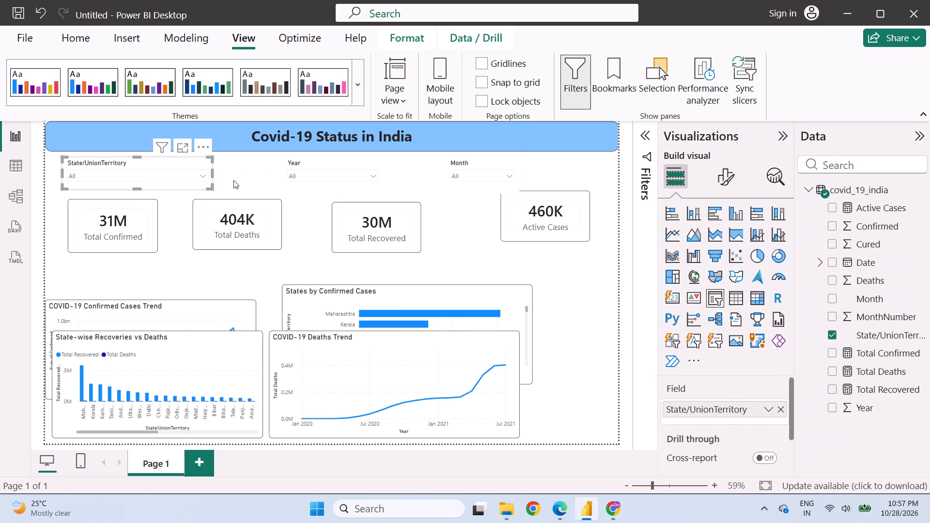
pyautogui.click(324, 163)
pyautogui.click(324, 162)
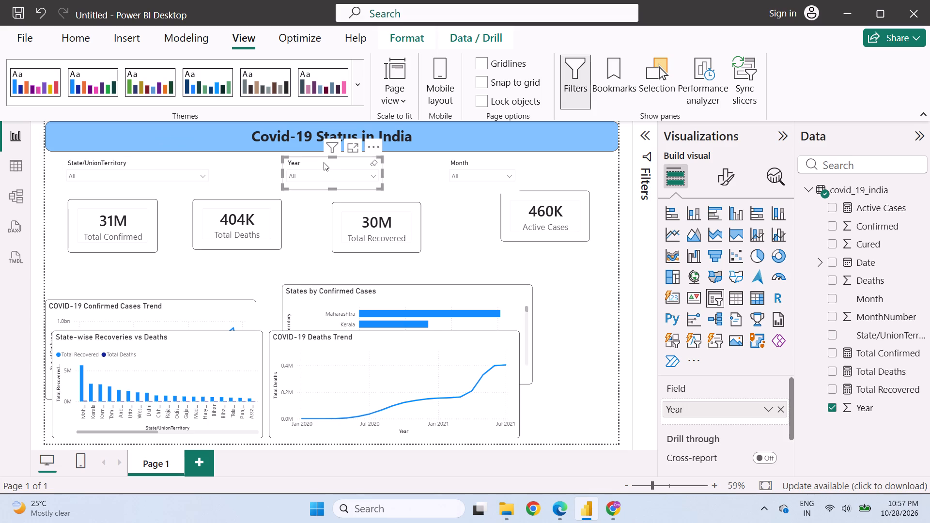
# Give the State/UnionTerritory slicer a visual border with 7 px rounded corners.
pyautogui.click(186, 163)
pyautogui.click(717, 177)
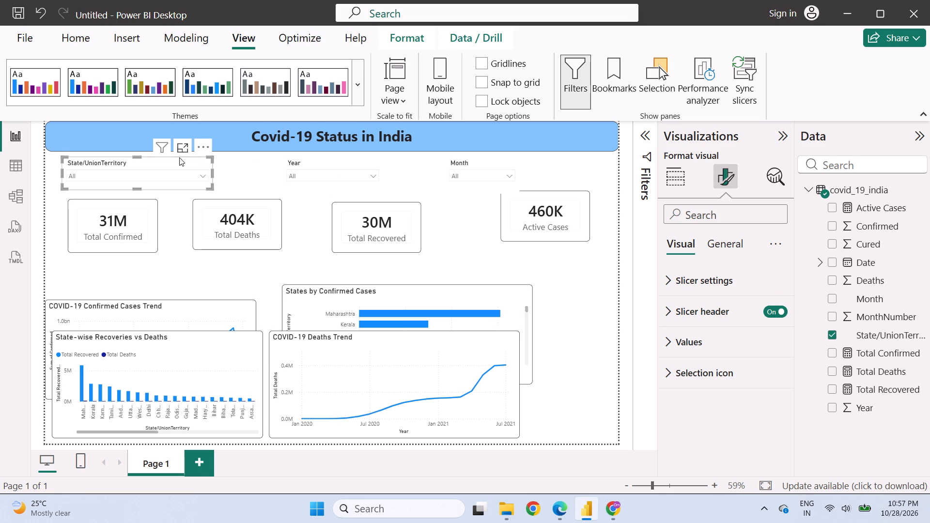
pyautogui.click(726, 246)
pyautogui.click(706, 271)
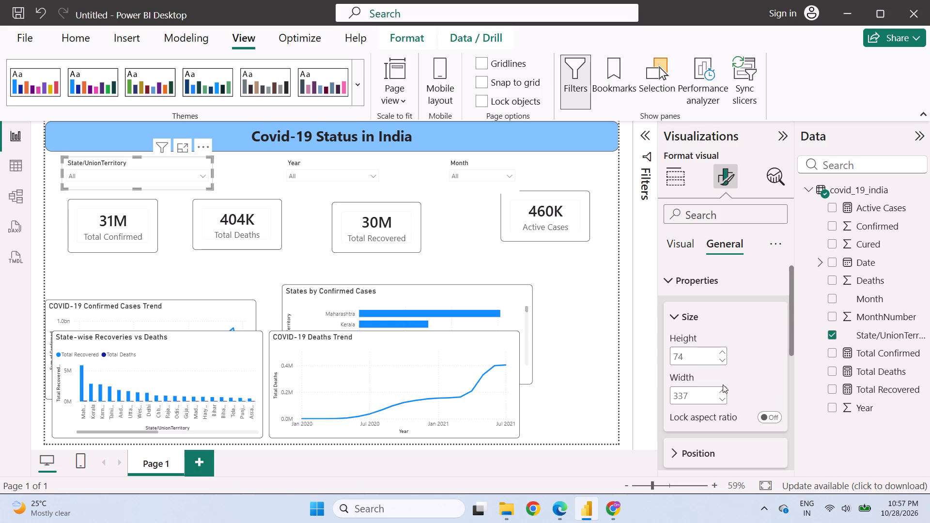
pyautogui.scroll(-1, 716, 373)
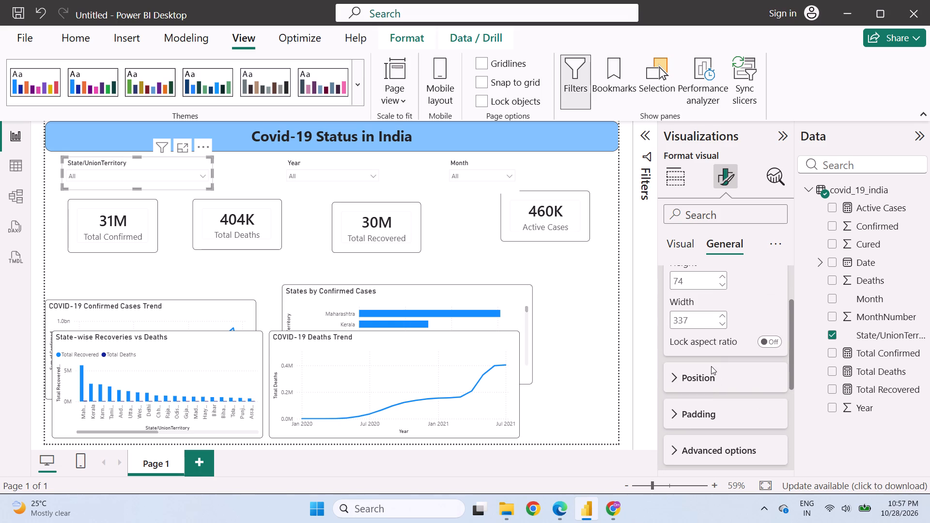
pyautogui.scroll(-2, 711, 366)
pyautogui.click(709, 397)
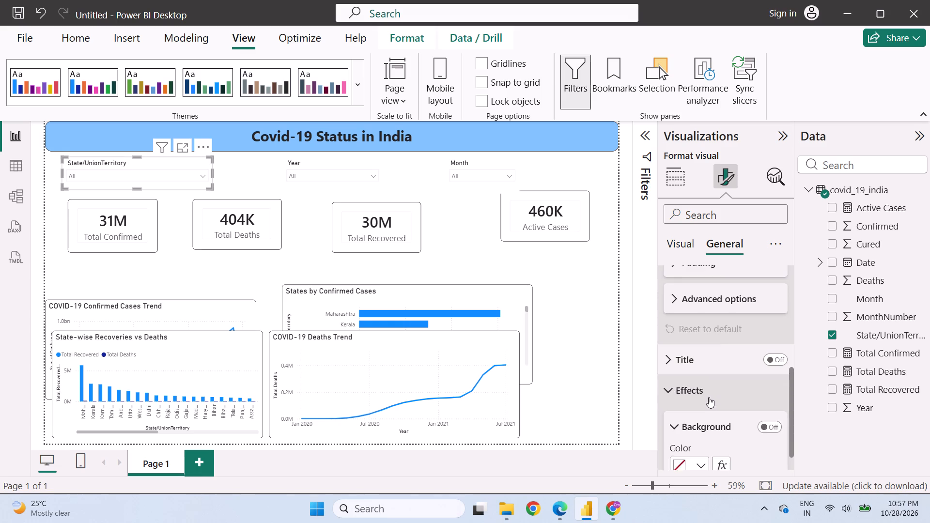
pyautogui.scroll(-2, 708, 396)
pyautogui.click(769, 388)
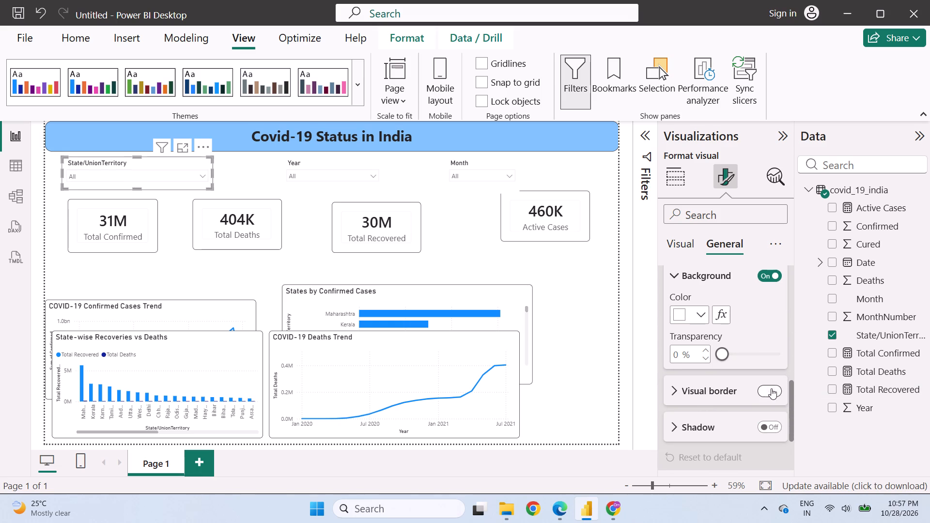
pyautogui.click(679, 388)
pyautogui.scroll(-1, 713, 431)
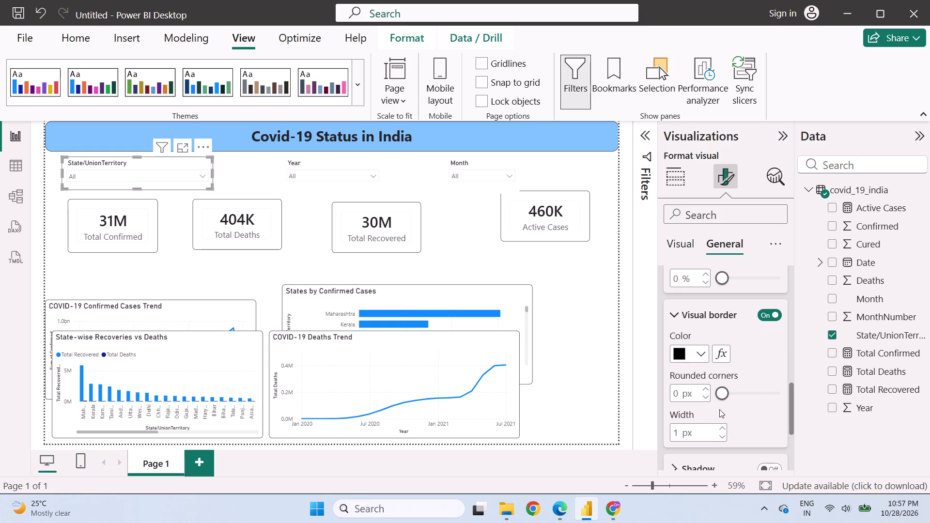
pyautogui.click(733, 391)
pyautogui.click(709, 387)
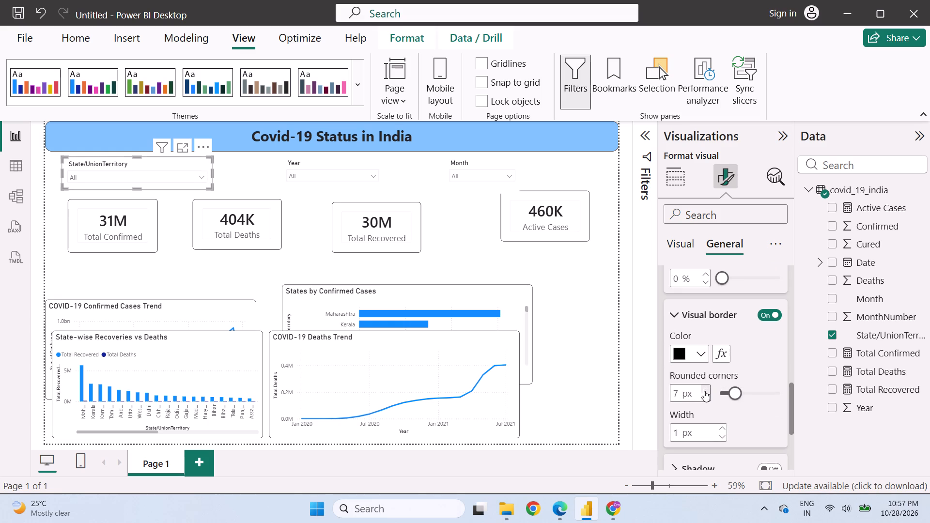
# Give the Year slicer a visual border with 7 px rounded corners.
pyautogui.click(324, 161)
pyautogui.click(758, 307)
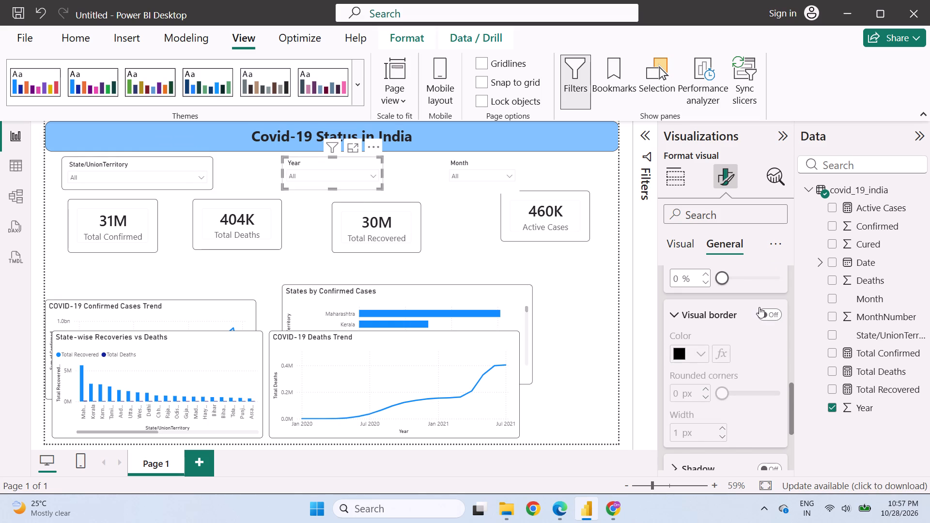
pyautogui.click(766, 316)
pyautogui.click(695, 311)
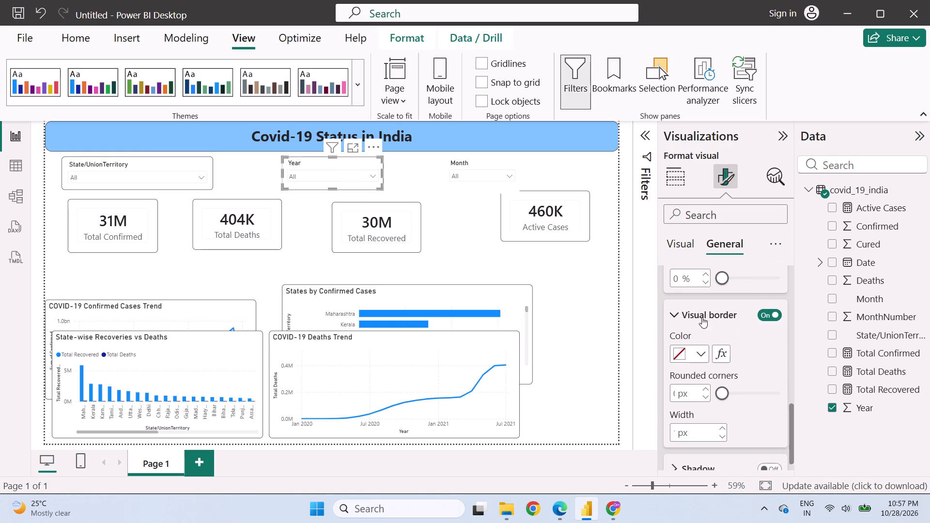
pyautogui.click(734, 389)
pyautogui.click(708, 387)
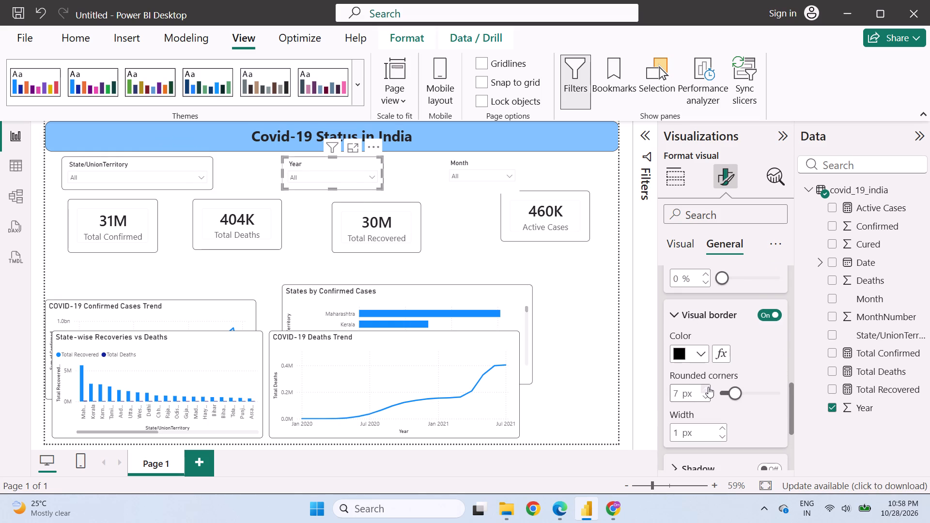
# Give the Month slicer a visual border with 7 px rounded corners.
pyautogui.click(483, 167)
pyautogui.click(764, 313)
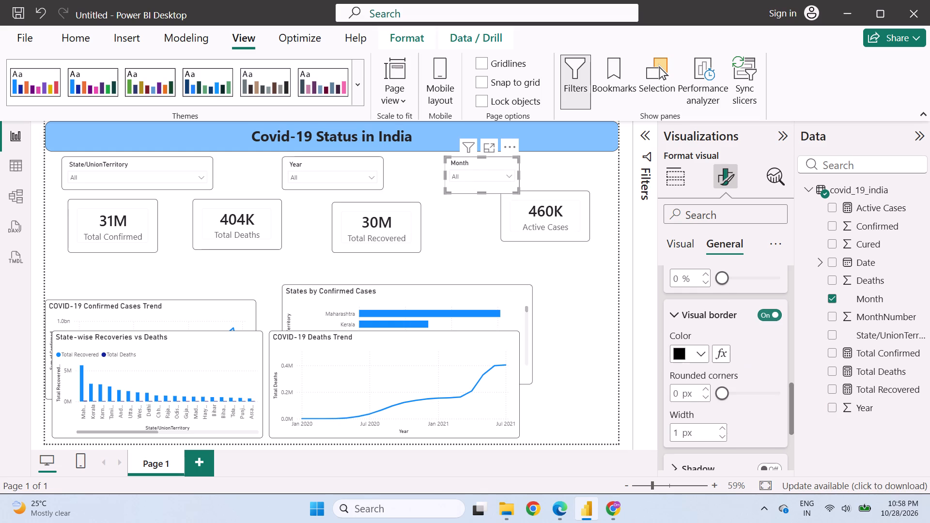
pyautogui.tripleClick(705, 387)
pyautogui.tripleClick(705, 387)
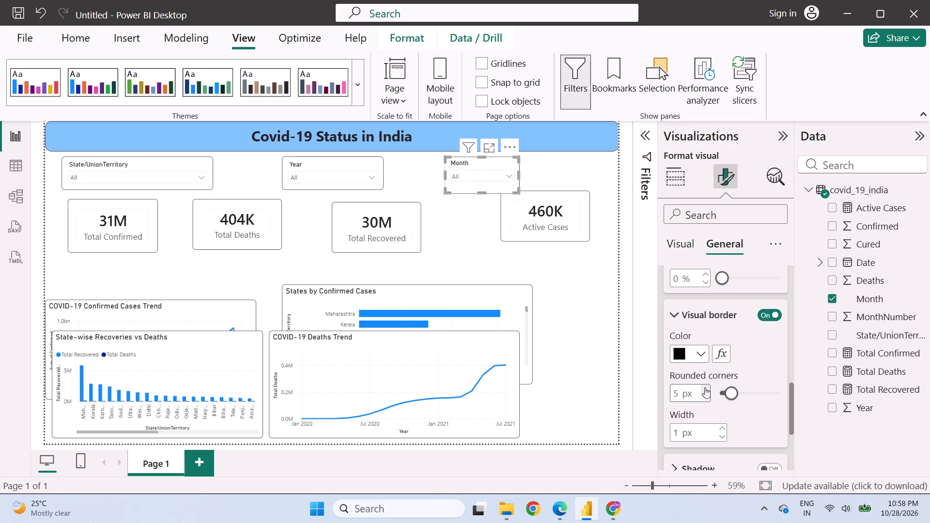
pyautogui.click(705, 385)
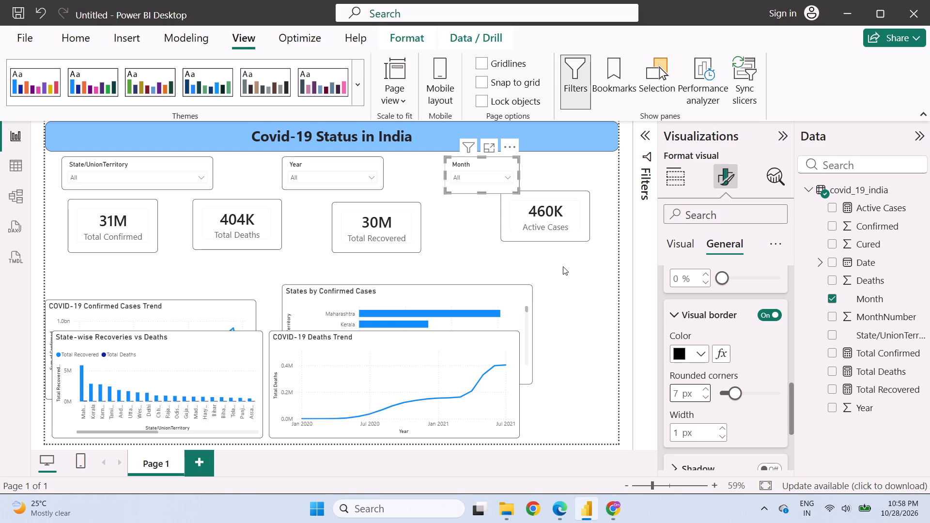
pyautogui.click(563, 266)
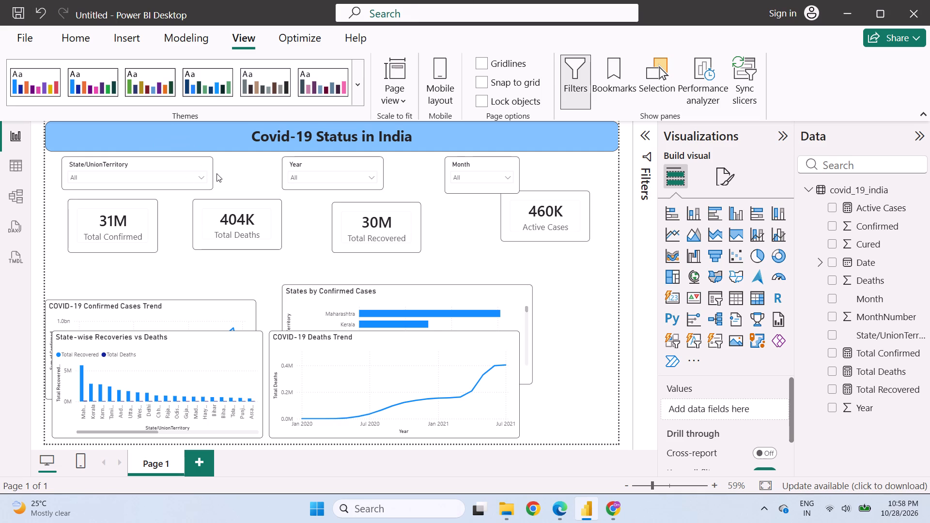
# Widen the Year slicer to match the State/UnionTerritory slicer by overlaying it, and place it in the middle of the slicer row.
pyautogui.moveTo(321, 163); pyautogui.dragTo(101, 166)
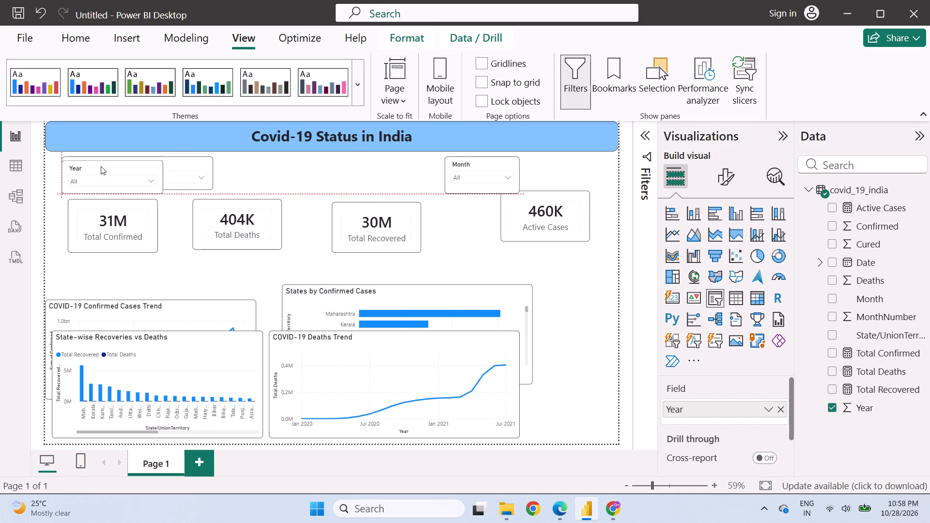
pyautogui.moveTo(101, 166); pyautogui.dragTo(101, 162)
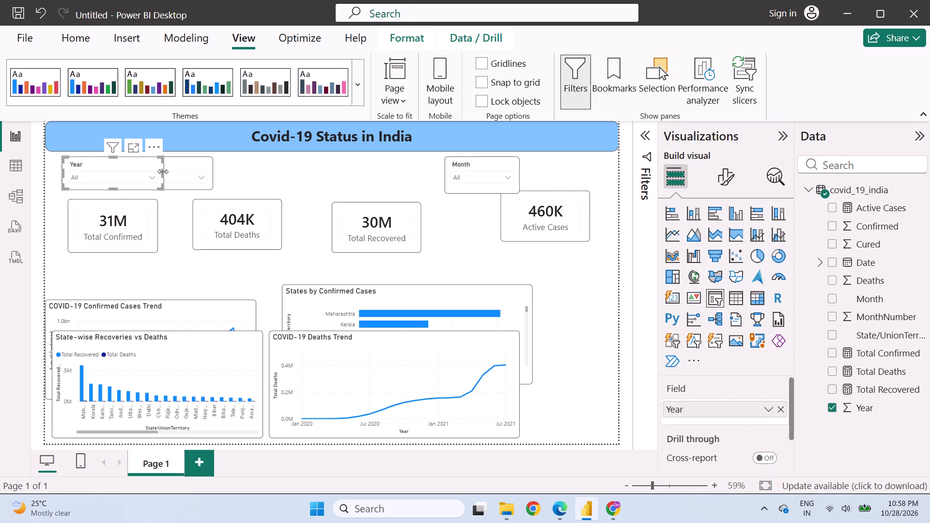
pyautogui.moveTo(163, 171); pyautogui.dragTo(211, 170)
pyautogui.moveTo(146, 165); pyautogui.dragTo(235, 171)
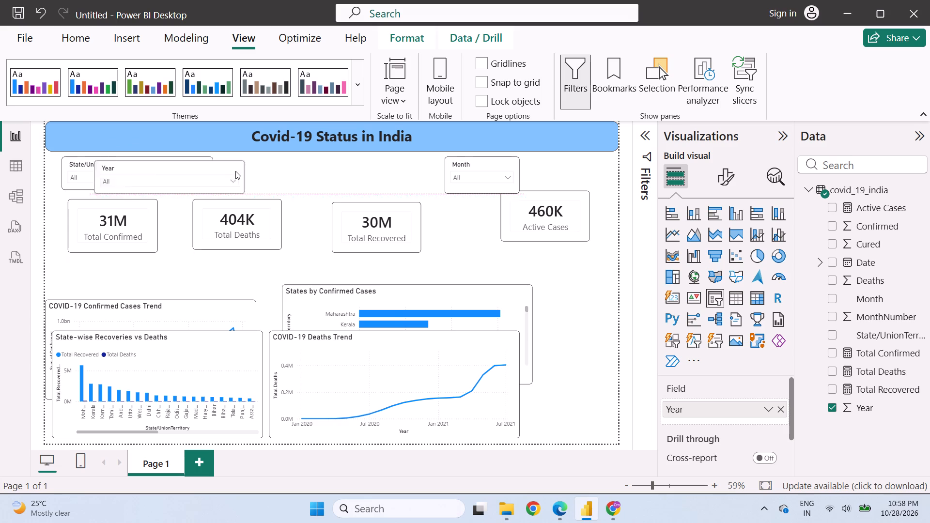
pyautogui.moveTo(235, 171); pyautogui.dragTo(341, 163)
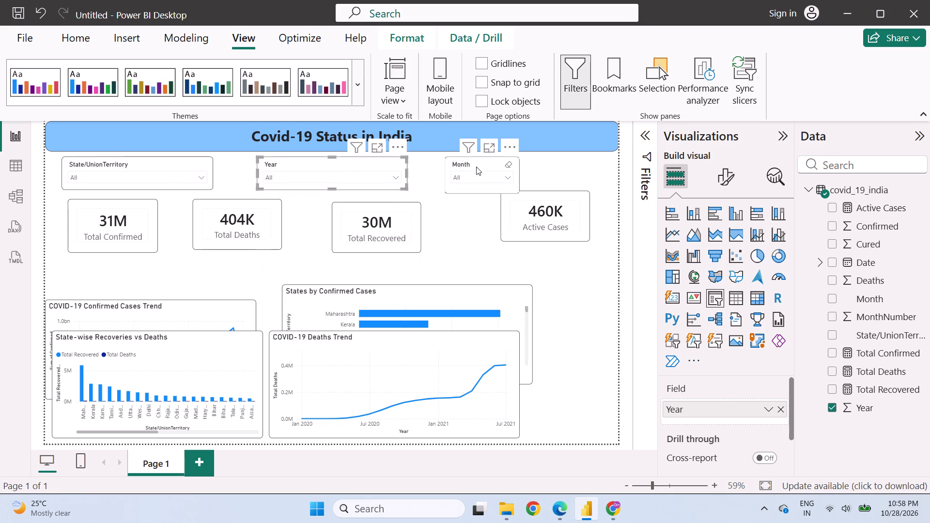
# Resize the Month slicer to match the Year slicer by overlaying it, and place it at the right end of the slicer row.
pyautogui.moveTo(477, 164); pyautogui.dragTo(288, 164)
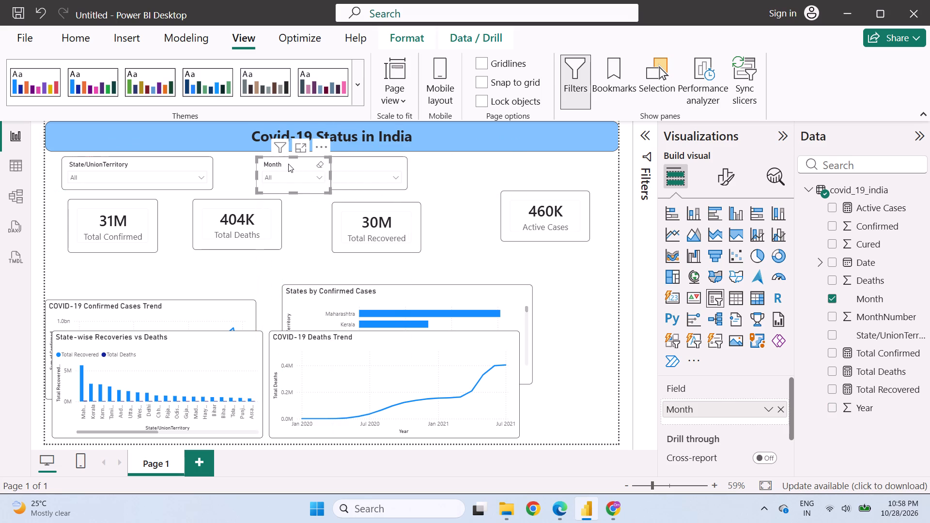
pyautogui.moveTo(329, 175); pyautogui.dragTo(366, 173)
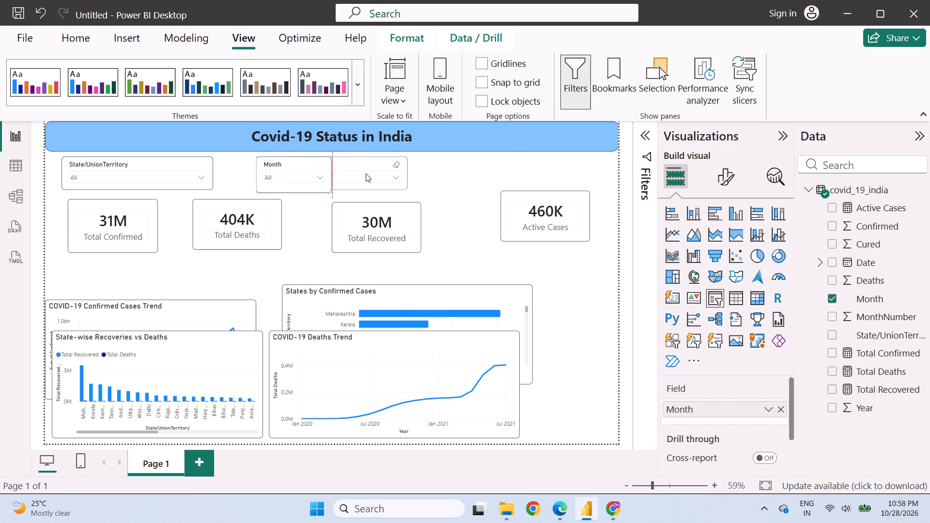
pyautogui.moveTo(366, 173); pyautogui.dragTo(404, 170)
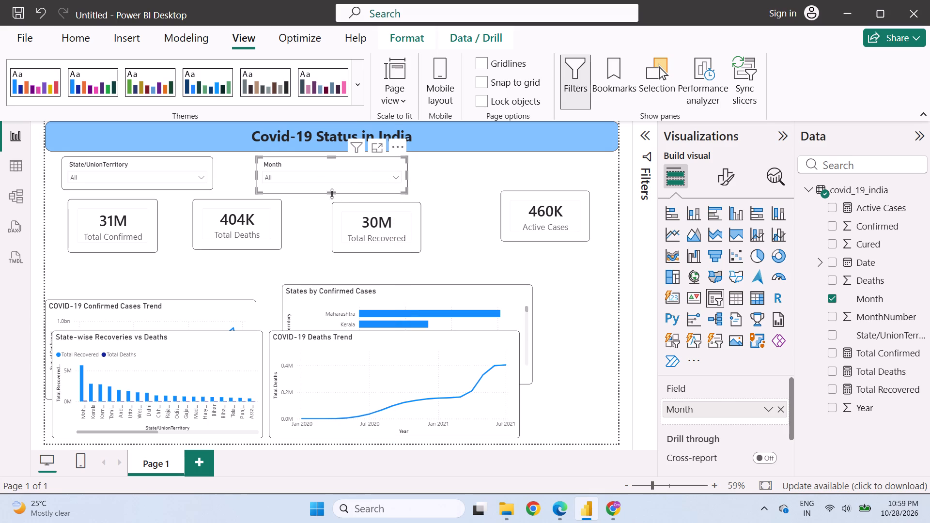
pyautogui.moveTo(331, 193); pyautogui.dragTo(331, 188)
pyautogui.moveTo(340, 167); pyautogui.dragTo(403, 171)
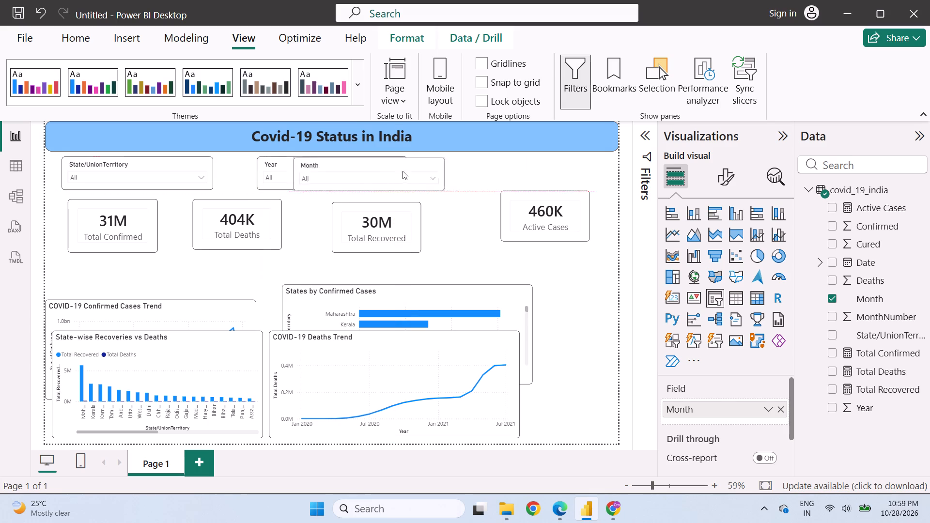
pyautogui.moveTo(403, 171); pyautogui.dragTo(533, 166)
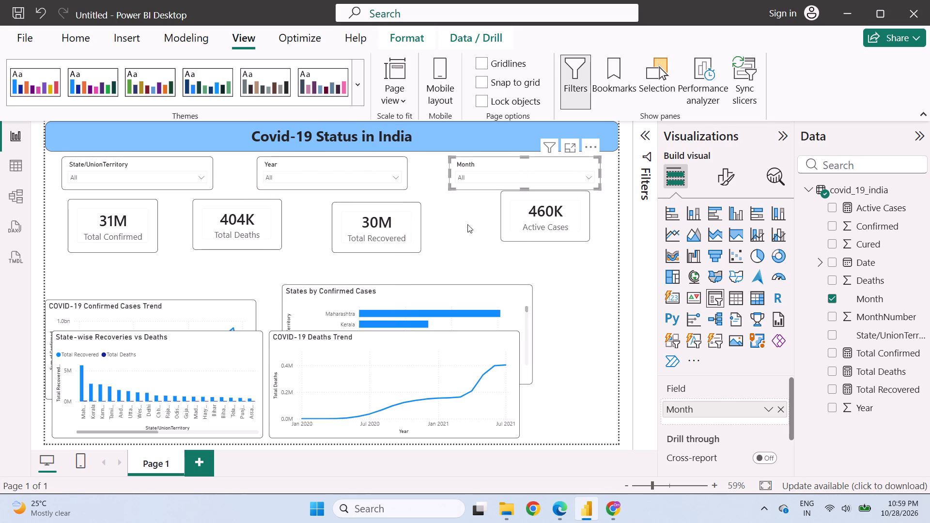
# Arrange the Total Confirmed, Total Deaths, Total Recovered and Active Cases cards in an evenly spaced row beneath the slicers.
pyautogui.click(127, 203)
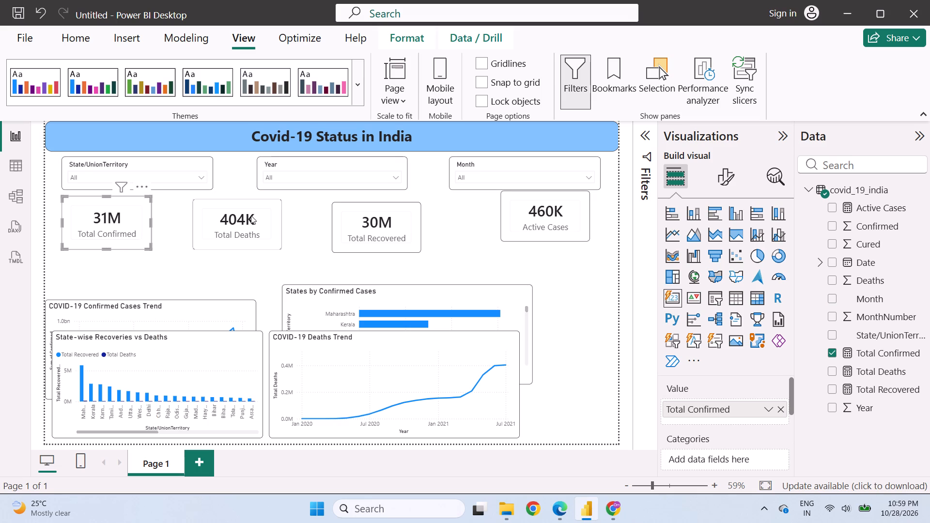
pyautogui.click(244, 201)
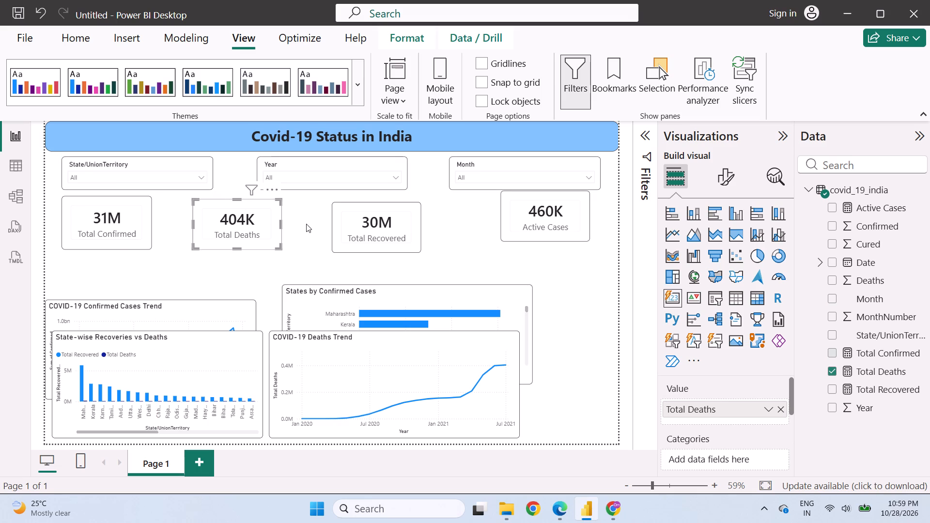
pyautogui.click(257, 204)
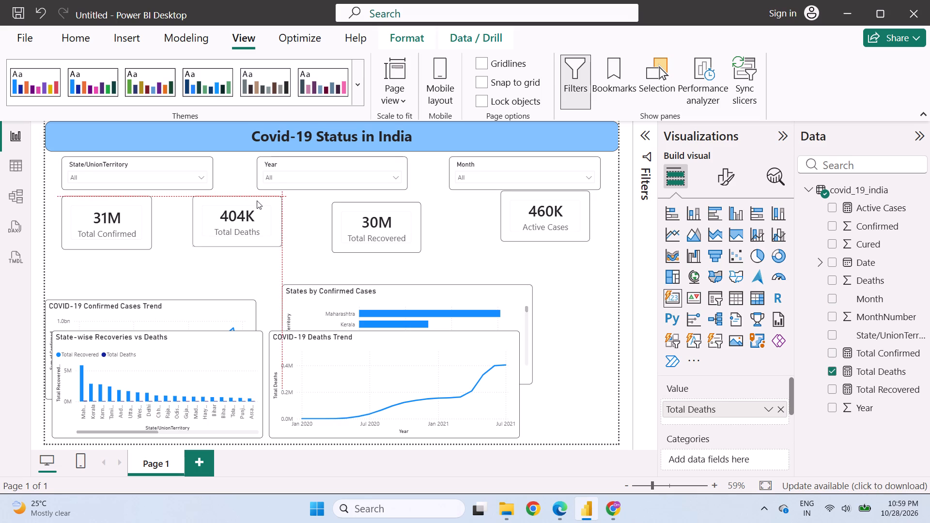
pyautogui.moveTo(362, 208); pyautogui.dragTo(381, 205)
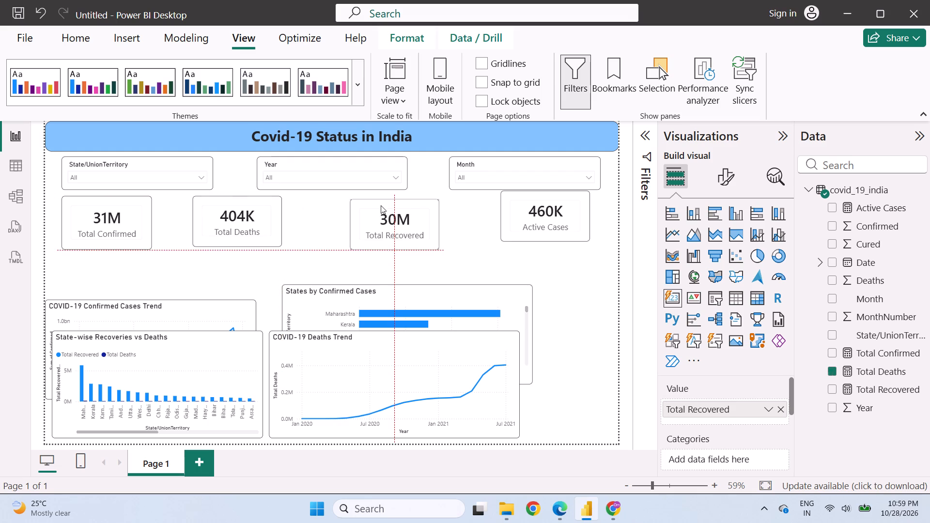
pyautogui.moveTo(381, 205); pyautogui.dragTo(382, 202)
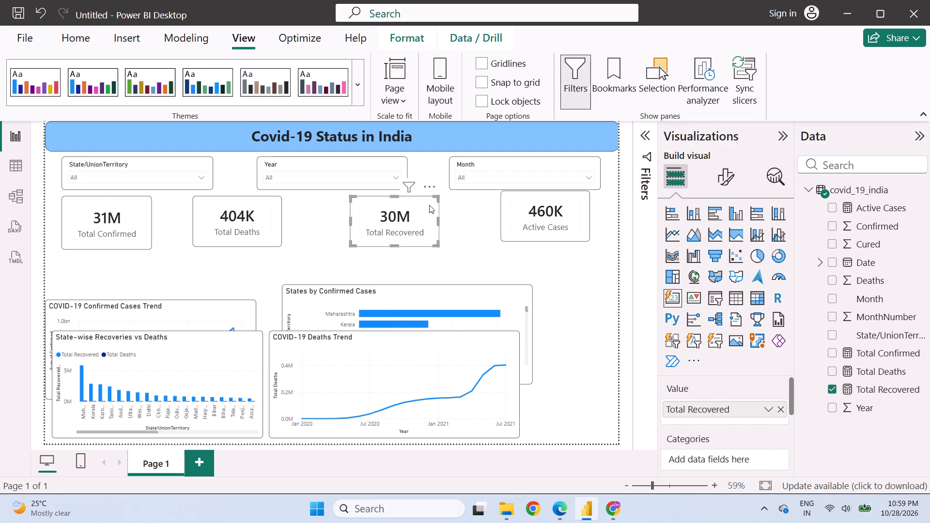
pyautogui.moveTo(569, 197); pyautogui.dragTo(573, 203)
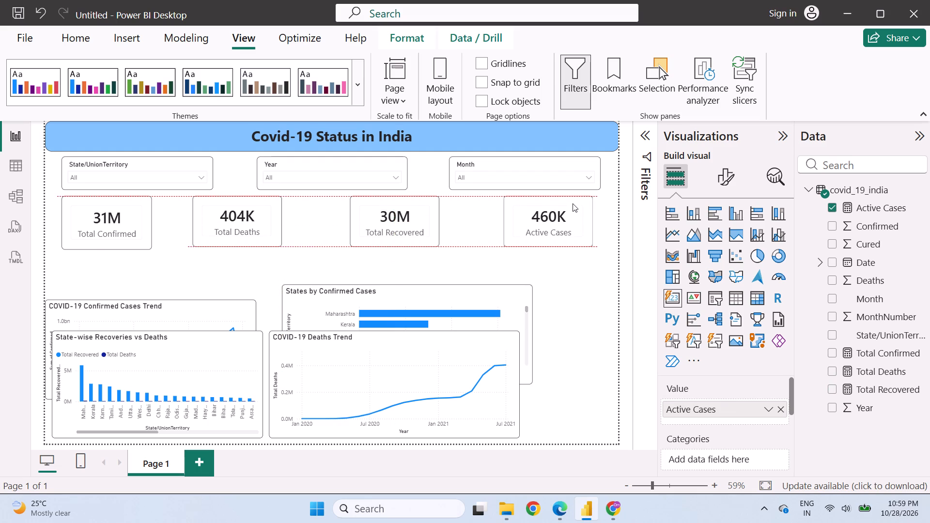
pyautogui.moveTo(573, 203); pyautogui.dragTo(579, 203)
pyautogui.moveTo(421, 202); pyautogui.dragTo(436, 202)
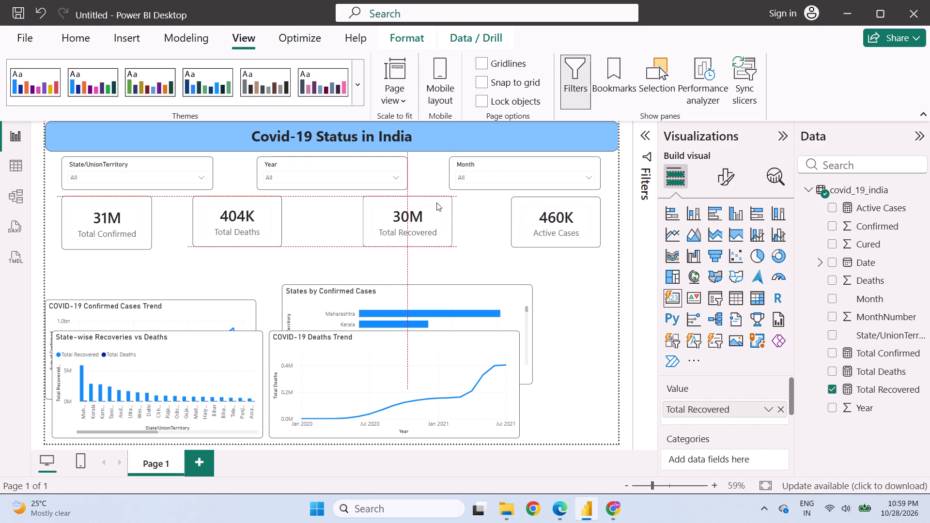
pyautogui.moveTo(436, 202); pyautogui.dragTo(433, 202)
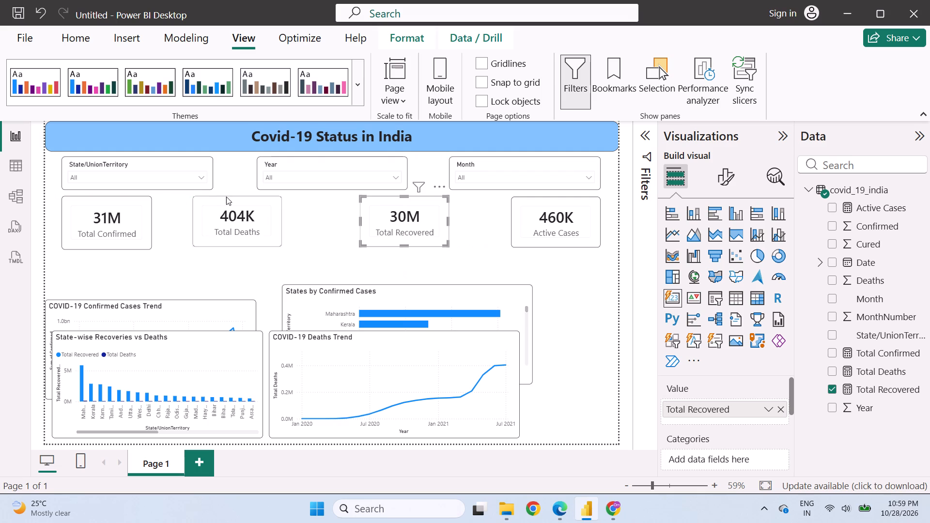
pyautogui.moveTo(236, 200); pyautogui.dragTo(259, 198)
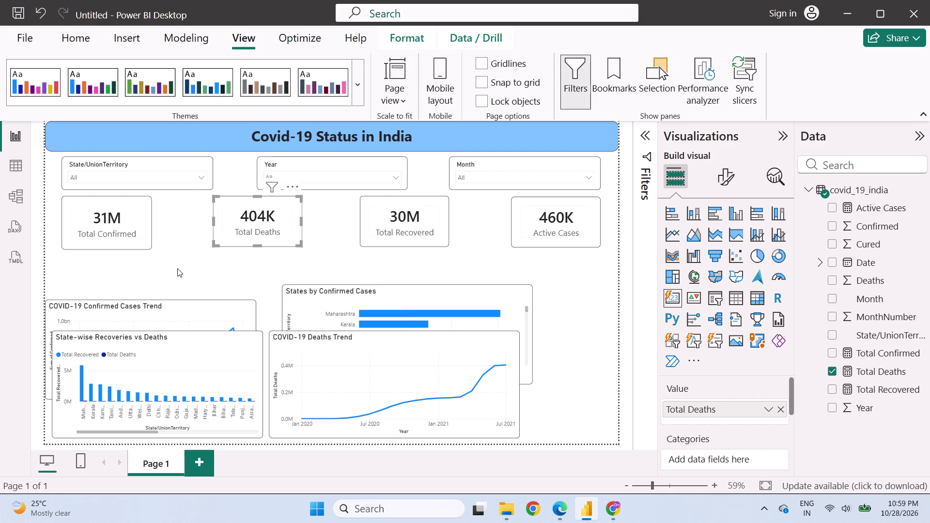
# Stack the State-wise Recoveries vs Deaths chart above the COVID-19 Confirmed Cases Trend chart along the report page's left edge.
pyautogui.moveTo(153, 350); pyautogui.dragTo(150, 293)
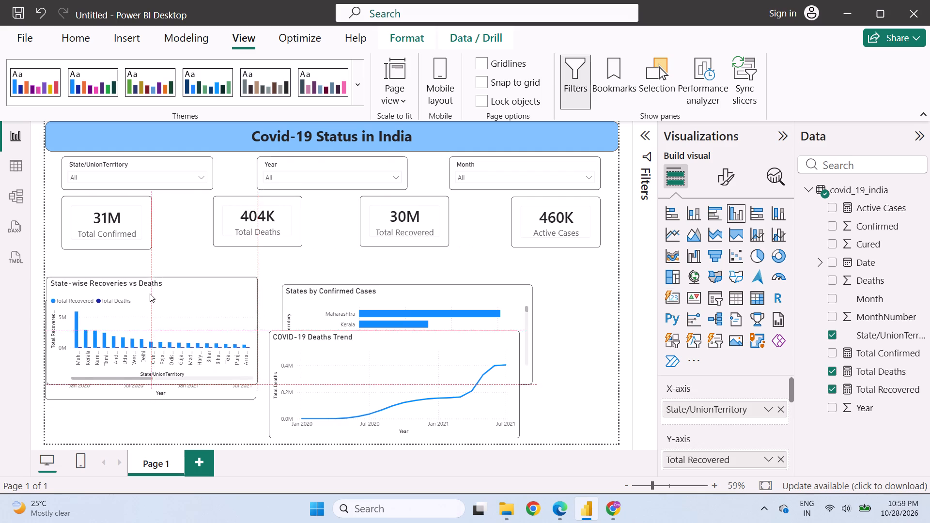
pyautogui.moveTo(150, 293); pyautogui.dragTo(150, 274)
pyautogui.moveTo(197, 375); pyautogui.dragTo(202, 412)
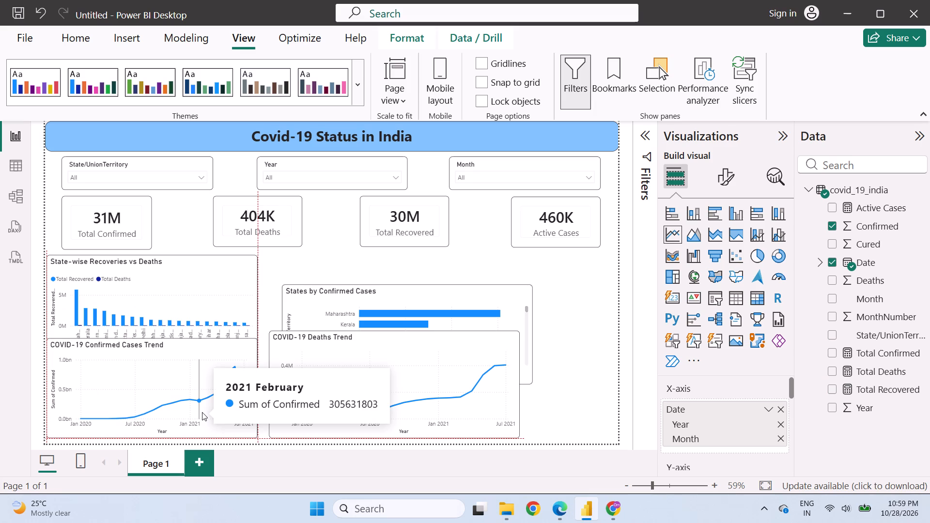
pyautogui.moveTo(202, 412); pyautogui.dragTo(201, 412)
# Put the COVID-19 Confirmed Cases Trend chart above the State-wise Recoveries vs Deaths chart, with the latter in the page's bottom-left corner.
pyautogui.moveTo(187, 363); pyautogui.dragTo(190, 242)
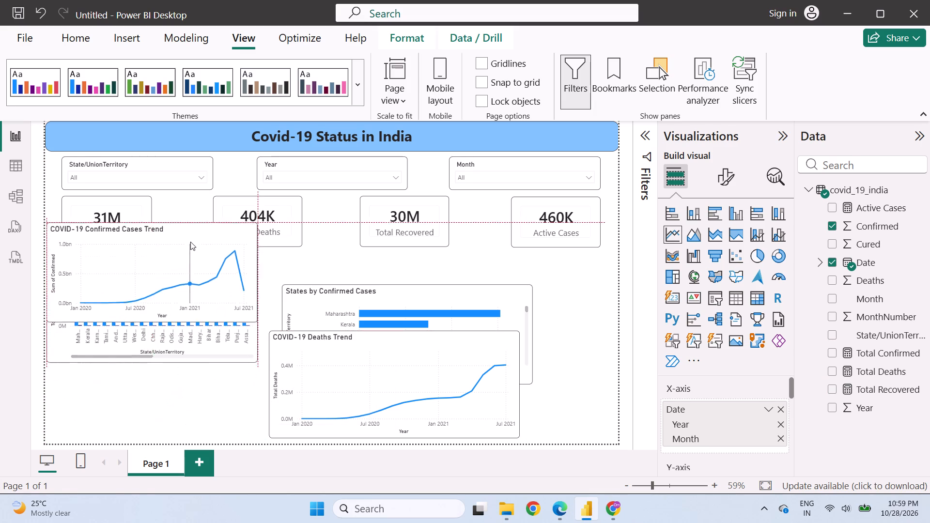
pyautogui.moveTo(190, 242); pyautogui.dragTo(192, 232)
pyautogui.moveTo(198, 321); pyautogui.dragTo(201, 391)
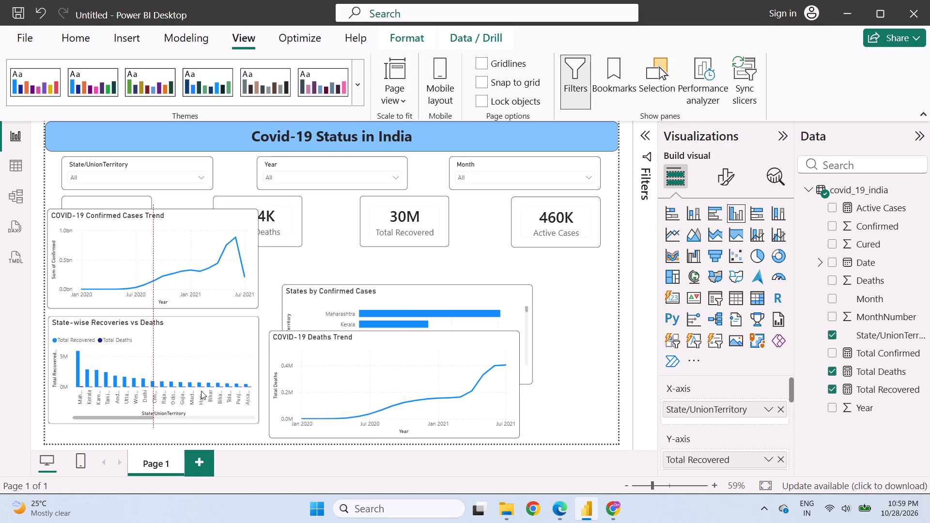
pyautogui.moveTo(201, 391); pyautogui.dragTo(204, 400)
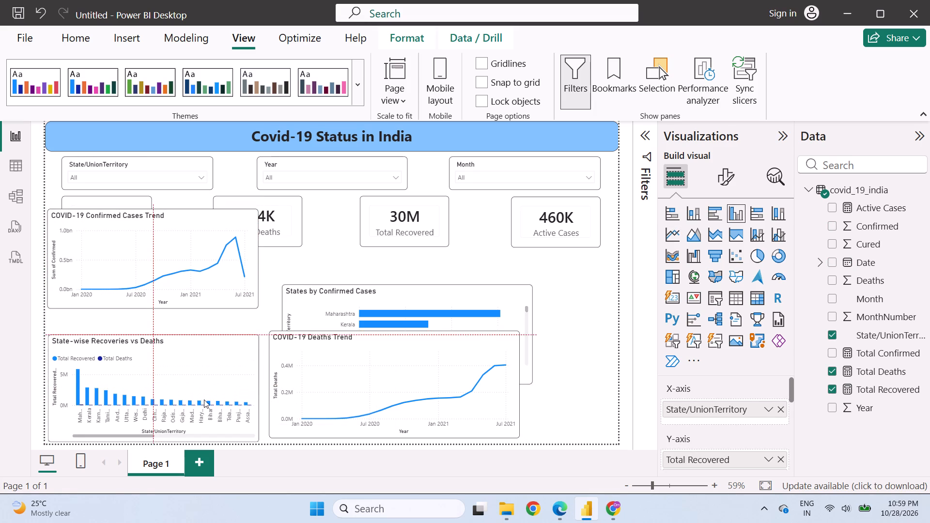
pyautogui.moveTo(204, 400); pyautogui.dragTo(201, 394)
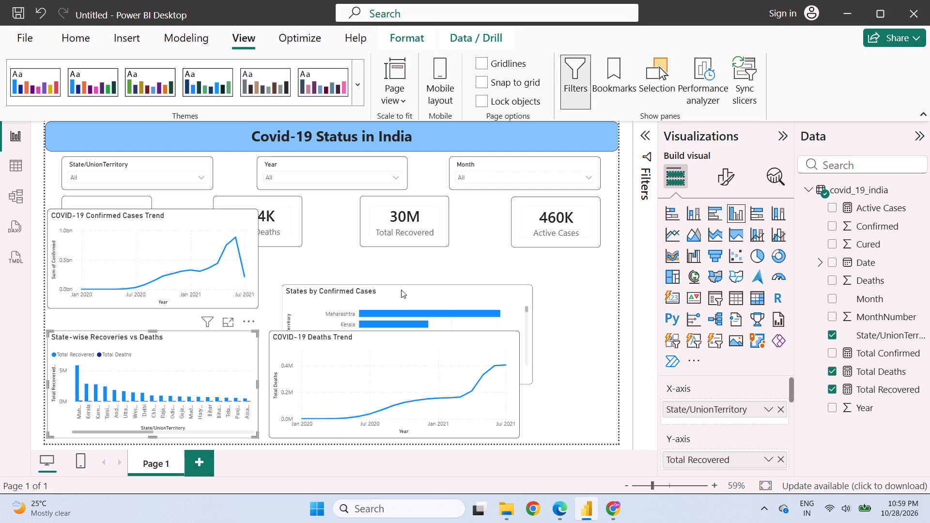
# Move the Active Cases card to the page's bottom-right corner and the Total Recovered card directly above it, shifting the States by Confirmed Cases chart aside.
pyautogui.moveTo(401, 290); pyautogui.dragTo(414, 258)
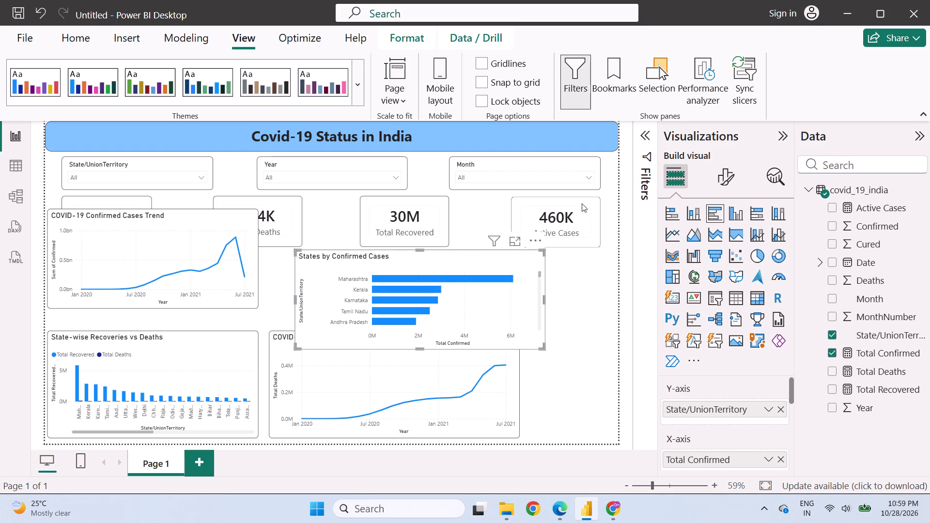
pyautogui.moveTo(582, 203); pyautogui.dragTo(596, 378)
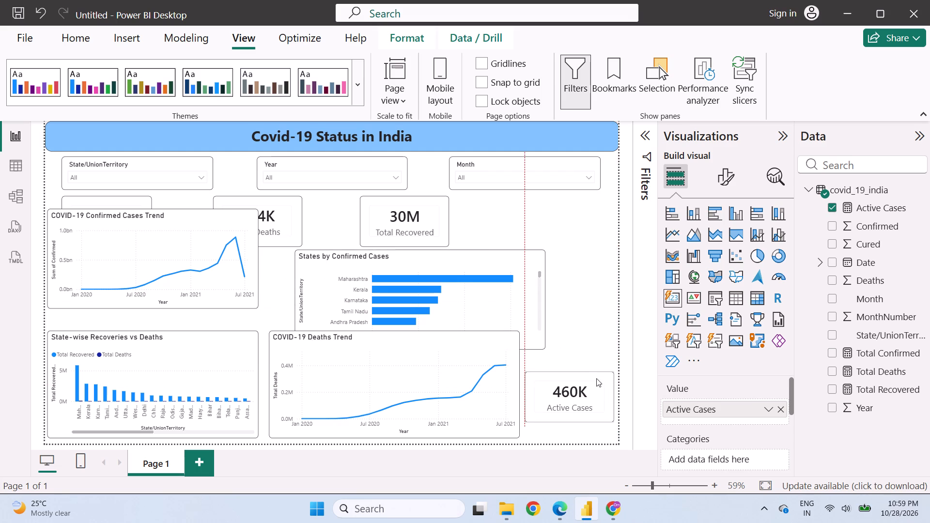
pyautogui.moveTo(596, 378); pyautogui.dragTo(594, 392)
pyautogui.moveTo(453, 259); pyautogui.dragTo(404, 268)
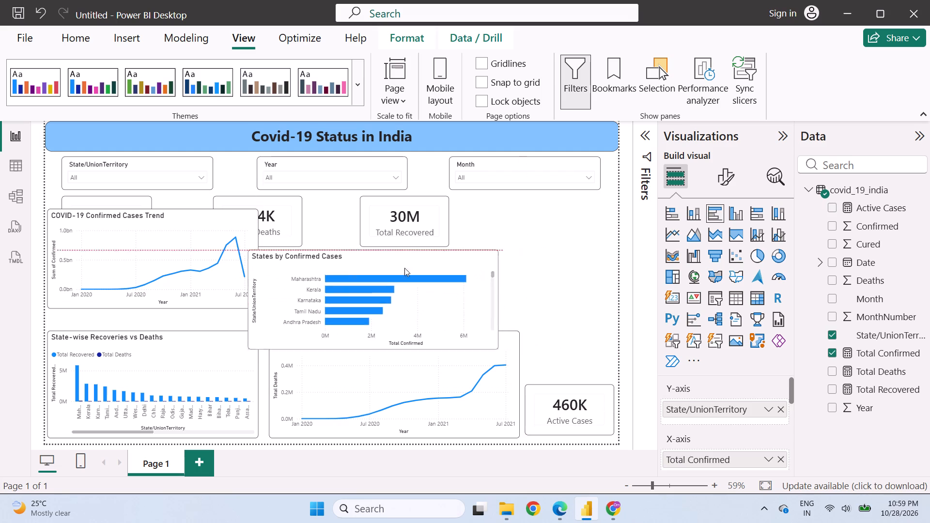
pyautogui.moveTo(404, 268); pyautogui.dragTo(375, 285)
pyautogui.moveTo(428, 204); pyautogui.dragTo(611, 325)
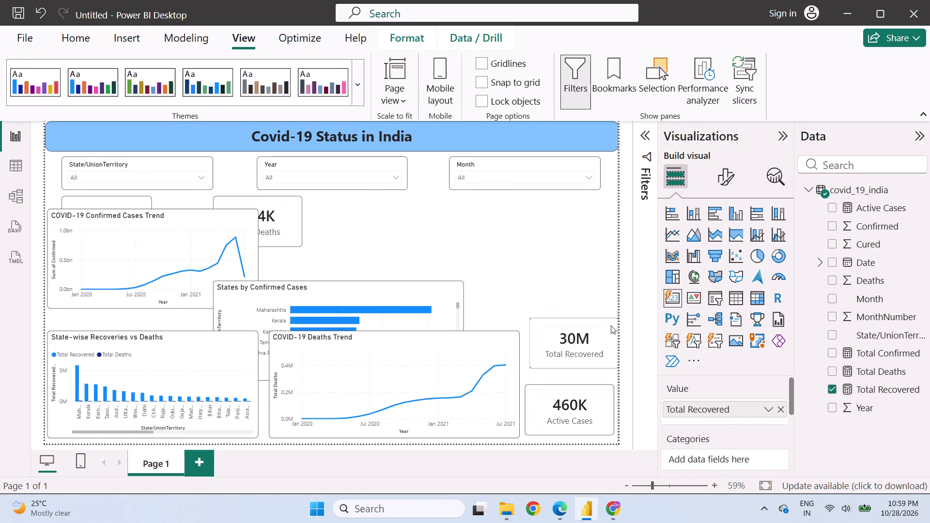
pyautogui.moveTo(611, 325); pyautogui.dragTo(594, 329)
# Stack the Total Deaths card above Total Recovered and the Total Confirmed card on top, completing a KPI column along the page's right side.
pyautogui.moveTo(170, 218); pyautogui.dragTo(168, 229)
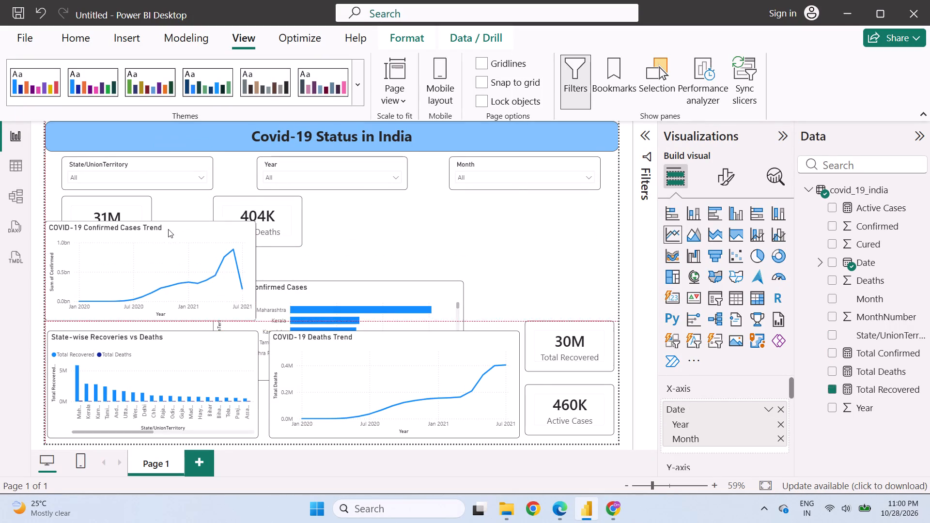
pyautogui.moveTo(168, 229); pyautogui.dragTo(163, 238)
pyautogui.moveTo(231, 196); pyautogui.dragTo(561, 255)
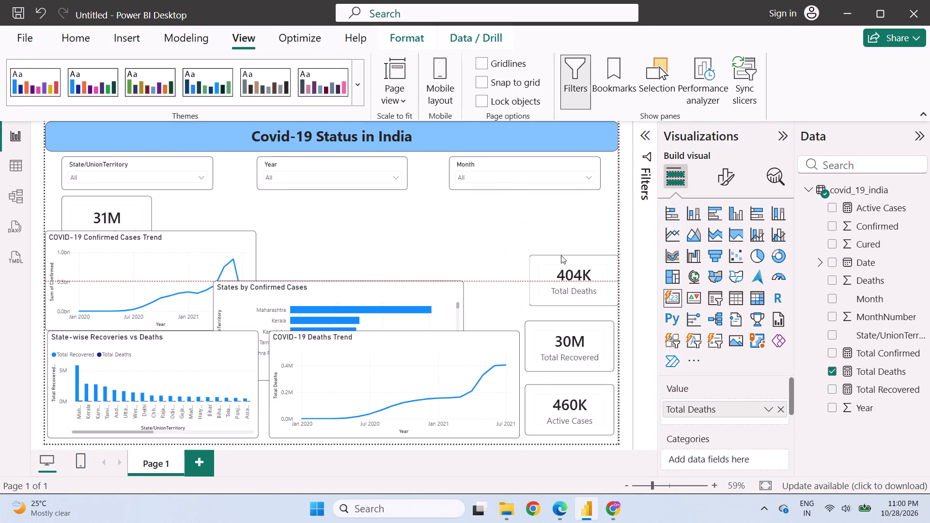
pyautogui.moveTo(561, 255); pyautogui.dragTo(545, 255)
pyautogui.moveTo(112, 197); pyautogui.dragTo(544, 203)
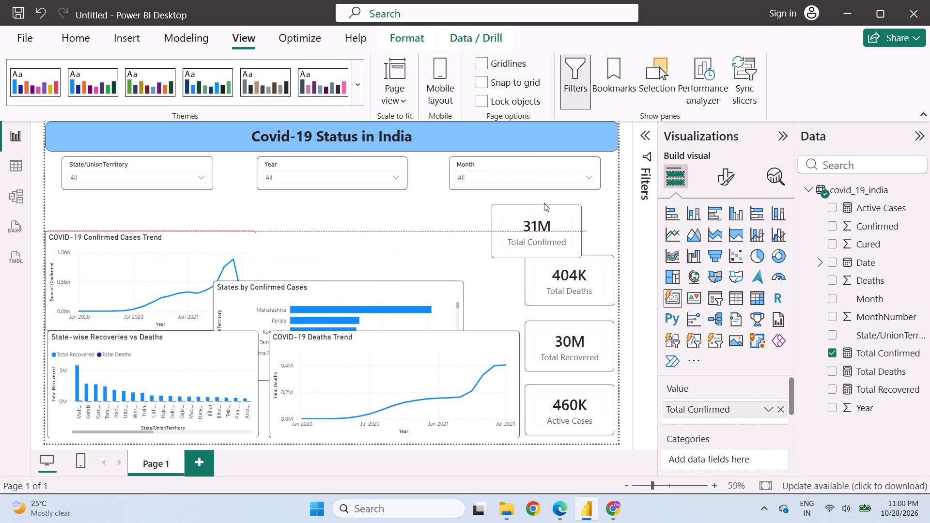
pyautogui.moveTo(544, 203); pyautogui.dragTo(573, 198)
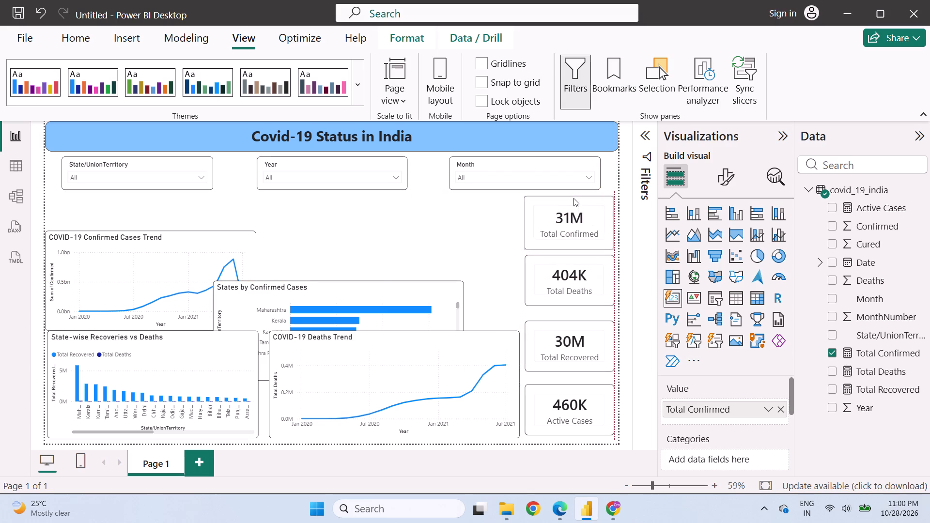
pyautogui.moveTo(573, 198); pyautogui.dragTo(575, 197)
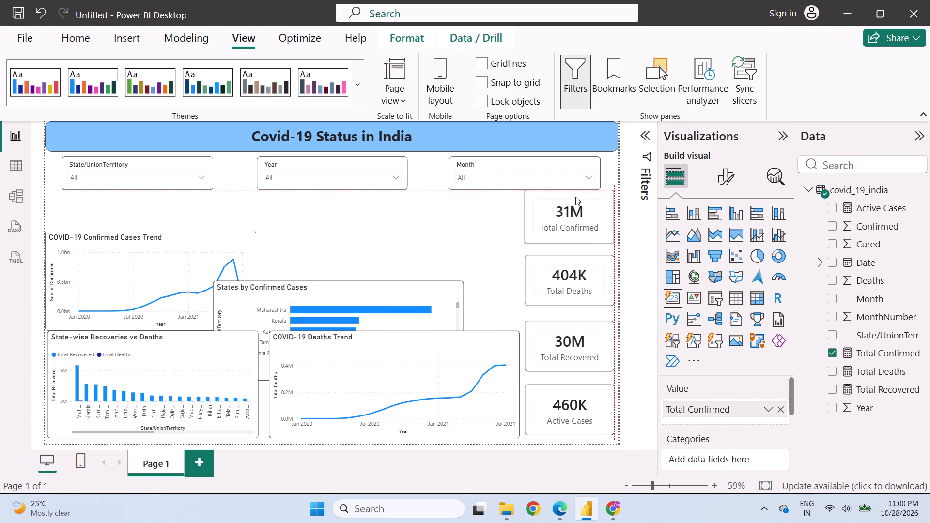
pyautogui.moveTo(575, 197); pyautogui.dragTo(575, 197)
# Even out the vertical spacing between the four KPI cards in the column below the Month slicer.
pyautogui.moveTo(591, 260); pyautogui.dragTo(590, 265)
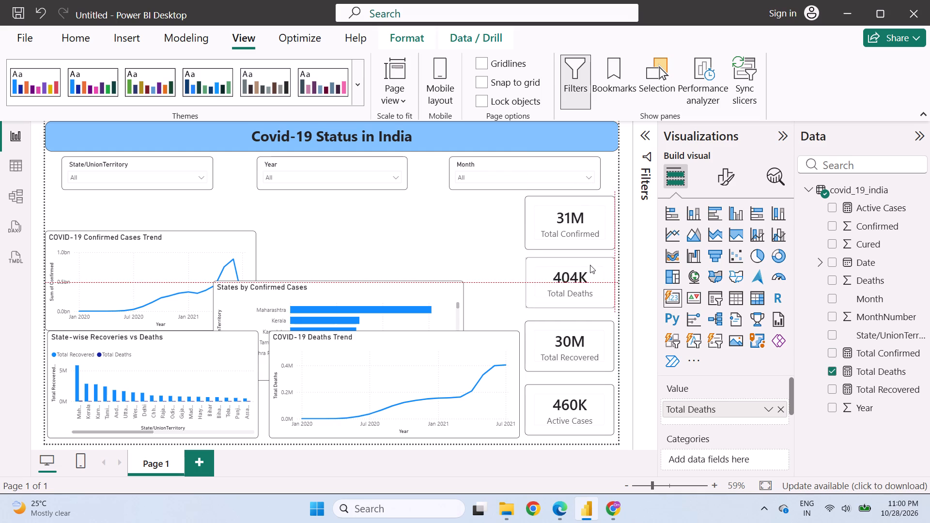
pyautogui.moveTo(590, 265); pyautogui.dragTo(589, 267)
pyautogui.click(589, 326)
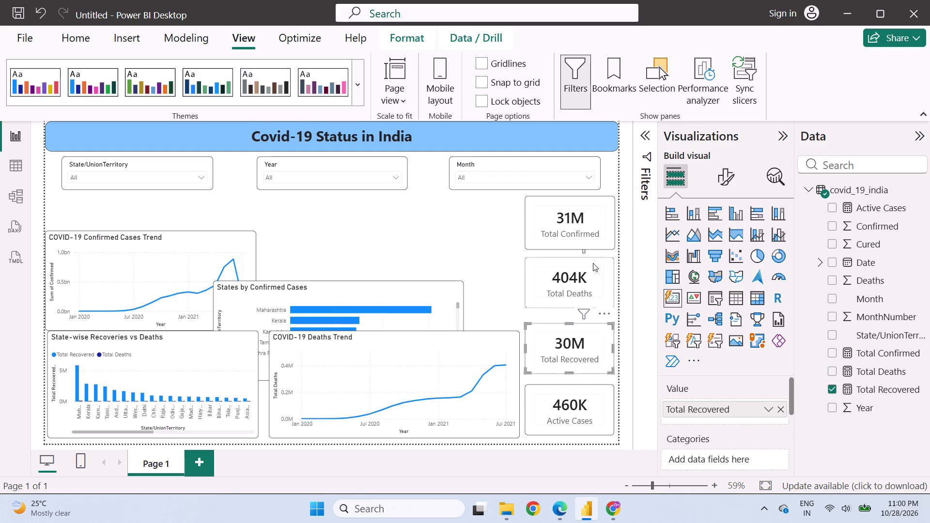
pyautogui.moveTo(593, 261); pyautogui.dragTo(595, 267)
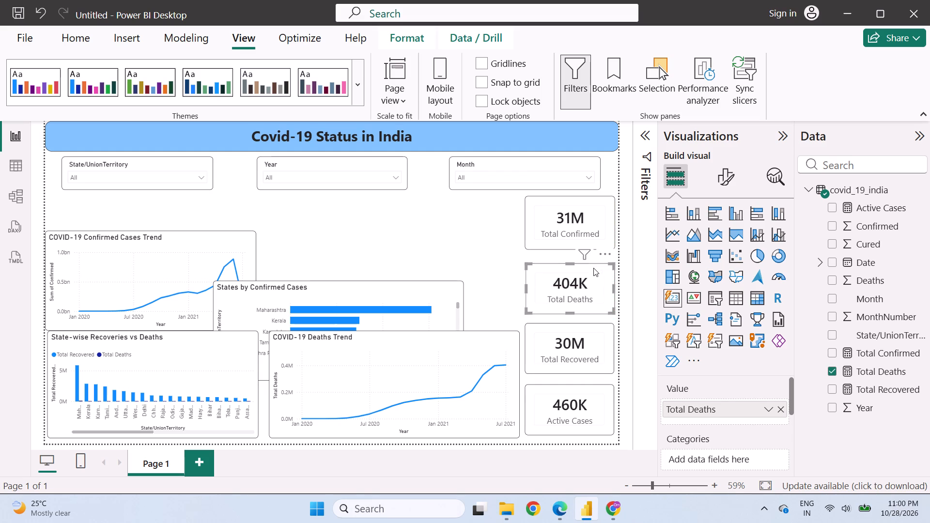
pyautogui.click(592, 211)
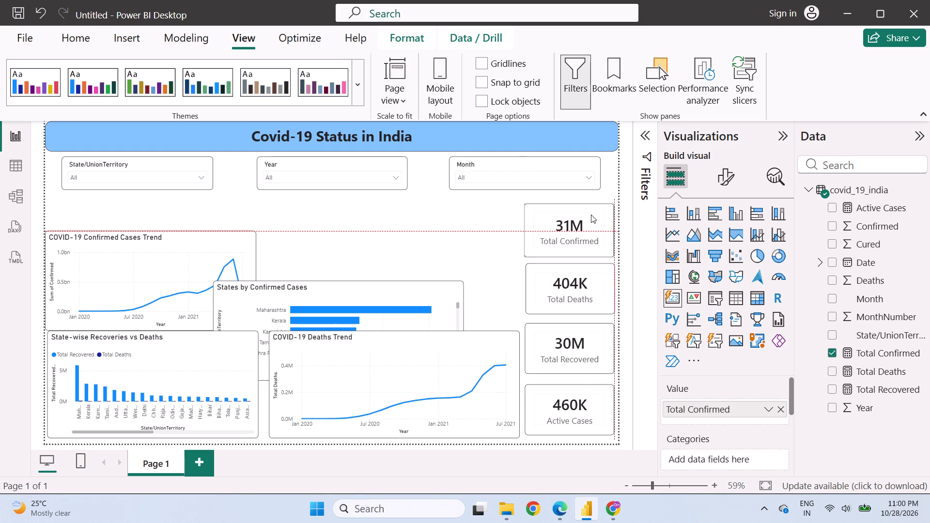
pyautogui.click(450, 223)
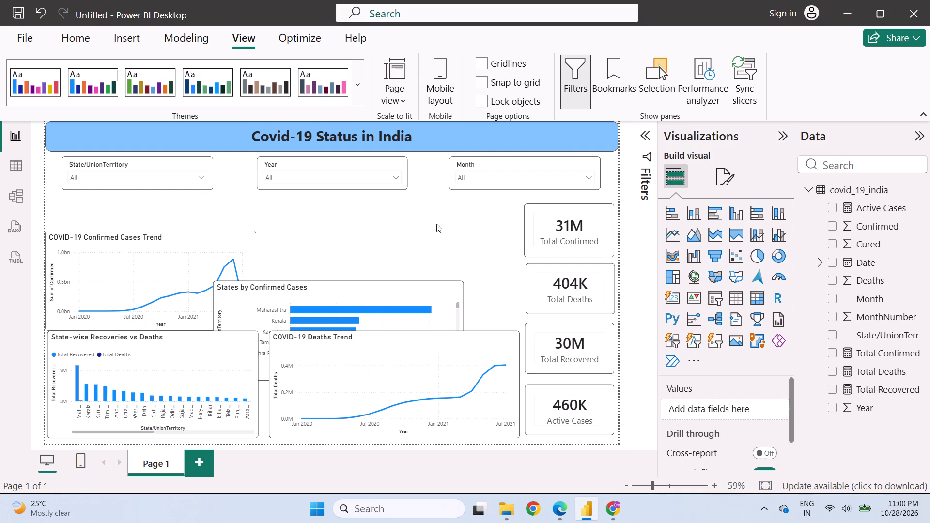
# Align the COVID-19 Confirmed Cases Trend and States by Confirmed Cases charts in a row below the slicers, the latter directly above COVID-19 Deaths Trend.
pyautogui.moveTo(182, 243); pyautogui.dragTo(181, 221)
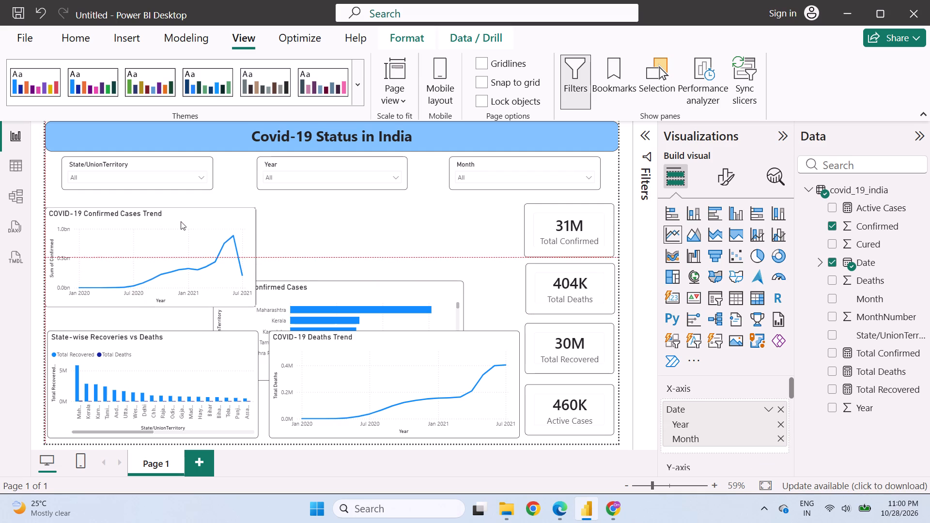
pyautogui.moveTo(181, 221); pyautogui.dragTo(181, 217)
pyautogui.moveTo(344, 287); pyautogui.dragTo(404, 243)
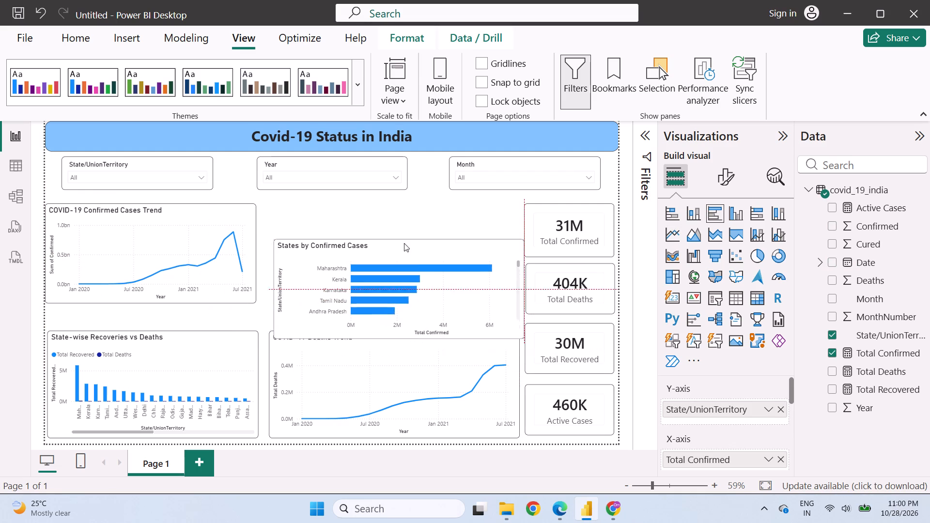
pyautogui.moveTo(404, 243); pyautogui.dragTo(395, 214)
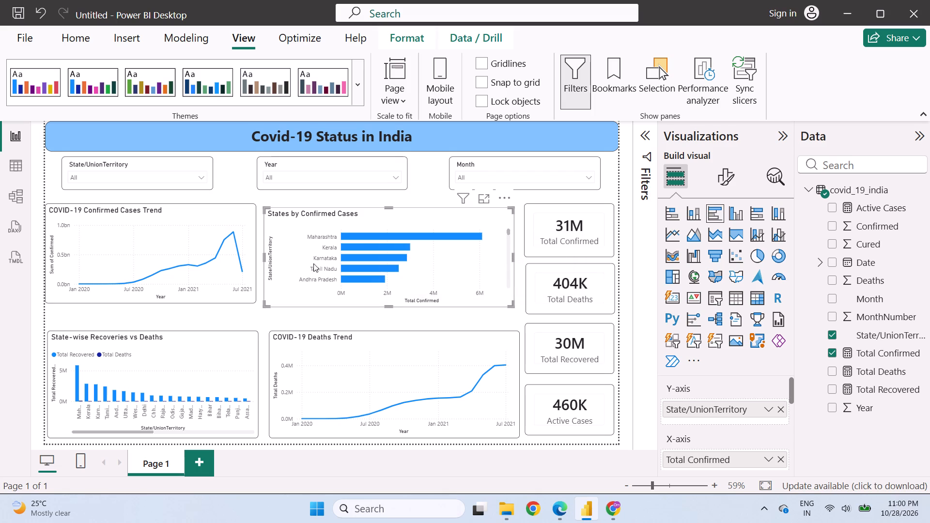
pyautogui.moveTo(393, 217); pyautogui.dragTo(399, 211)
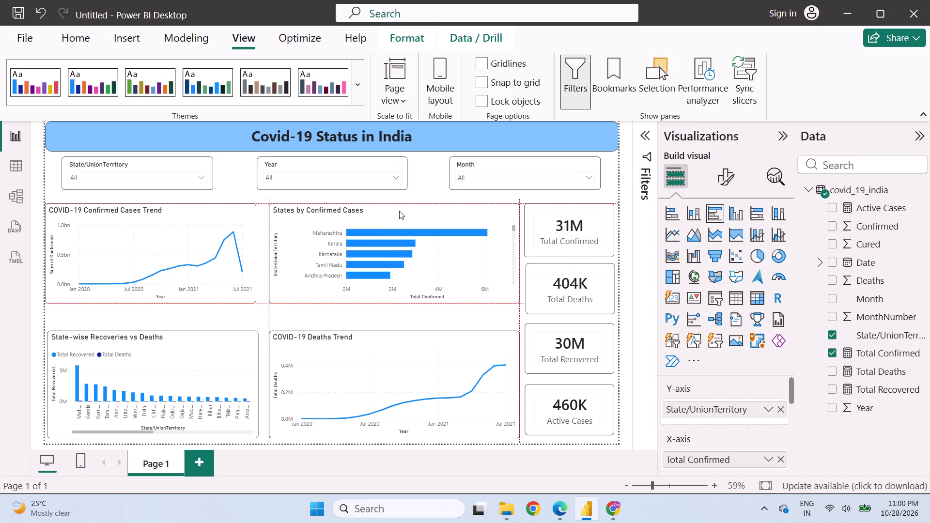
pyautogui.moveTo(399, 211); pyautogui.dragTo(397, 211)
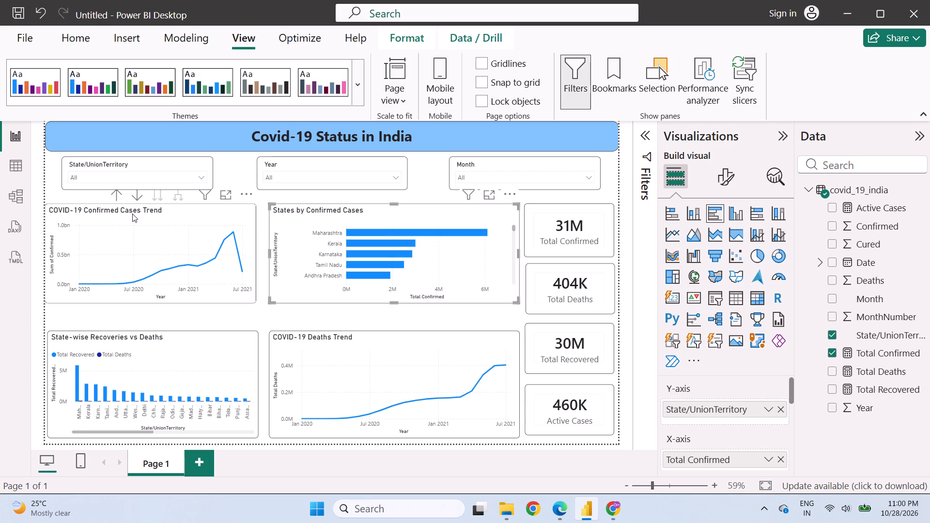
# Widen the COVID-19 Confirmed Cases Trend chart towards the States by Confirmed Cases chart, leaving only a narrow gap between them.
pyautogui.click(233, 206)
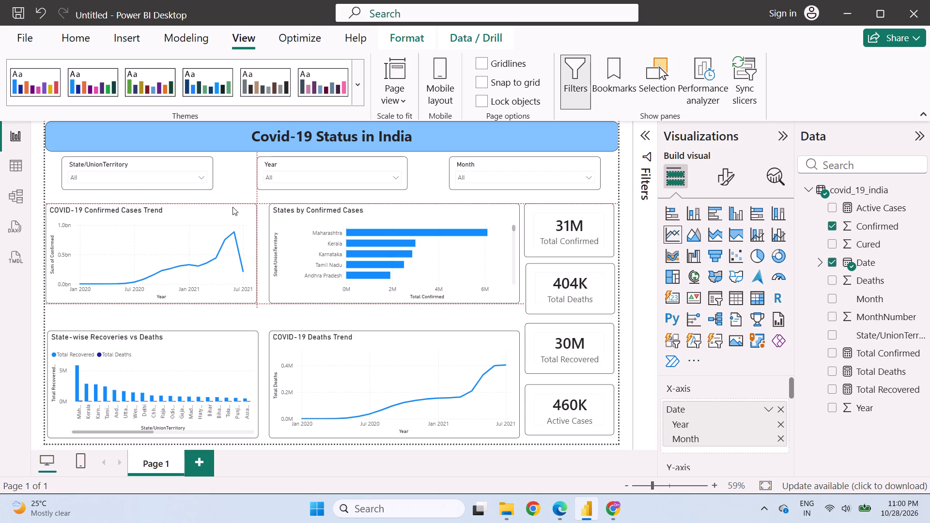
pyautogui.moveTo(255, 253); pyautogui.dragTo(263, 252)
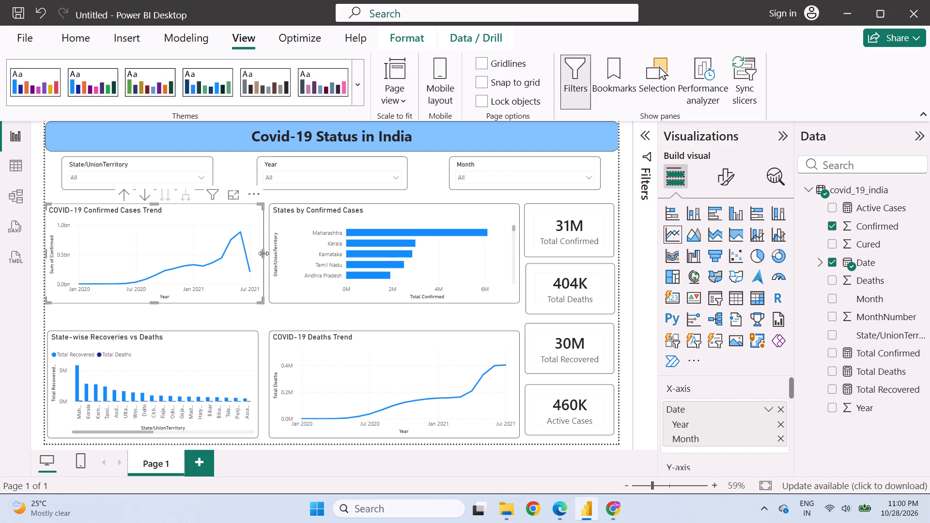
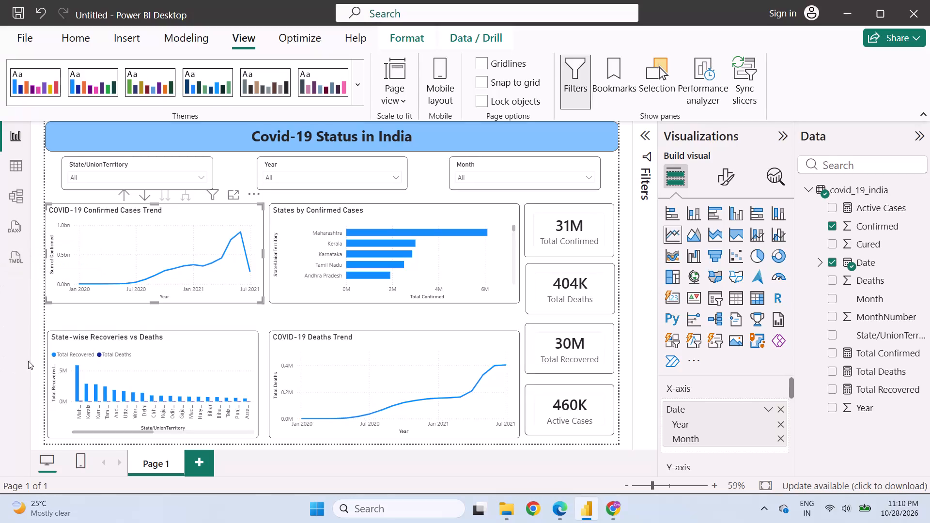
# Set the header text of the State/UnionTerritory slicer to font size 15.
pyautogui.click(137, 163)
pyautogui.click(740, 177)
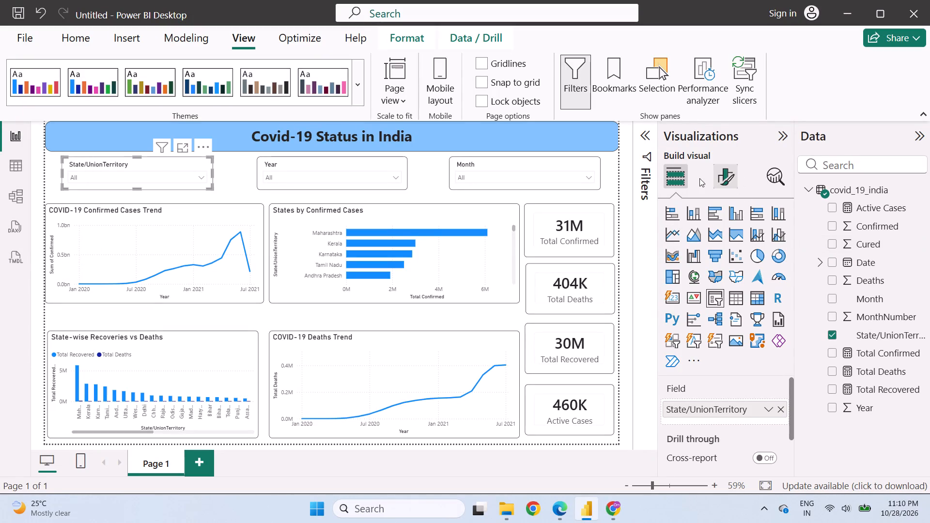
pyautogui.click(735, 178)
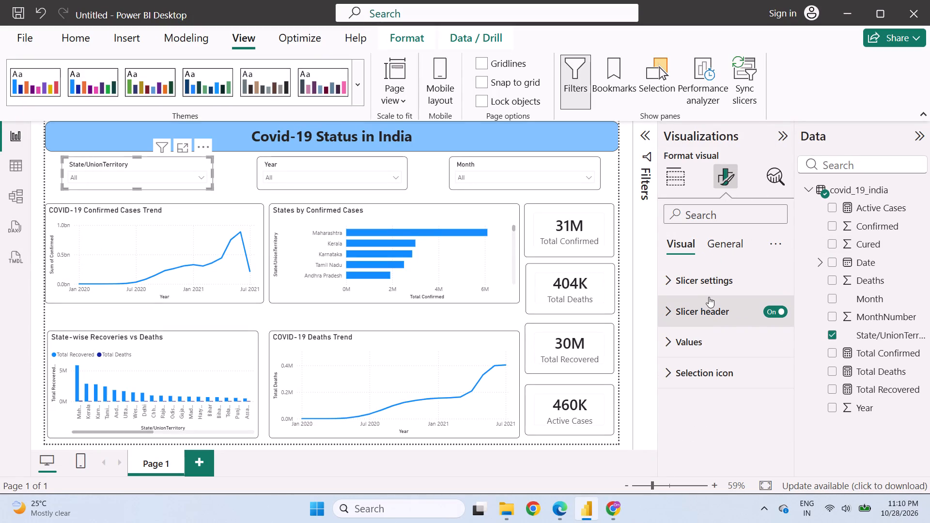
pyautogui.click(781, 310)
pyautogui.click(780, 310)
pyautogui.click(682, 316)
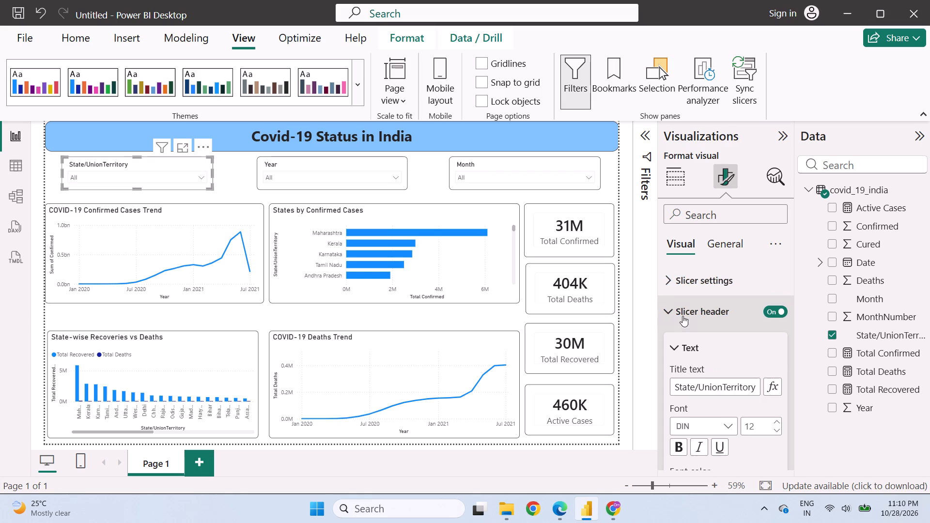
pyautogui.click(775, 422)
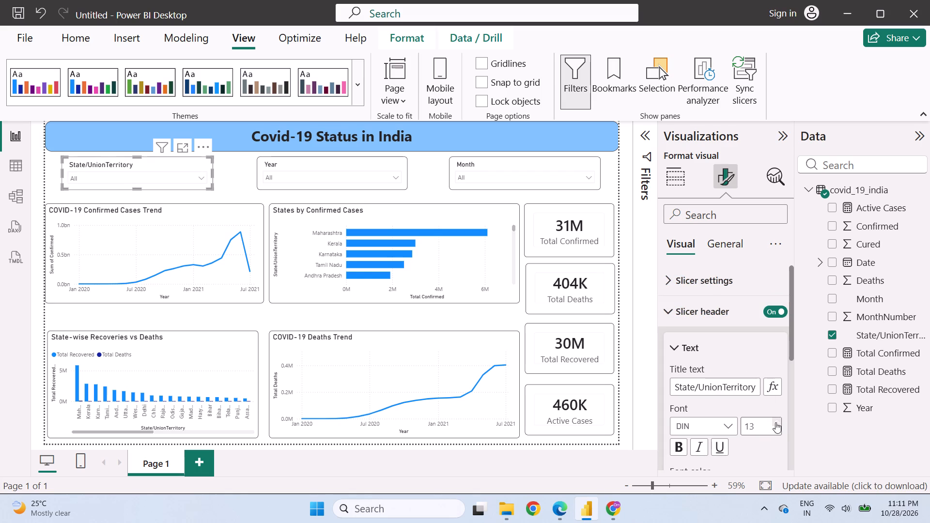
pyautogui.doubleClick(775, 422)
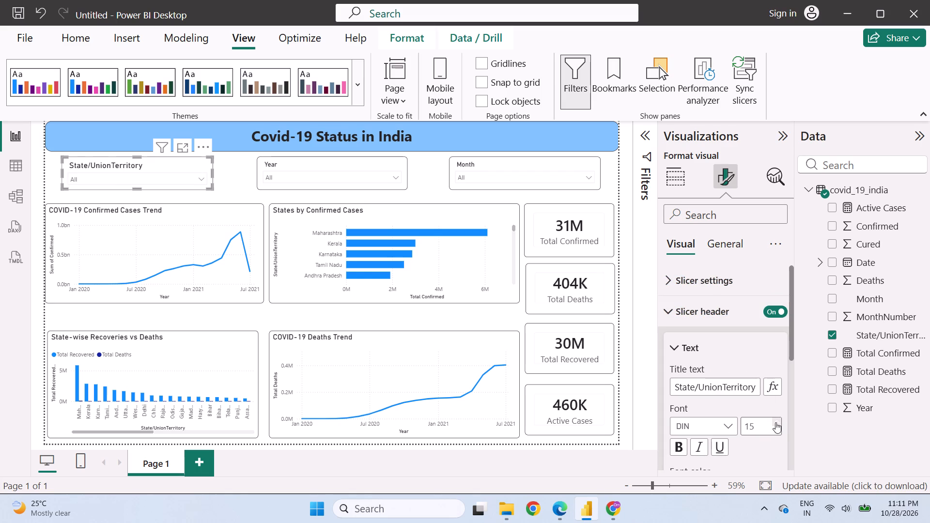
pyautogui.click(775, 422)
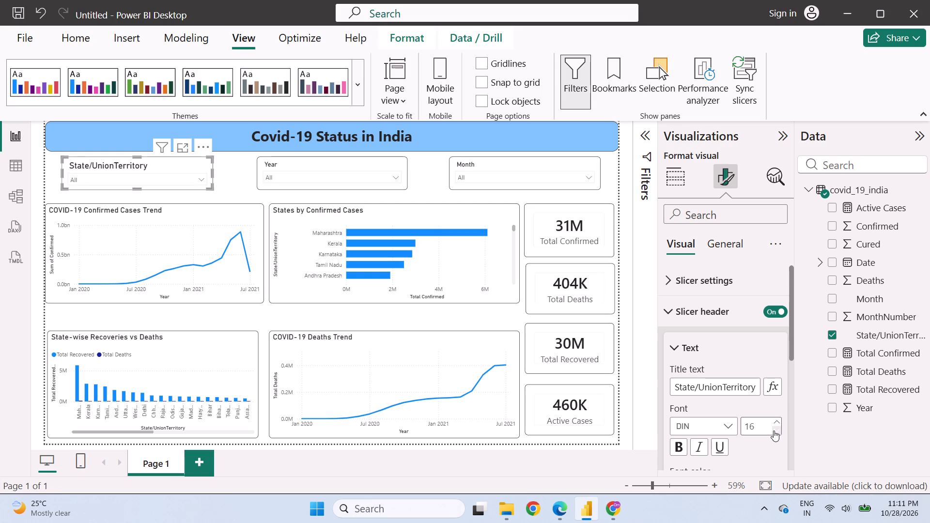
pyautogui.click(774, 431)
# Set the header text of the Year and Month slicers to font size 15.
pyautogui.click(319, 163)
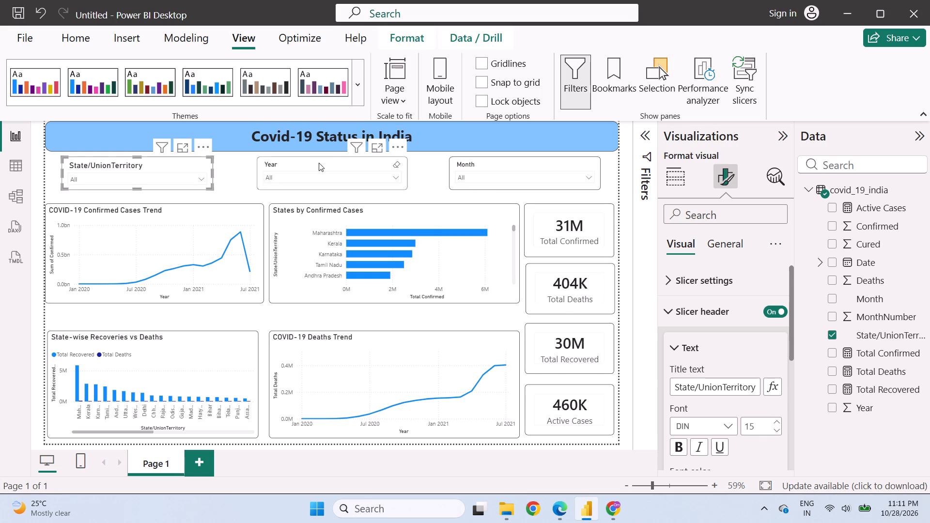
pyautogui.click(760, 427)
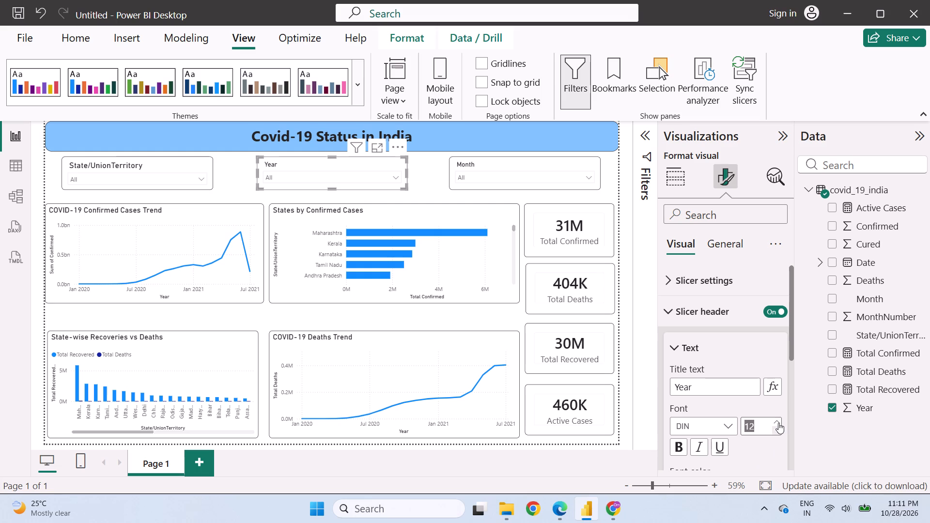
pyautogui.tripleClick(778, 423)
pyautogui.click(504, 162)
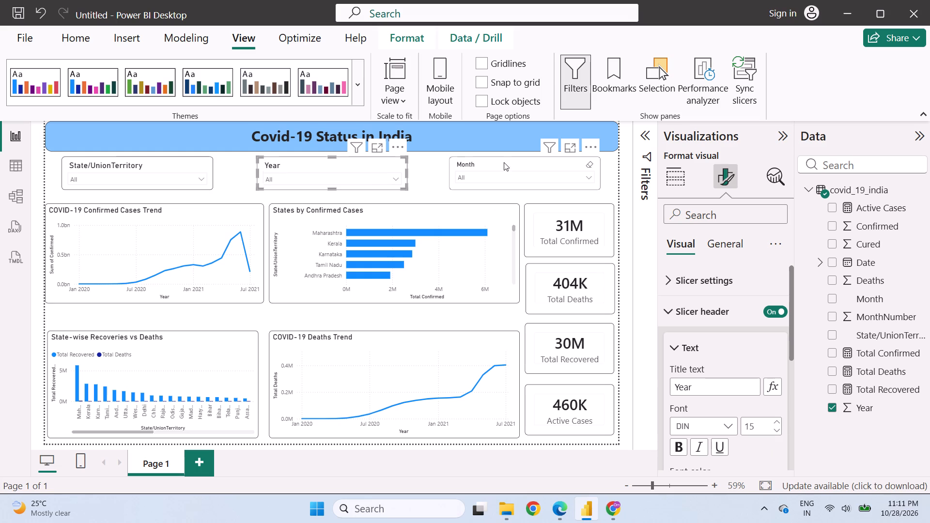
pyautogui.tripleClick(777, 419)
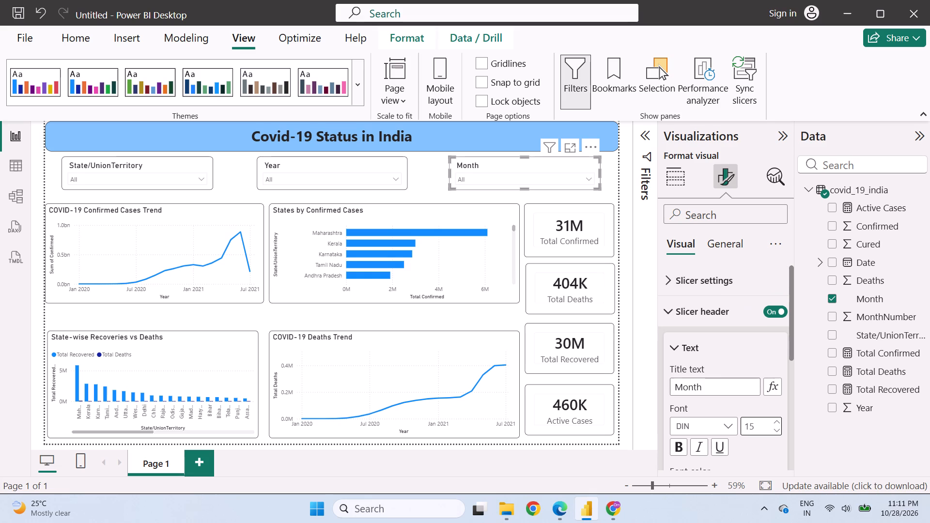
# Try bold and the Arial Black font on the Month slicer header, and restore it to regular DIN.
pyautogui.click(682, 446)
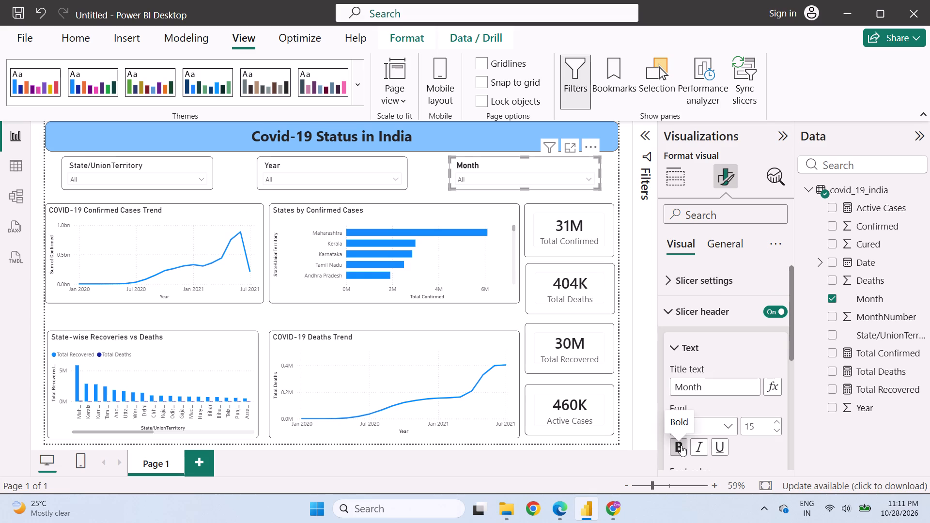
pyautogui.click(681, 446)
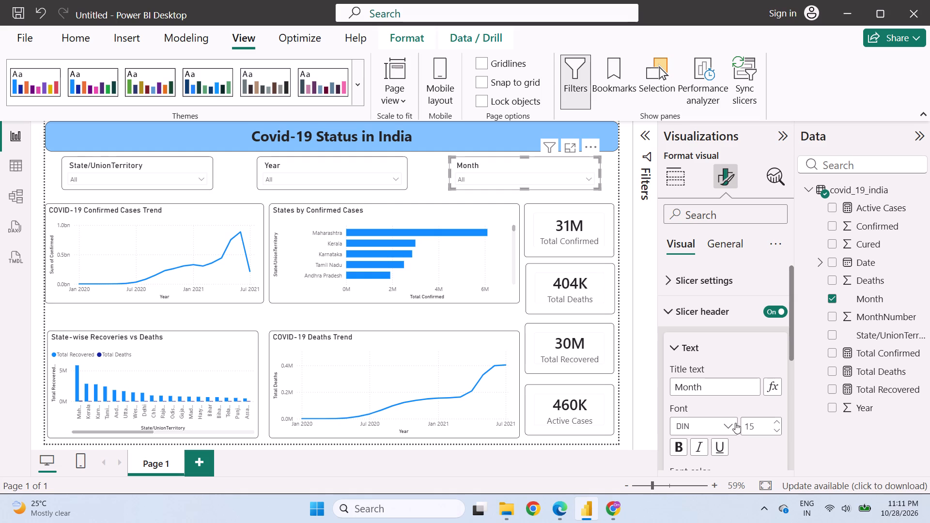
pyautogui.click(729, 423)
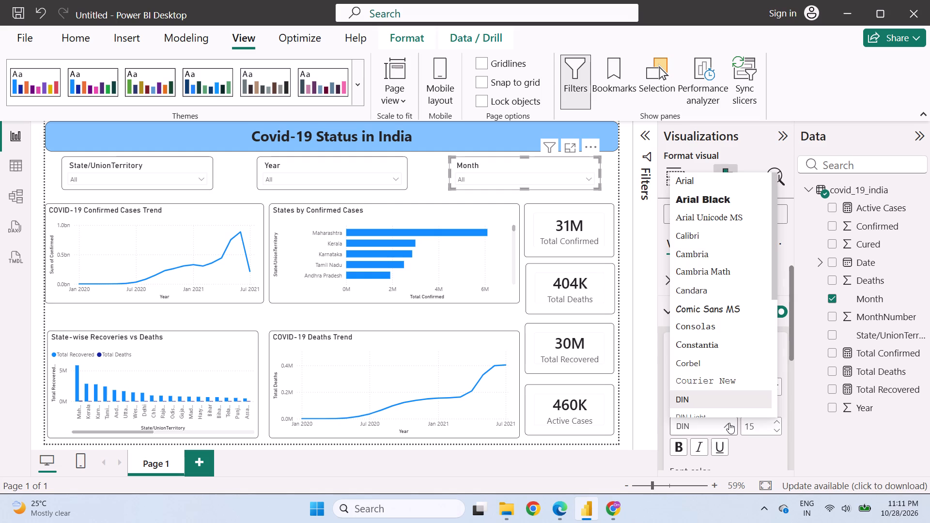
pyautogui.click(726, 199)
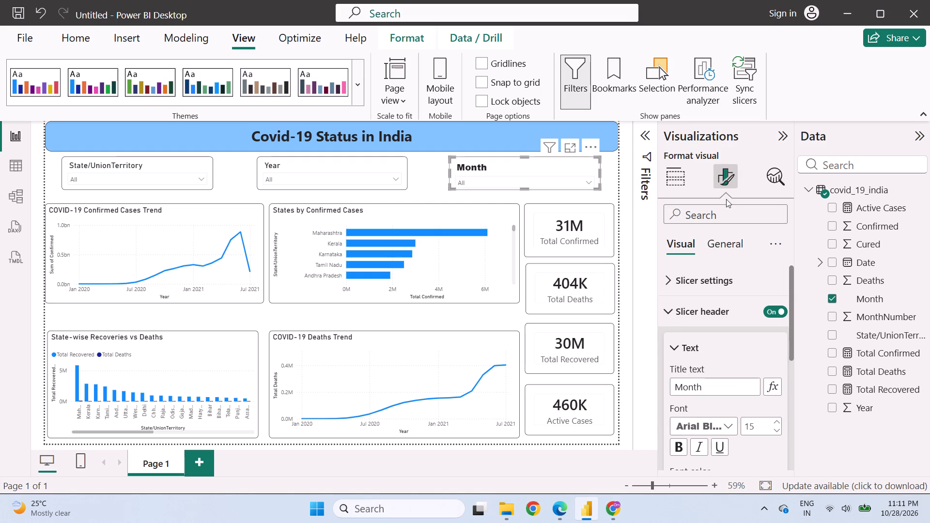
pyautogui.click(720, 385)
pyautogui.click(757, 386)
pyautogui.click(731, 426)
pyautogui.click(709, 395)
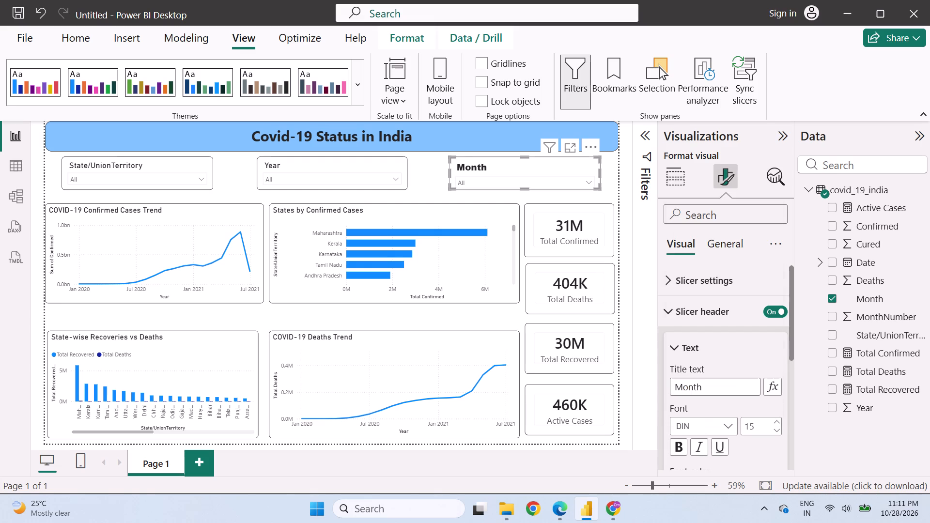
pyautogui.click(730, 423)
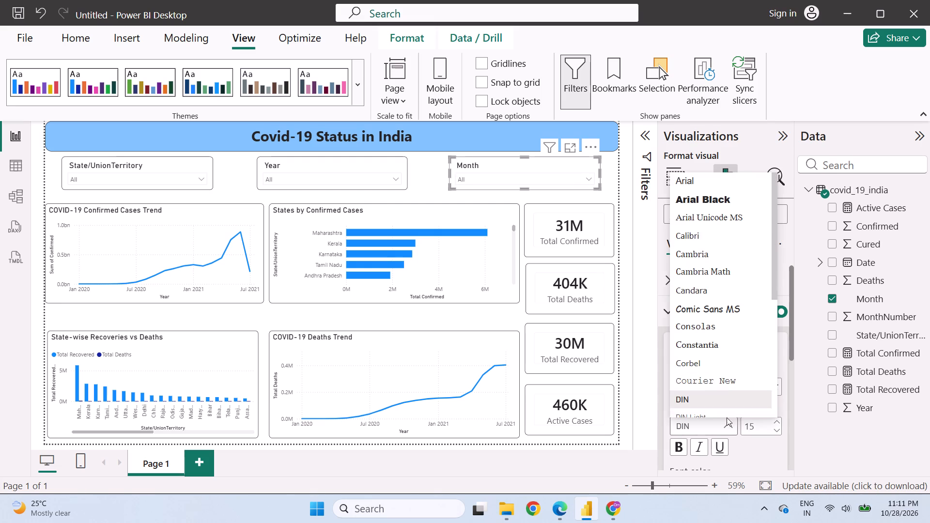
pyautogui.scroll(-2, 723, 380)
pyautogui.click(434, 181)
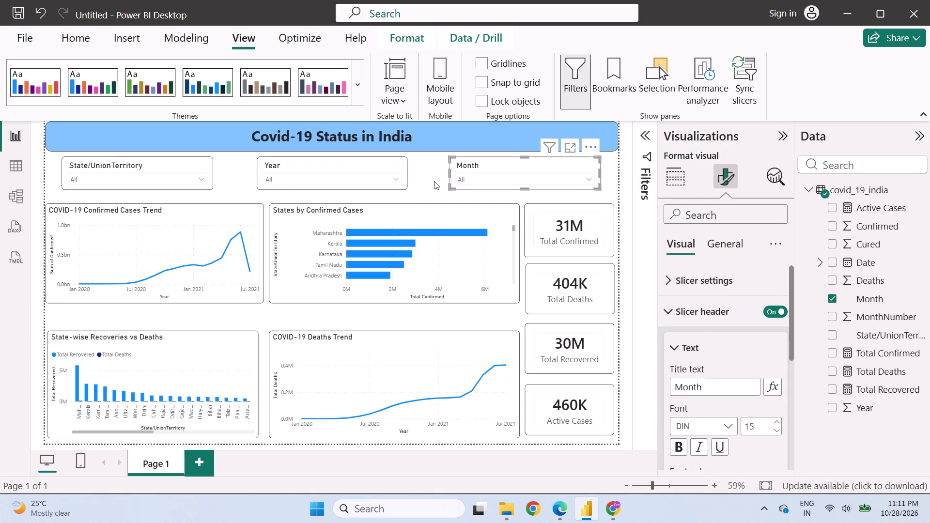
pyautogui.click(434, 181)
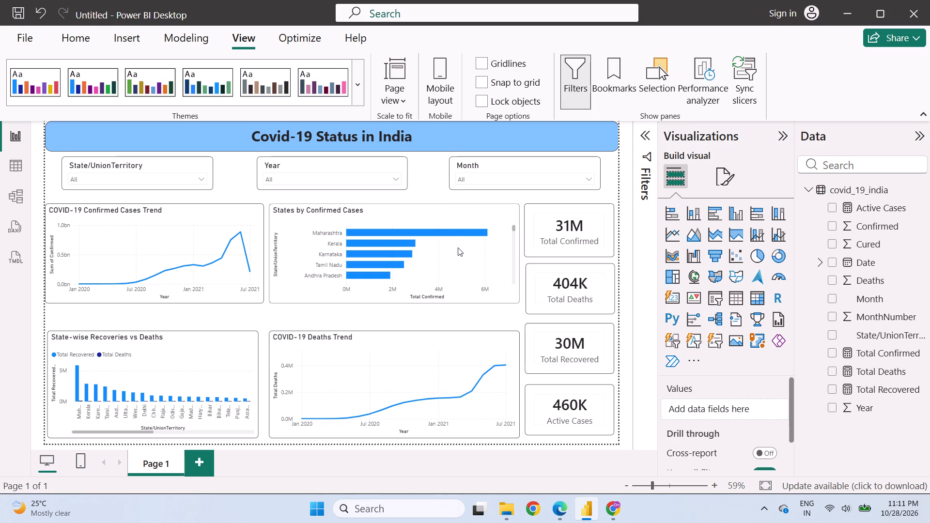
# Stretch COVID-19 Confirmed Cases Trend up and down and State-wise Recoveries vs Deaths upward, leaving only a narrow gap between the two charts.
pyautogui.click(217, 207)
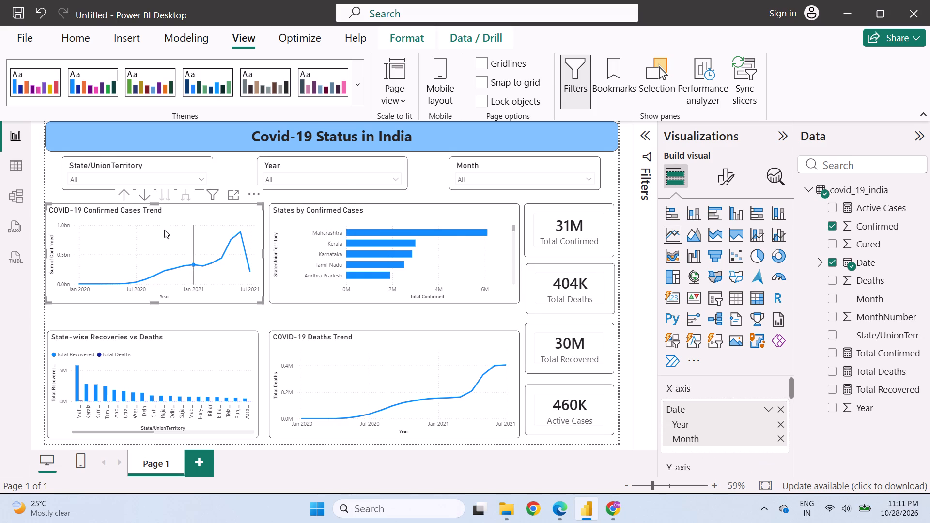
pyautogui.moveTo(152, 205); pyautogui.dragTo(153, 199)
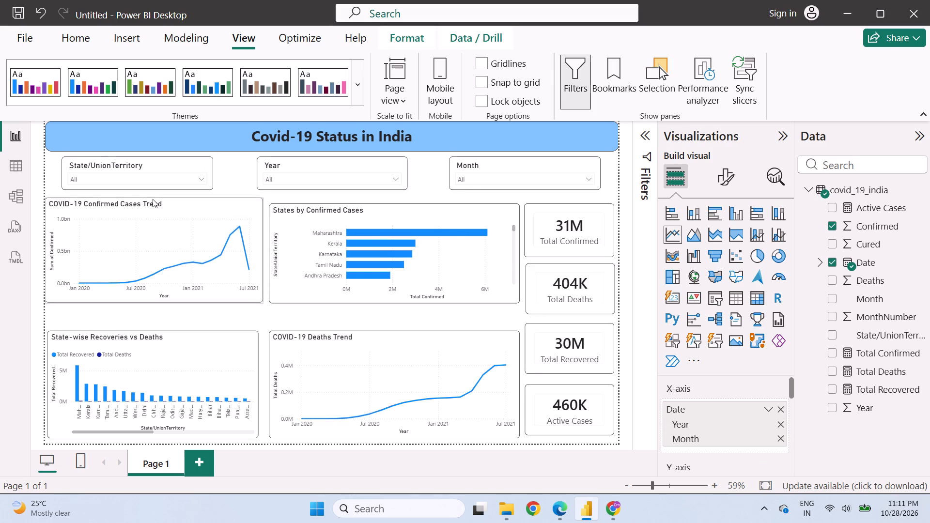
pyautogui.moveTo(153, 199); pyautogui.dragTo(153, 199)
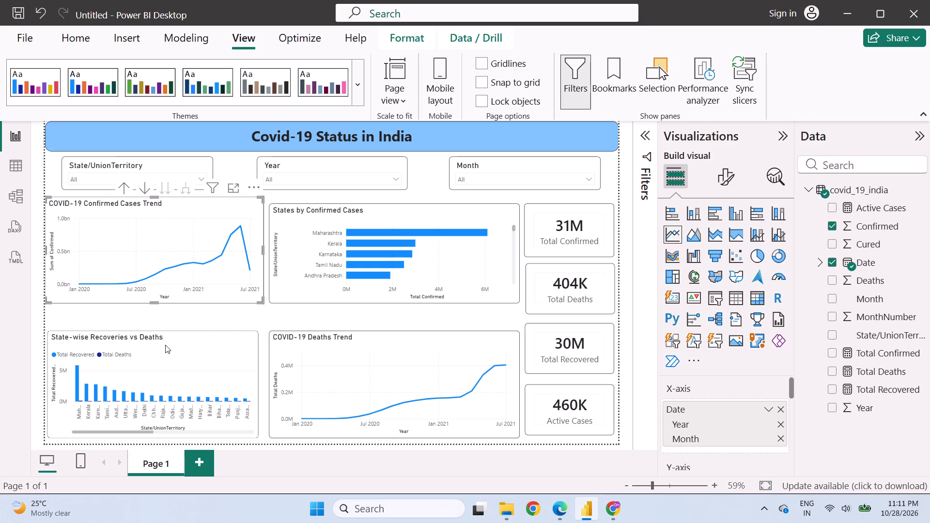
pyautogui.click(175, 340)
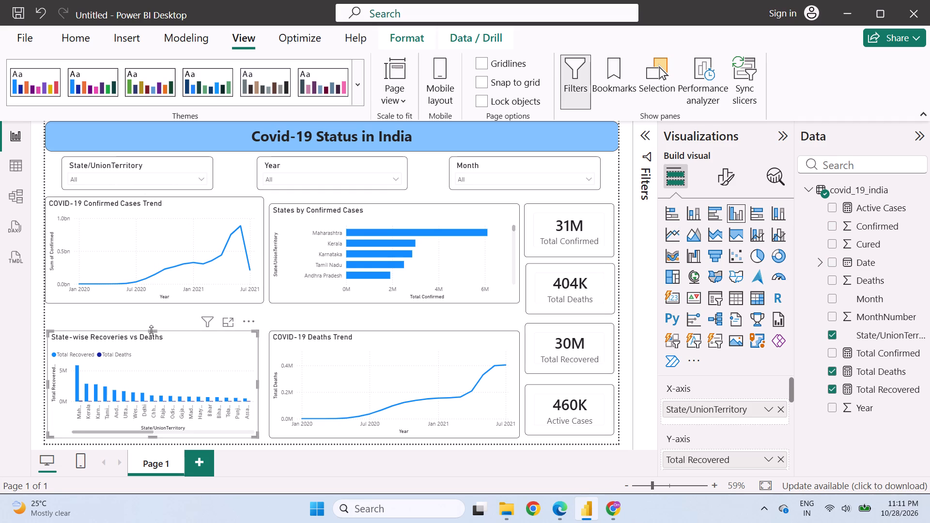
pyautogui.moveTo(152, 330); pyautogui.dragTo(153, 322)
pyautogui.click(157, 247)
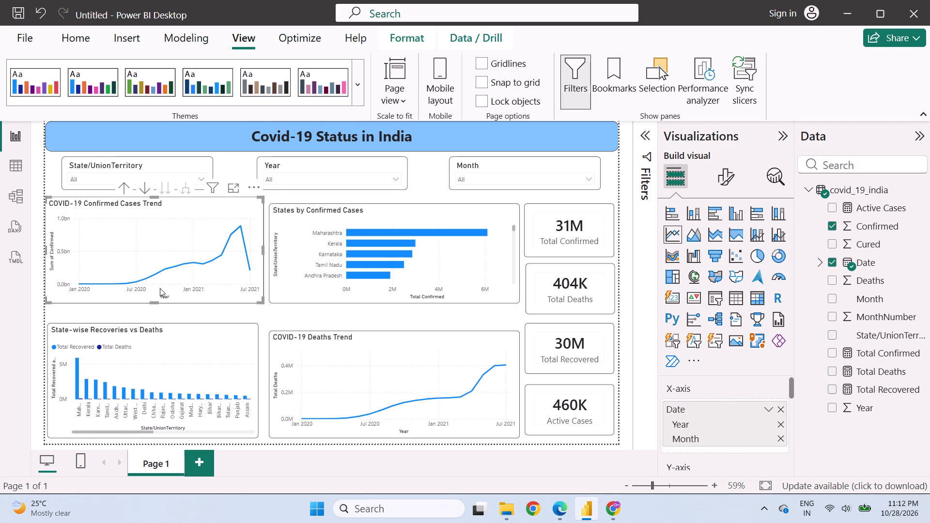
pyautogui.moveTo(155, 304); pyautogui.dragTo(155, 312)
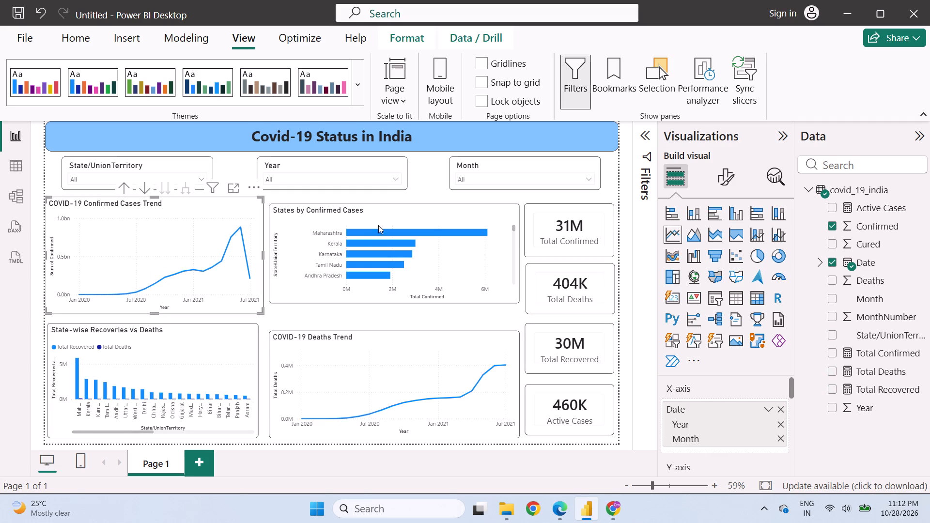
# Stretch States by Confirmed Cases up and down and COVID-19 Deaths Trend upward, aligning both with the charts beside them.
pyautogui.click(390, 207)
pyautogui.moveTo(395, 203); pyautogui.dragTo(395, 196)
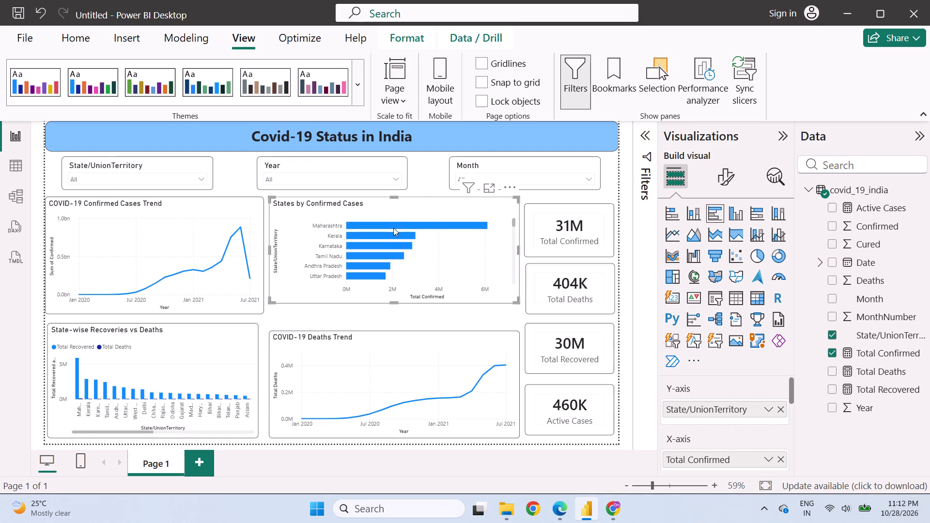
pyautogui.moveTo(393, 302); pyautogui.dragTo(394, 309)
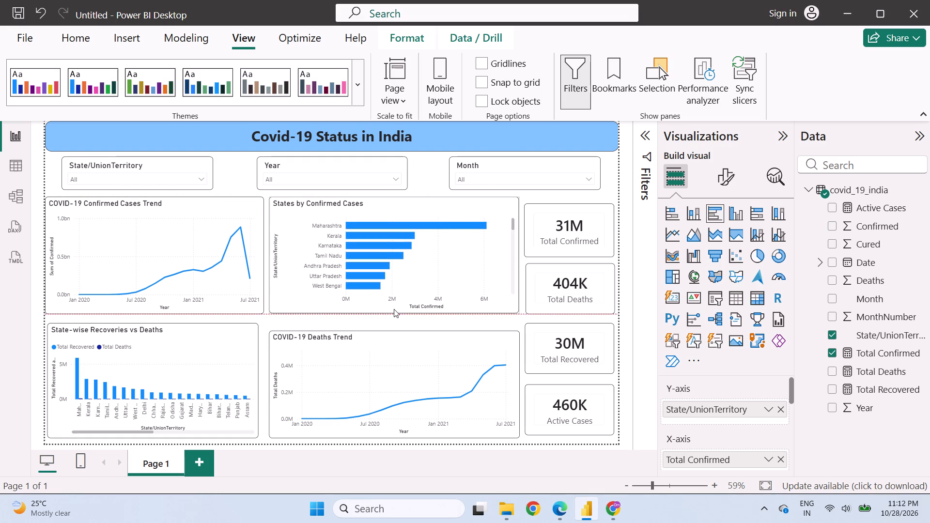
pyautogui.moveTo(394, 309); pyautogui.dragTo(394, 309)
pyautogui.click(394, 344)
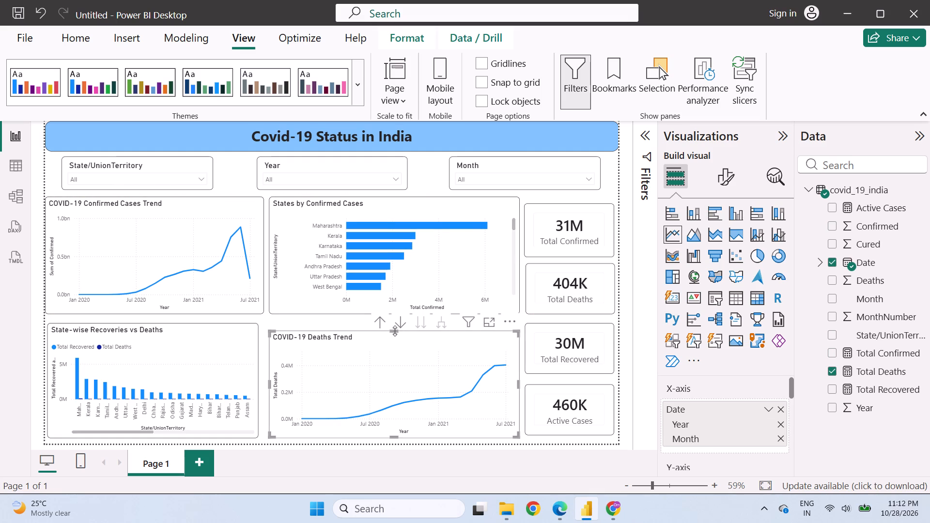
pyautogui.moveTo(395, 331); pyautogui.dragTo(395, 319)
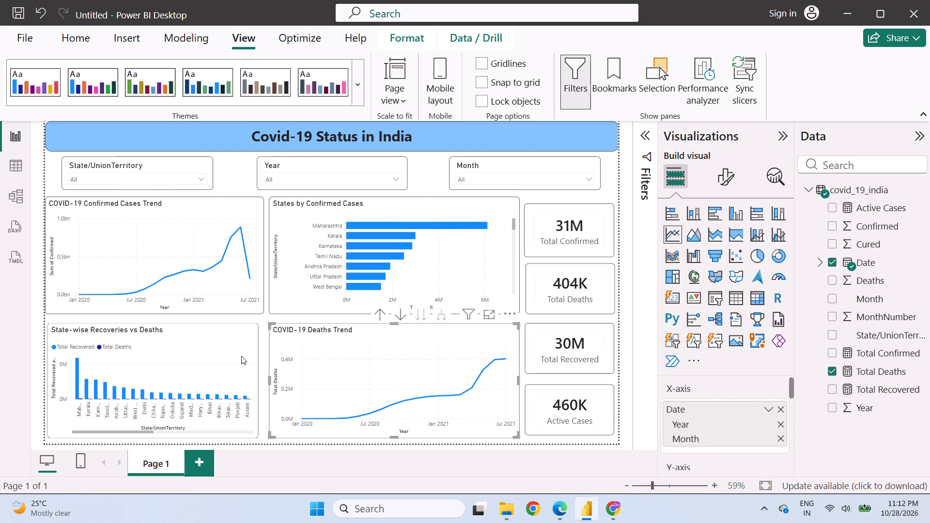
# Widen the State-wise Recoveries vs Deaths chart on both sides to match the width of COVID-19 Confirmed Cases Trend above it.
pyautogui.click(197, 354)
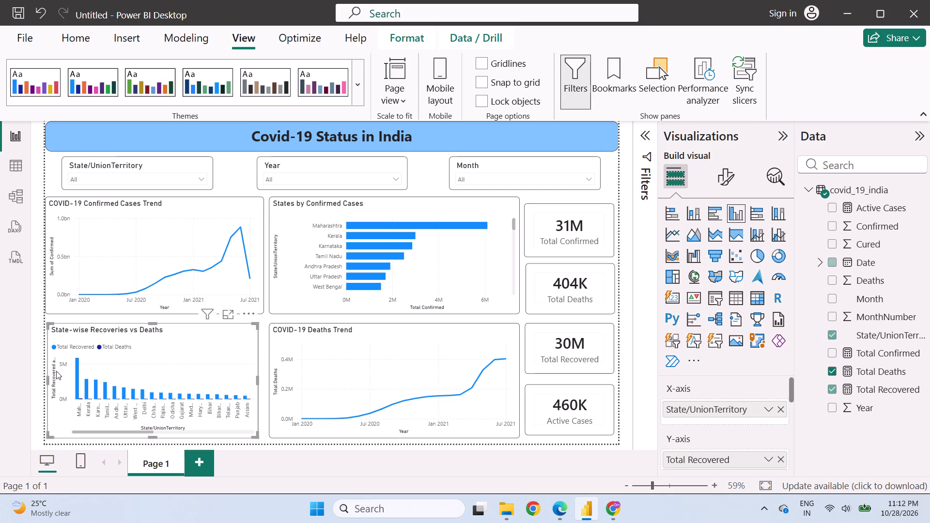
pyautogui.moveTo(47, 379); pyautogui.dragTo(42, 376)
pyautogui.click(258, 379)
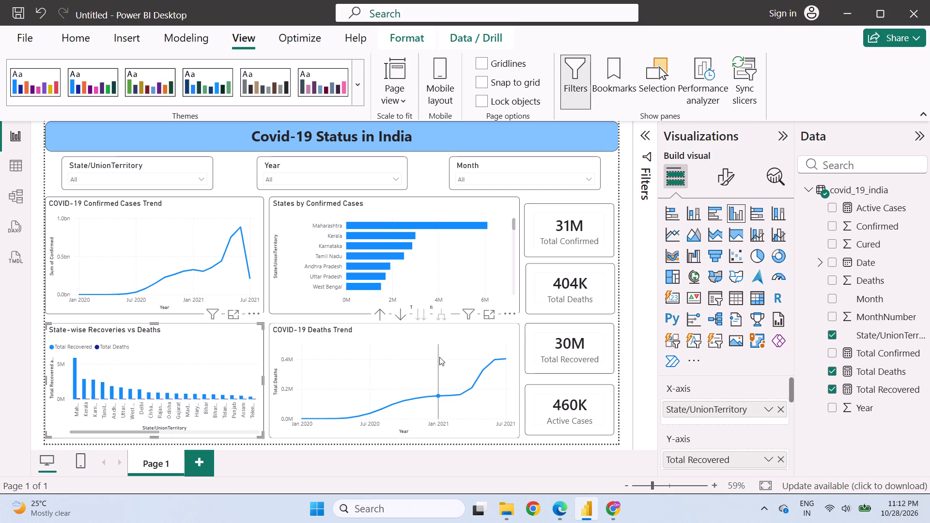
pyautogui.click(420, 178)
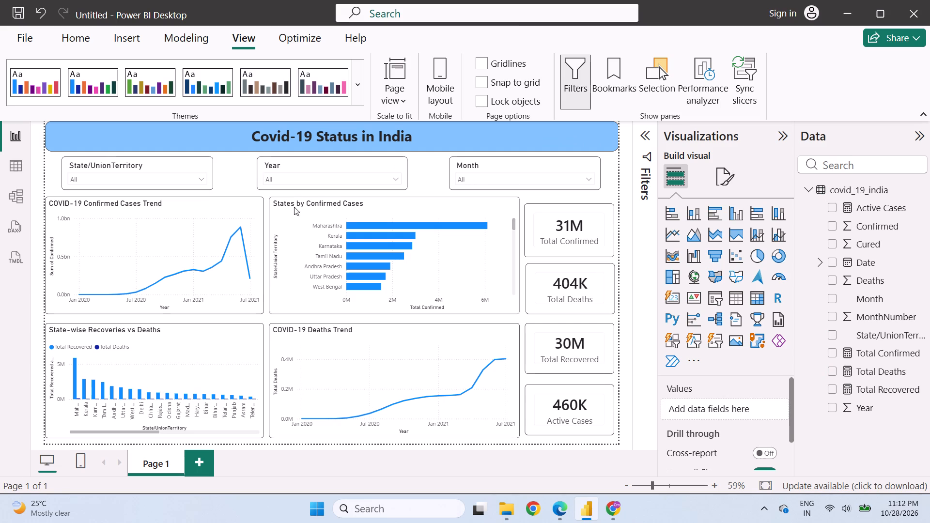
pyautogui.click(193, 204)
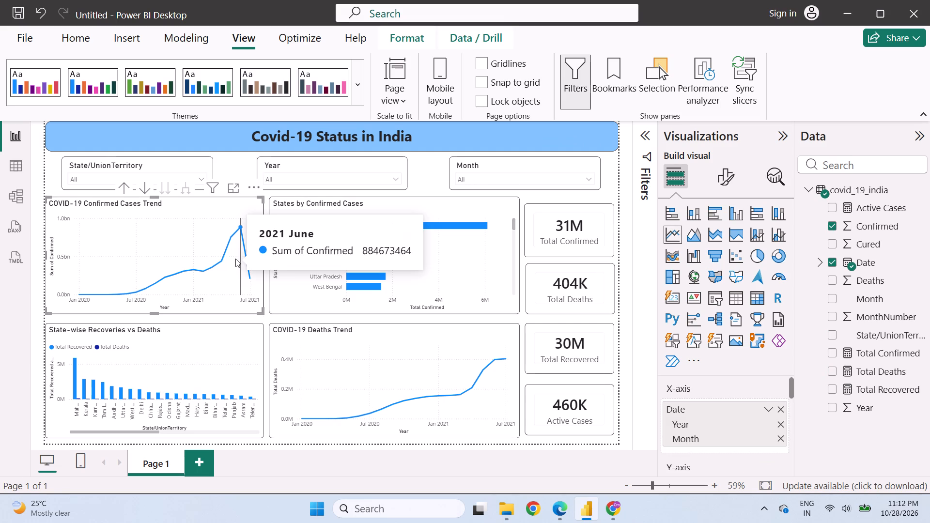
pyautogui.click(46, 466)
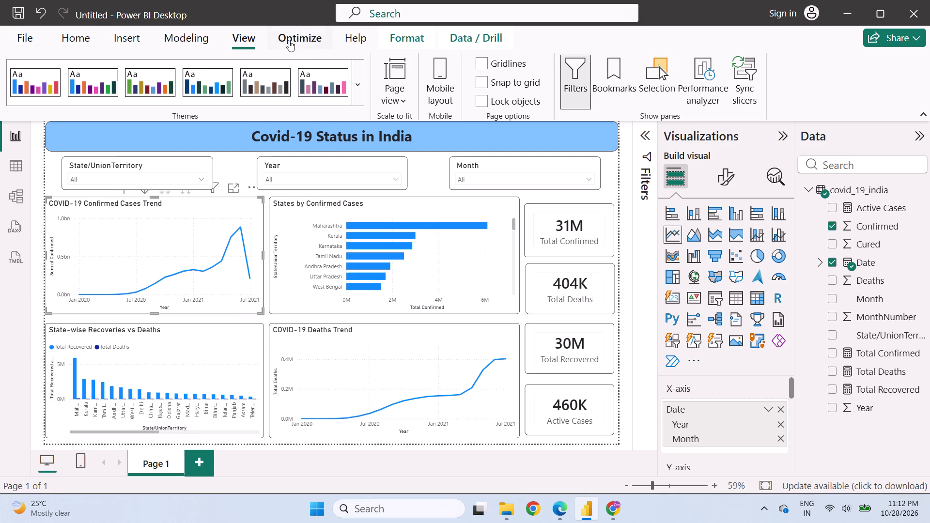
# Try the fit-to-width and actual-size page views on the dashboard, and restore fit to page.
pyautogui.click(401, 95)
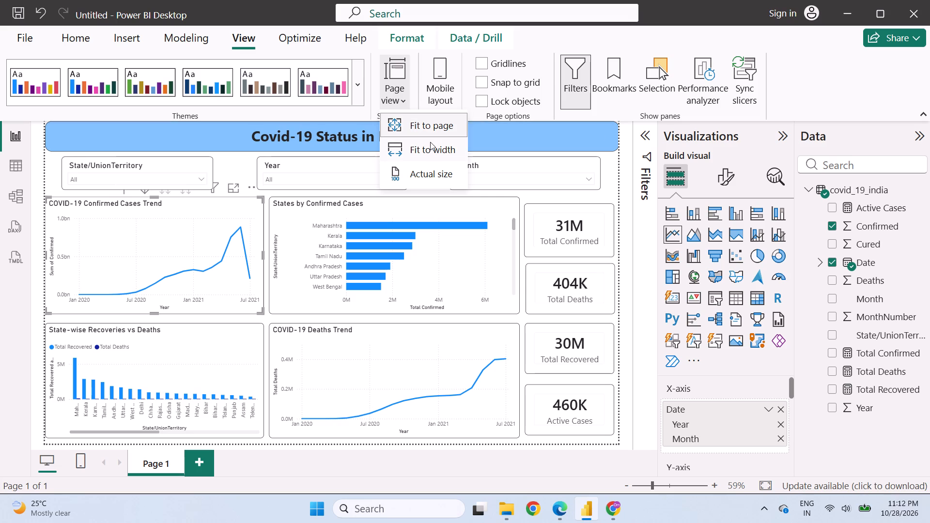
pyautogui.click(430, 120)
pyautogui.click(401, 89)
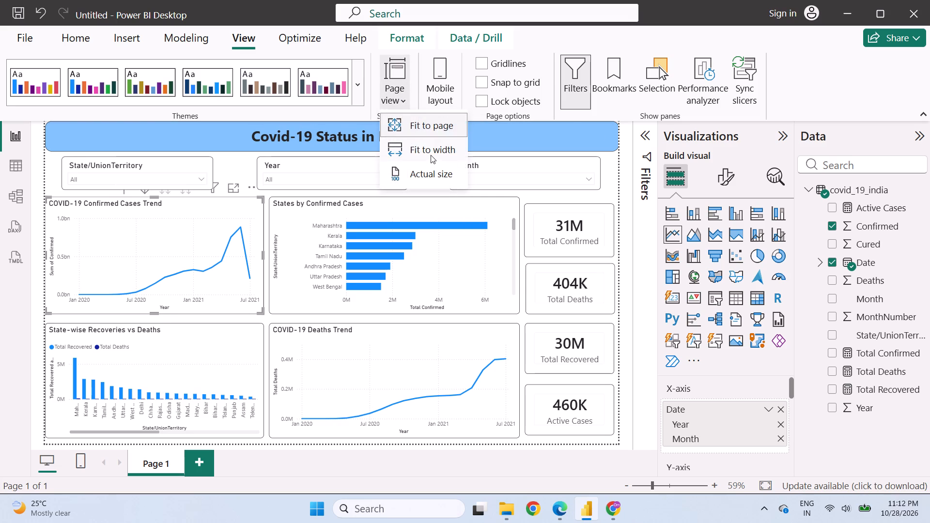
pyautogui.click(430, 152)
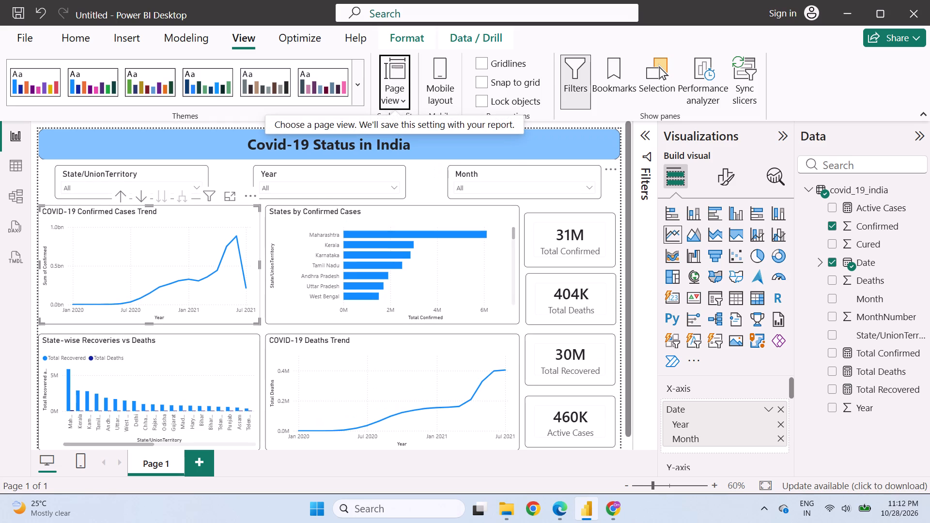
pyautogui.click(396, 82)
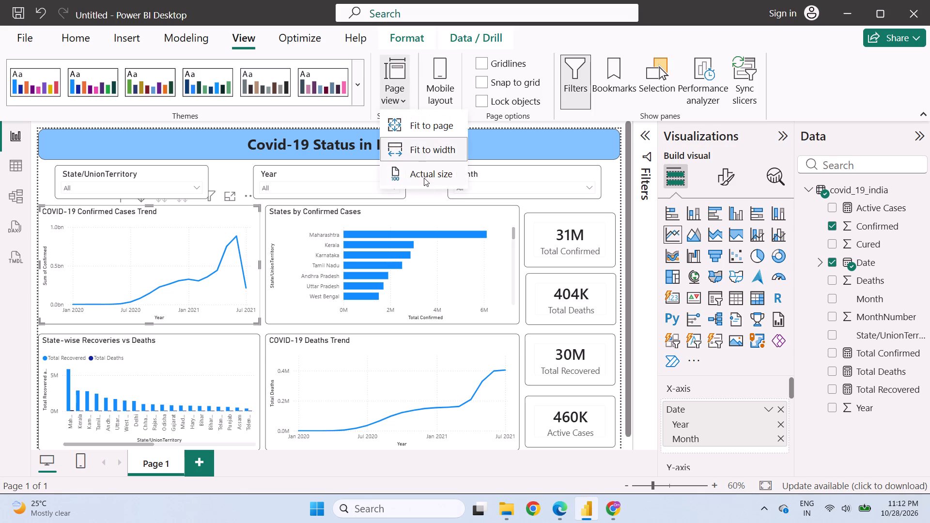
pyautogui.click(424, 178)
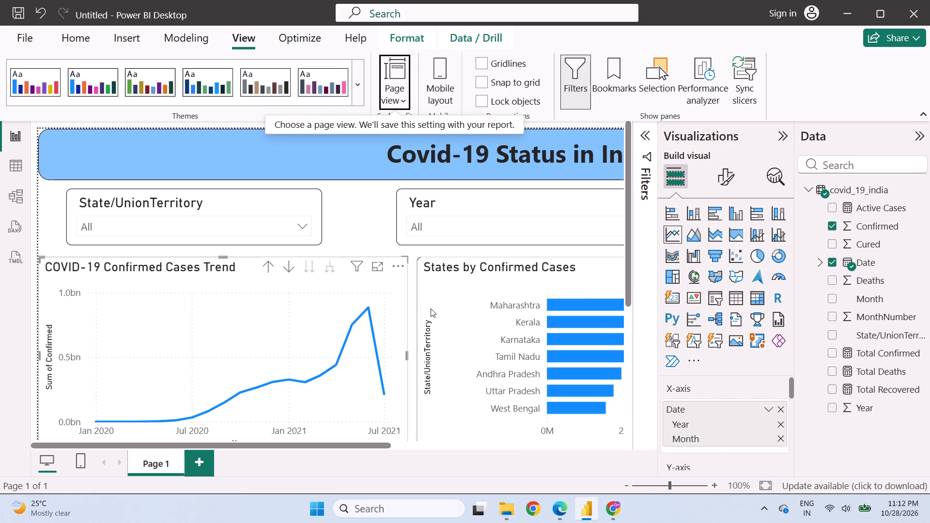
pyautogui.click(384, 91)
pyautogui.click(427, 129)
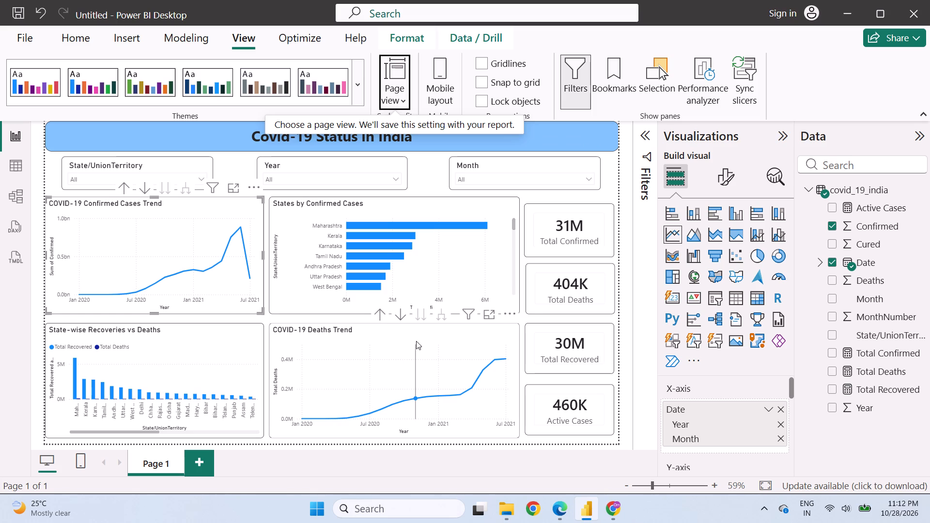
# Switch to Edge to examine the layout and styling of the Financial Sales Dashboard reference PDF, and return to Power BI Desktop.
pyautogui.click(562, 509)
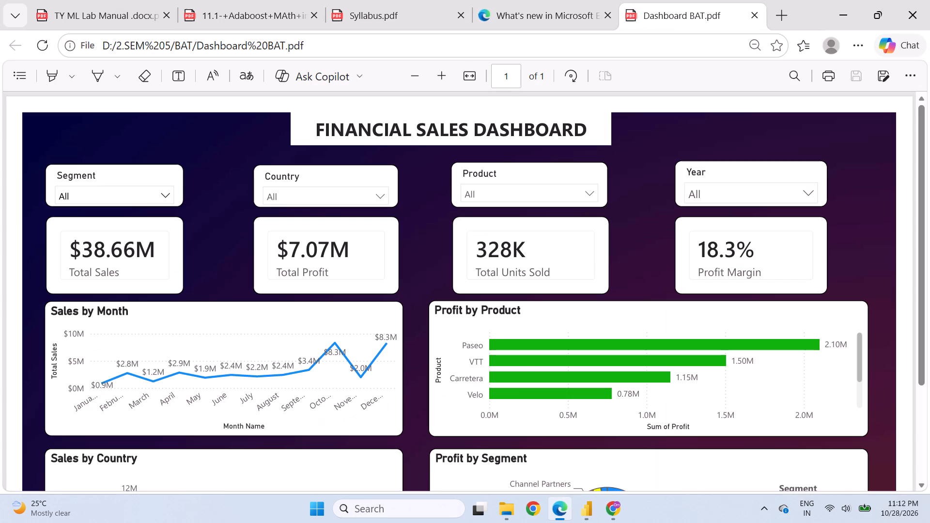
pyautogui.scroll(-3, 539, 332)
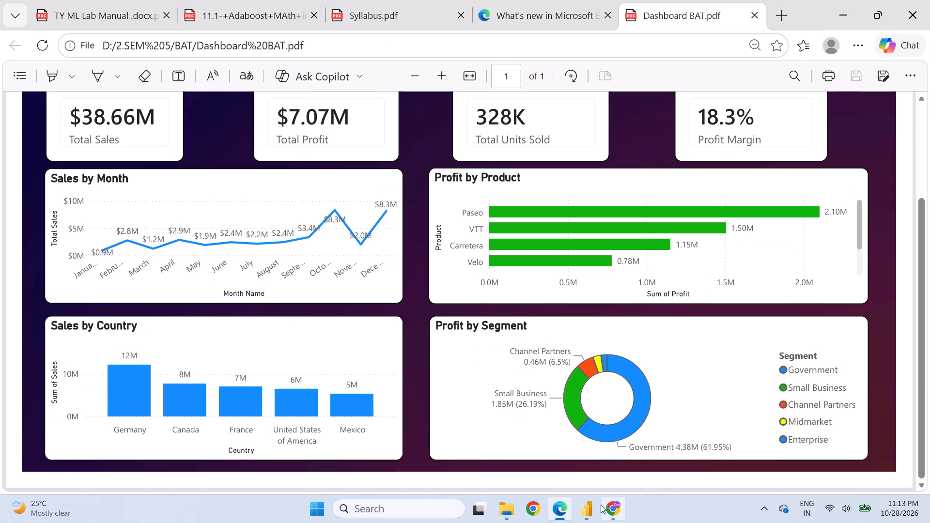
pyautogui.click(589, 509)
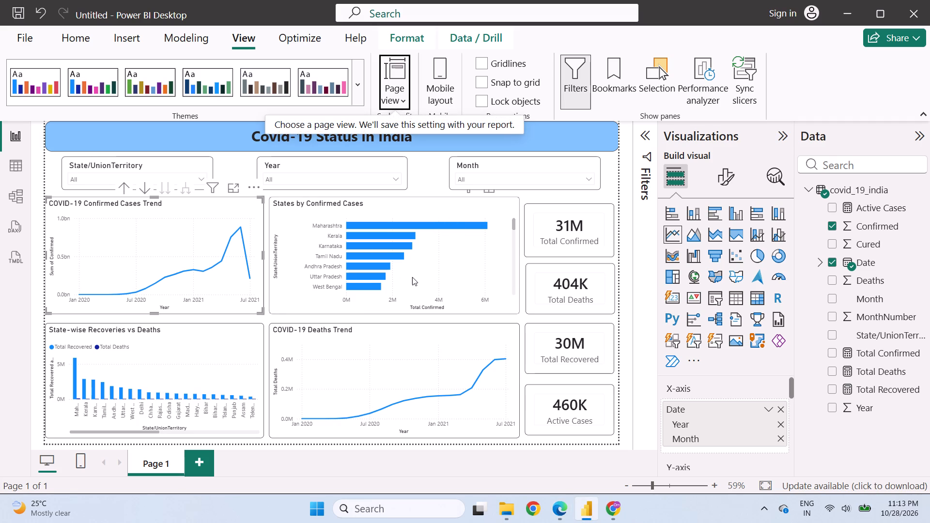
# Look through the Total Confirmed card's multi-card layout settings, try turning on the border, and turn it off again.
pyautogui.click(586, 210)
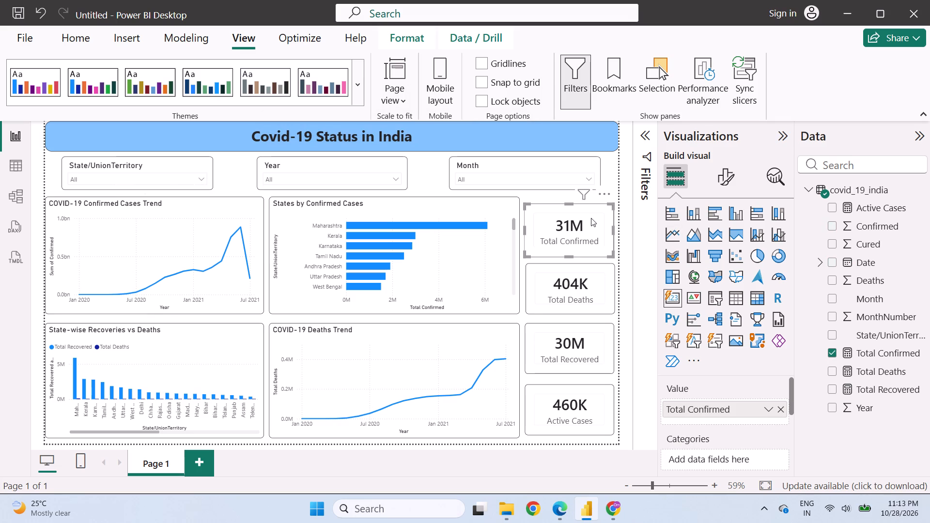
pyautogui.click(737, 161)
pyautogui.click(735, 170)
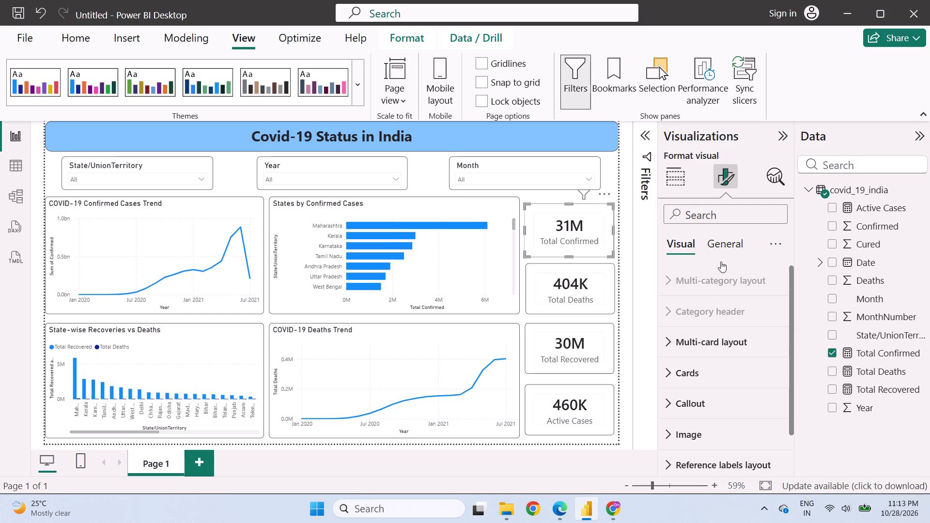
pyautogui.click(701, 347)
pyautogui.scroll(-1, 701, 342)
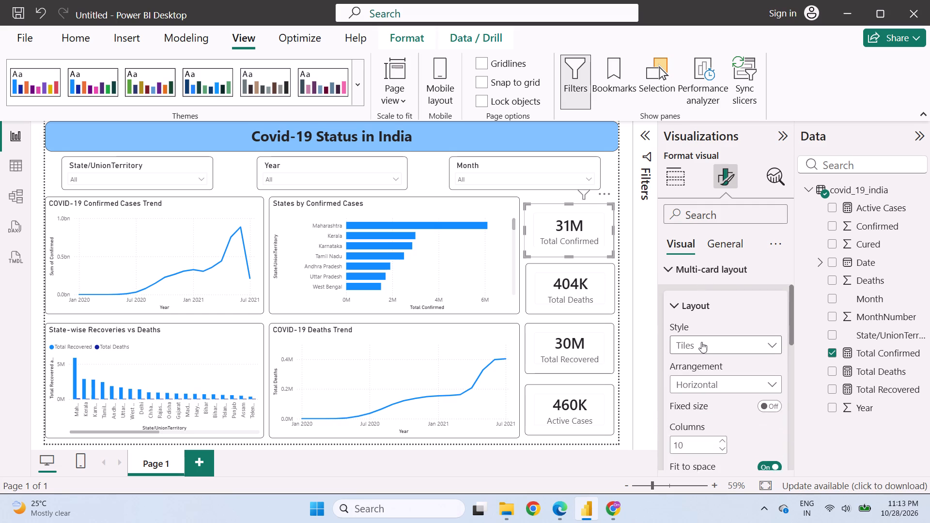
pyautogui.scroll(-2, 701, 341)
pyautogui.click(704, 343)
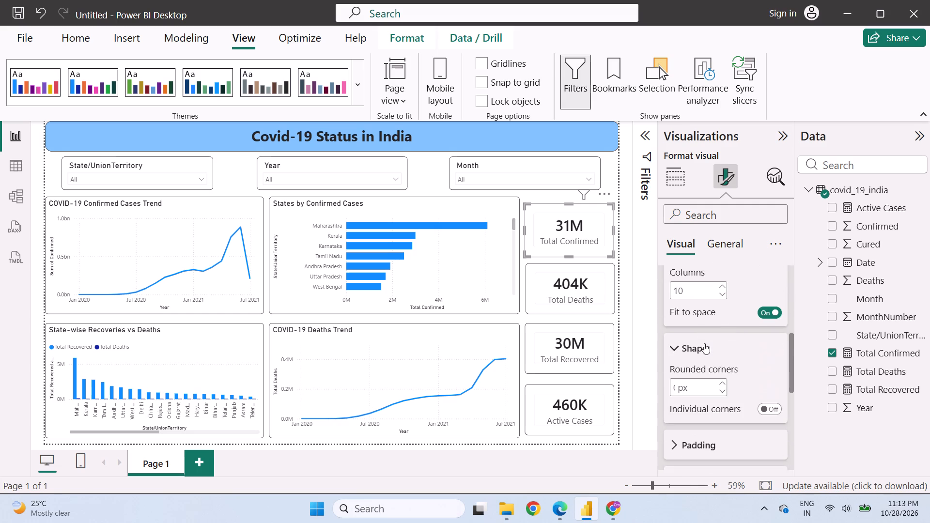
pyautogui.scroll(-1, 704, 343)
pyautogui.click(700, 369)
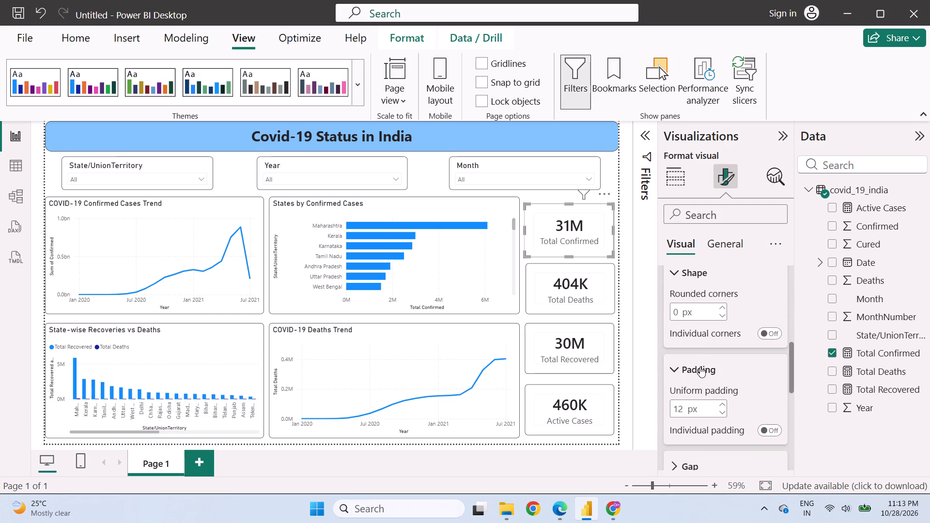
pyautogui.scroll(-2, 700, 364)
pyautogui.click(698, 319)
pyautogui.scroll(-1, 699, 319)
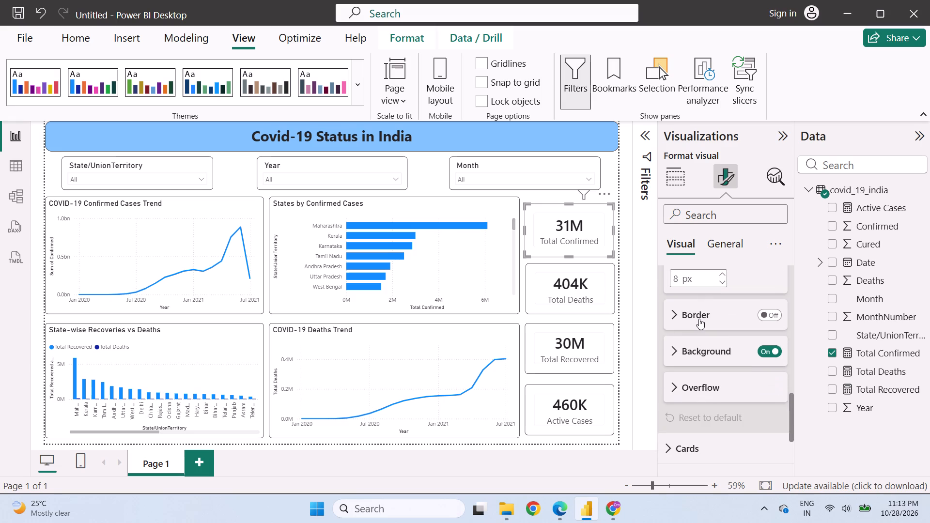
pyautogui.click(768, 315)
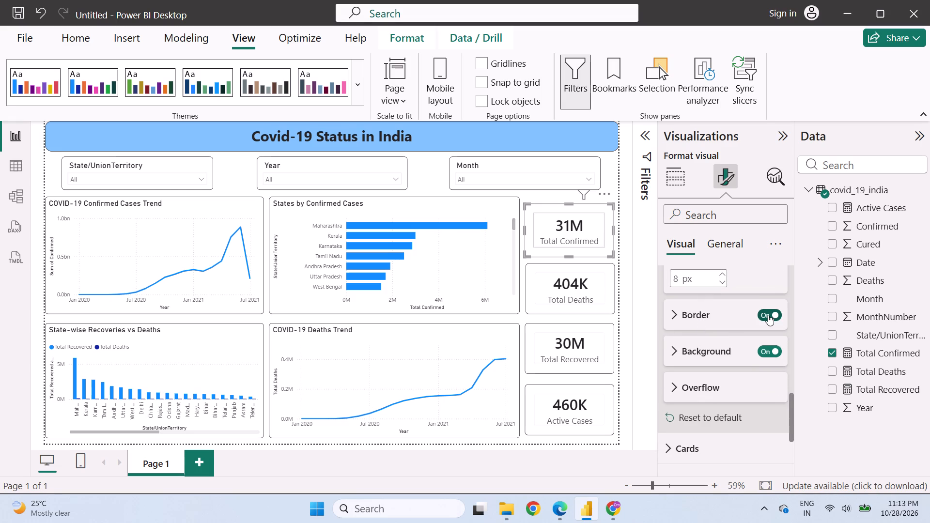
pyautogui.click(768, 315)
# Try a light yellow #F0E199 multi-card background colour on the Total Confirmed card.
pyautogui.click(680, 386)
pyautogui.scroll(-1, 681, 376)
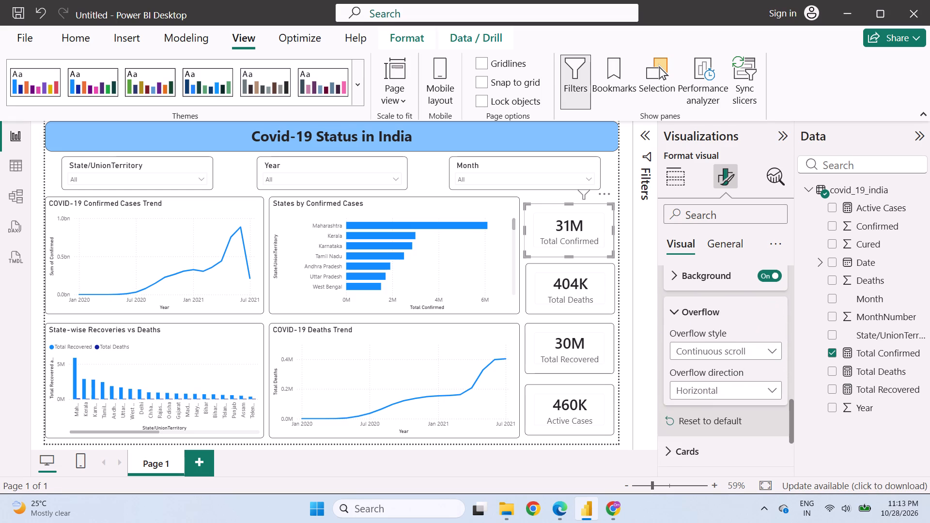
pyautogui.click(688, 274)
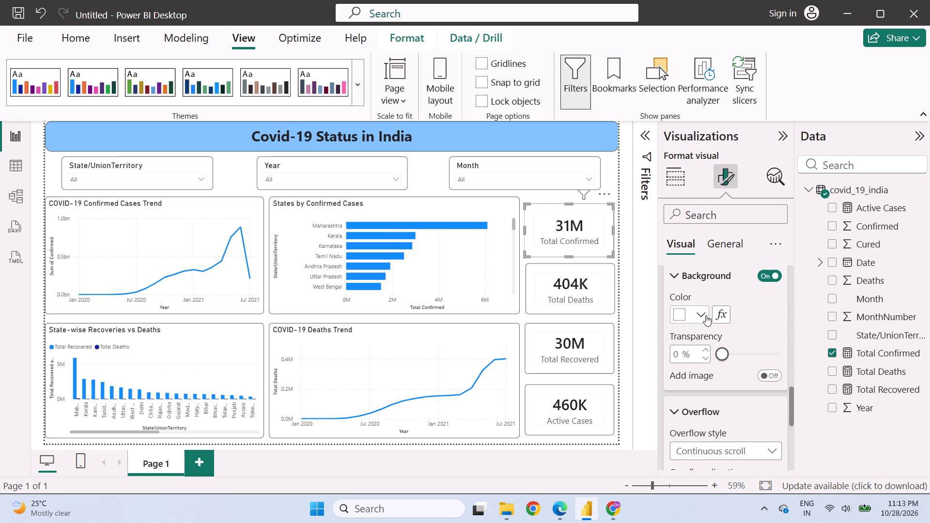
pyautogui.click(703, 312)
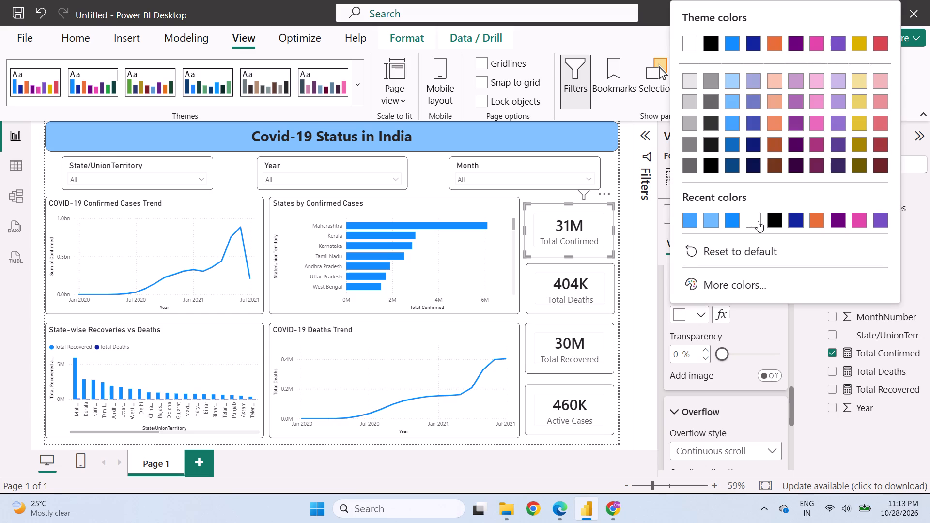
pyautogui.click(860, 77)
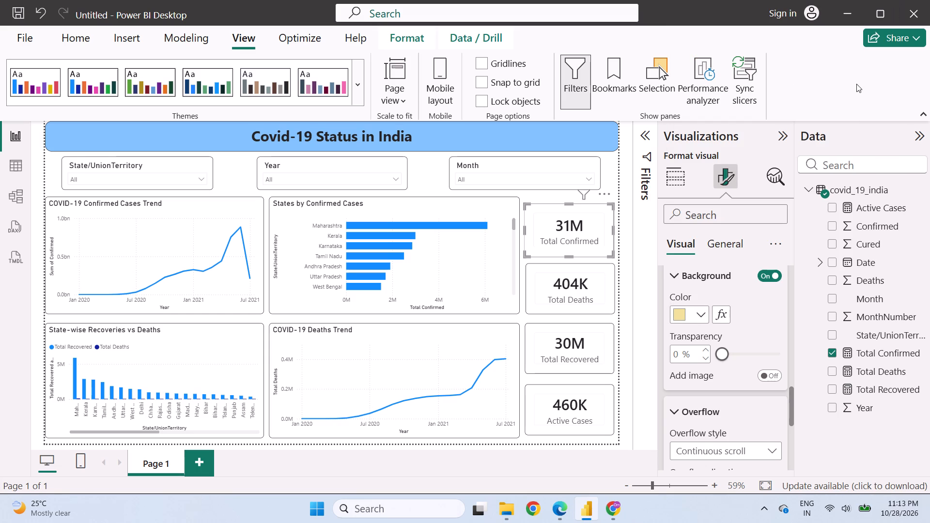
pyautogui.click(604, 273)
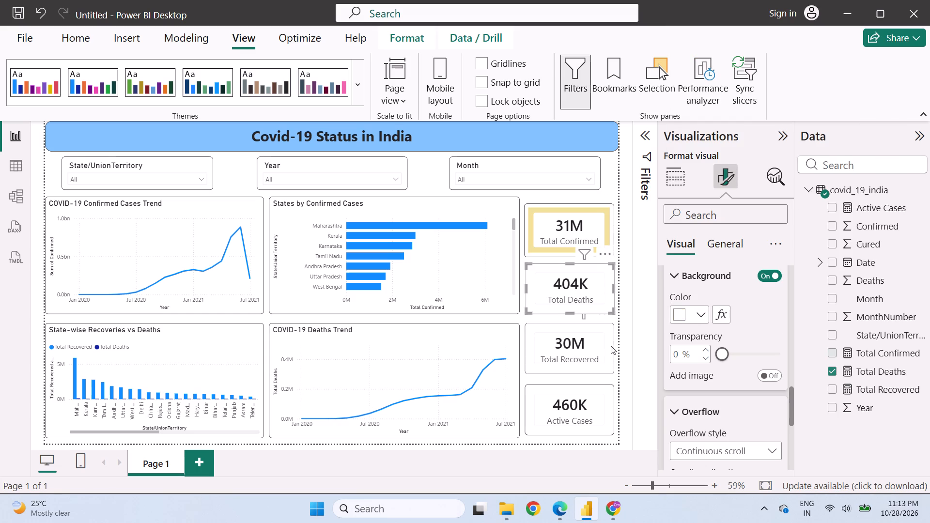
# Set the Total Confirmed card's multi-card background to the custom bright green #00F85F.
pyautogui.click(595, 212)
pyautogui.click(695, 313)
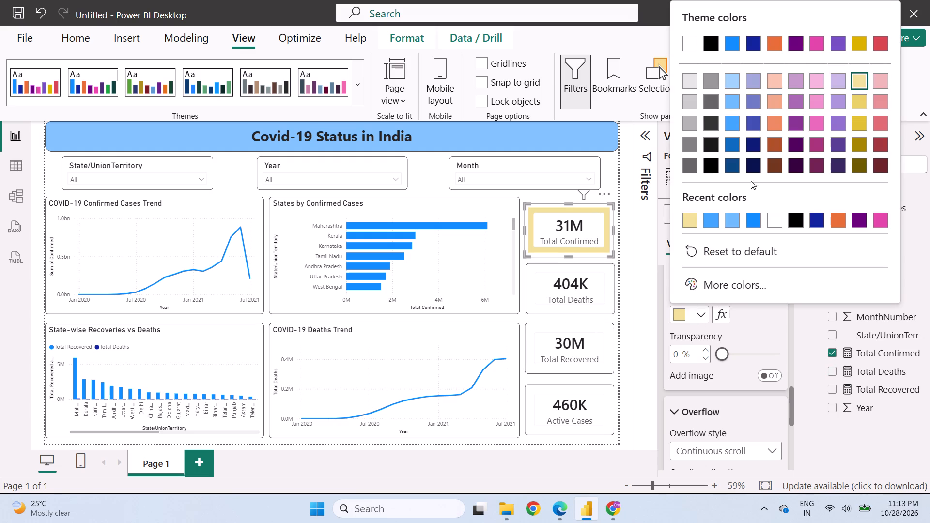
pyautogui.click(717, 287)
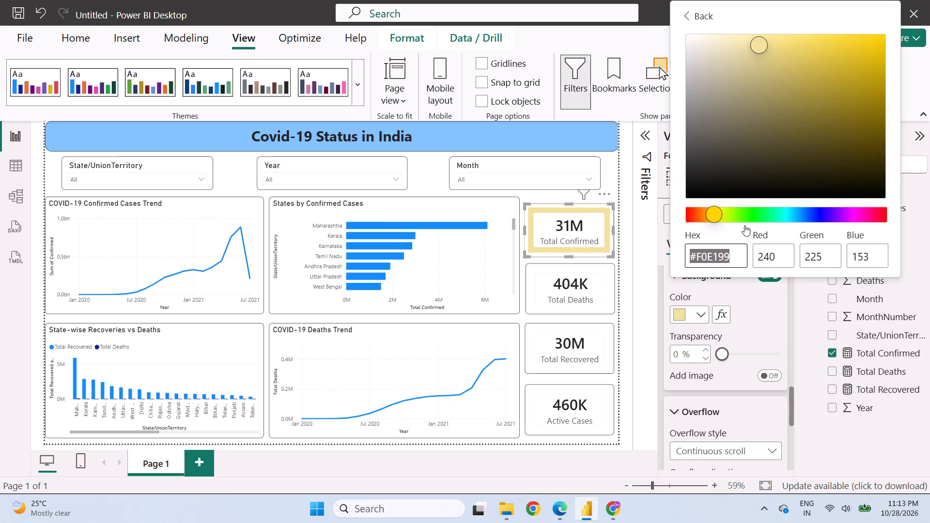
pyautogui.moveTo(742, 210); pyautogui.dragTo(757, 216)
pyautogui.moveTo(764, 43); pyautogui.dragTo(907, 39)
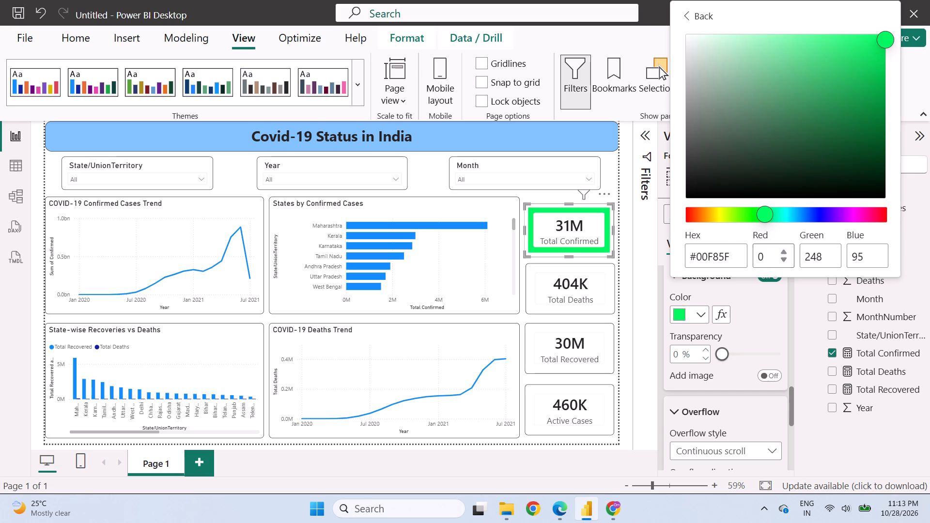
pyautogui.click(759, 297)
pyautogui.click(754, 329)
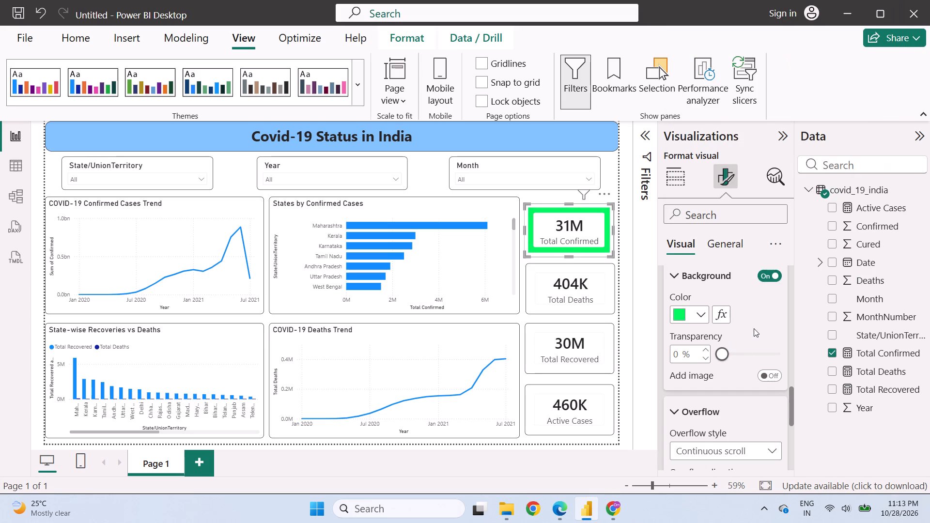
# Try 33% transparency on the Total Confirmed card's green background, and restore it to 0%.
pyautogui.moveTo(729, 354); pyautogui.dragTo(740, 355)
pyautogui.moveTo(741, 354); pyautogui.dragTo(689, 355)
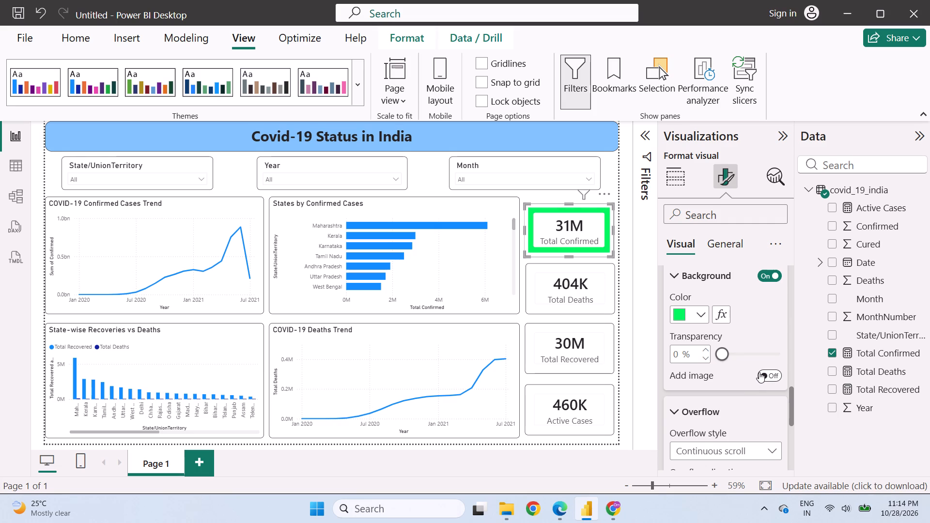
# Apply the same recent bright green as the multi-card background of the Total Deaths, Total Recovered and Active Cases cards.
pyautogui.click(604, 268)
pyautogui.click(701, 317)
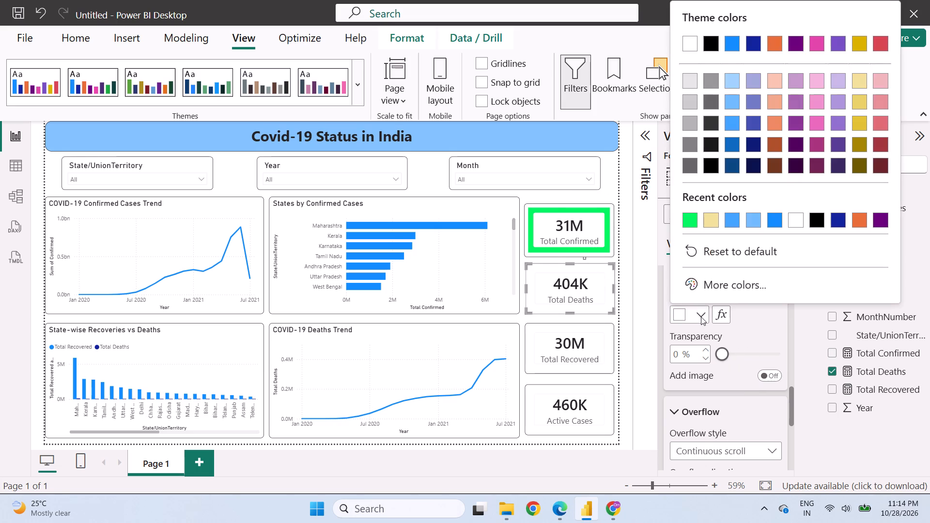
pyautogui.click(689, 222)
pyautogui.click(602, 335)
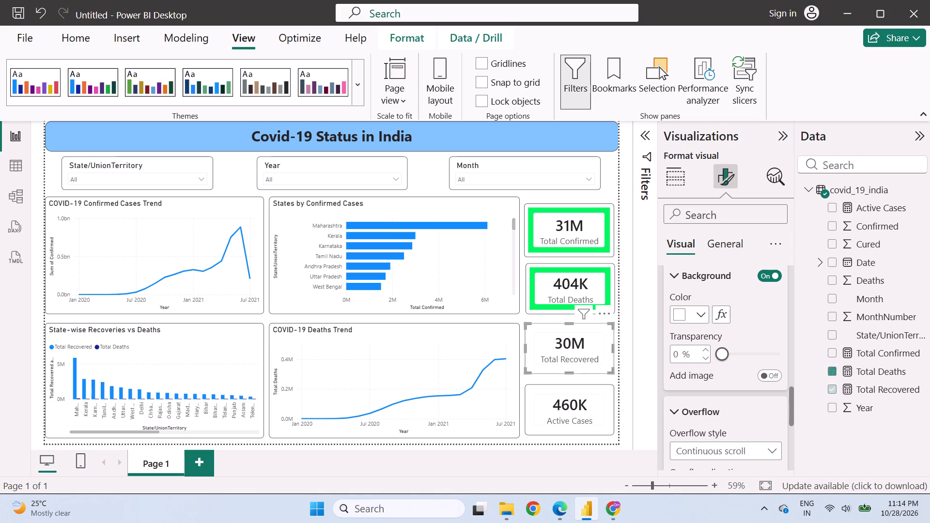
pyautogui.click(705, 318)
pyautogui.click(691, 218)
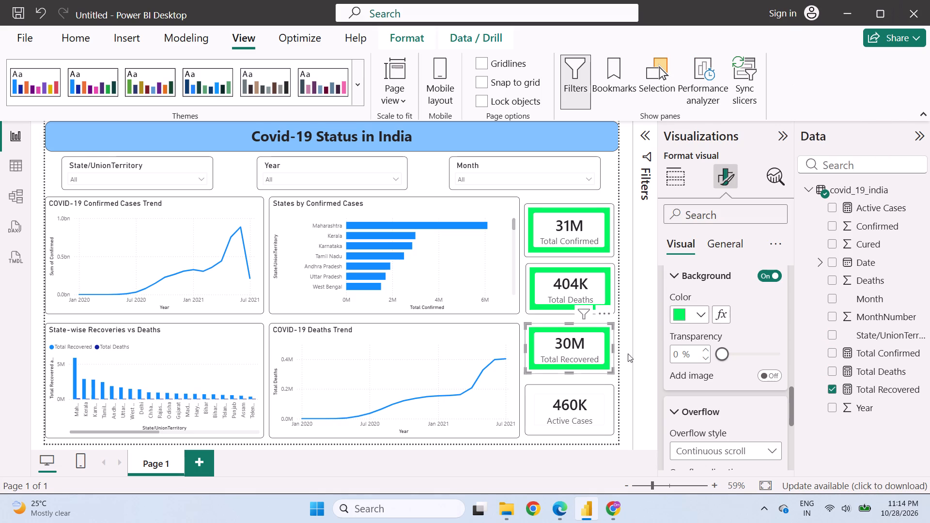
pyautogui.click(593, 403)
pyautogui.click(703, 320)
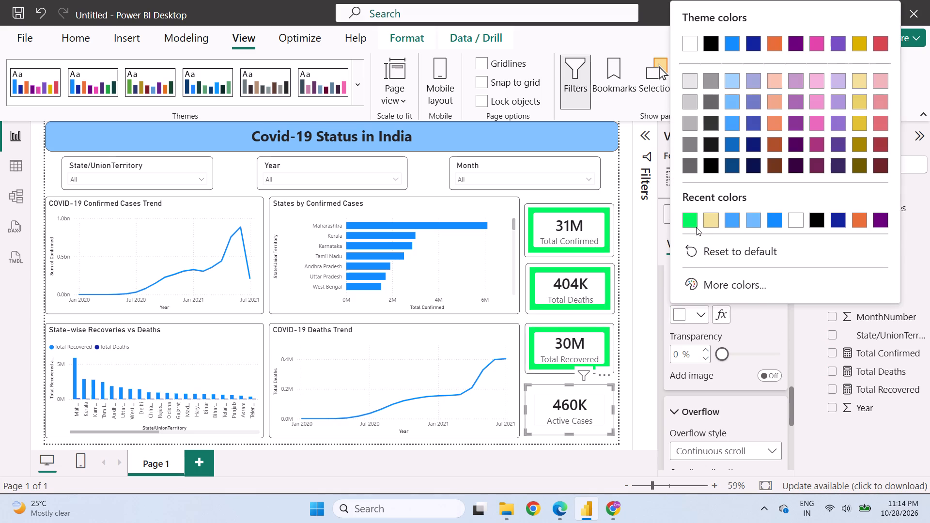
pyautogui.click(692, 222)
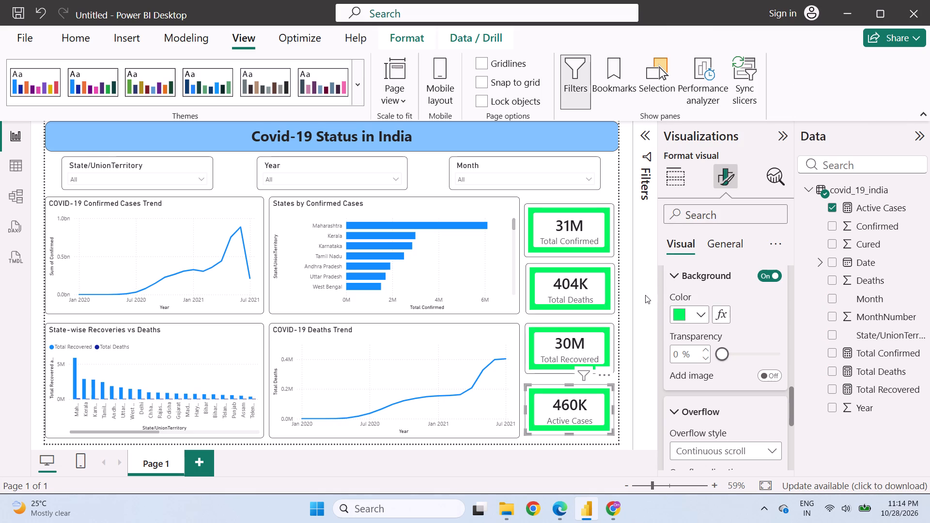
pyautogui.click(437, 165)
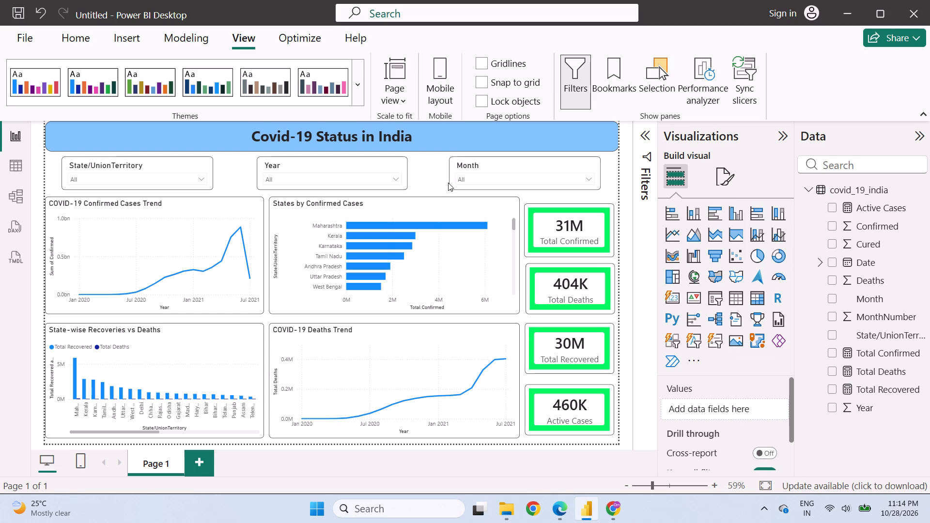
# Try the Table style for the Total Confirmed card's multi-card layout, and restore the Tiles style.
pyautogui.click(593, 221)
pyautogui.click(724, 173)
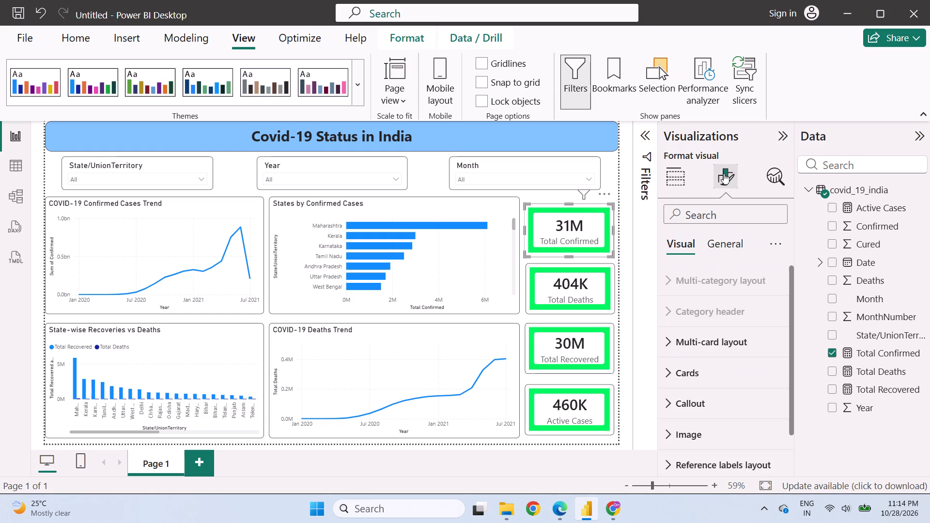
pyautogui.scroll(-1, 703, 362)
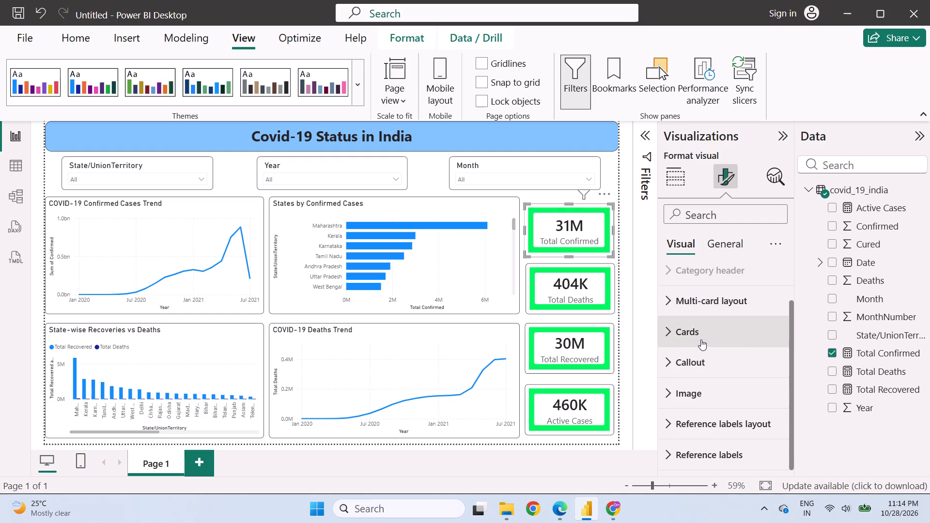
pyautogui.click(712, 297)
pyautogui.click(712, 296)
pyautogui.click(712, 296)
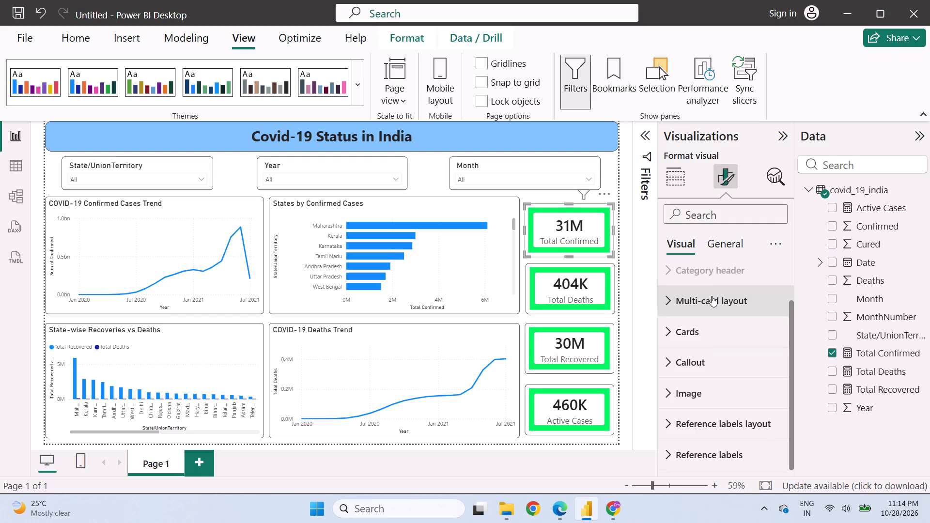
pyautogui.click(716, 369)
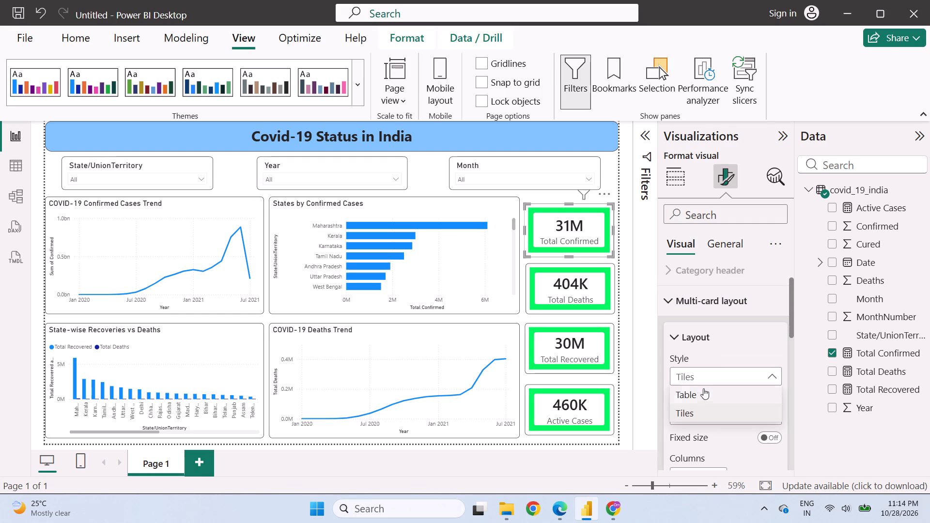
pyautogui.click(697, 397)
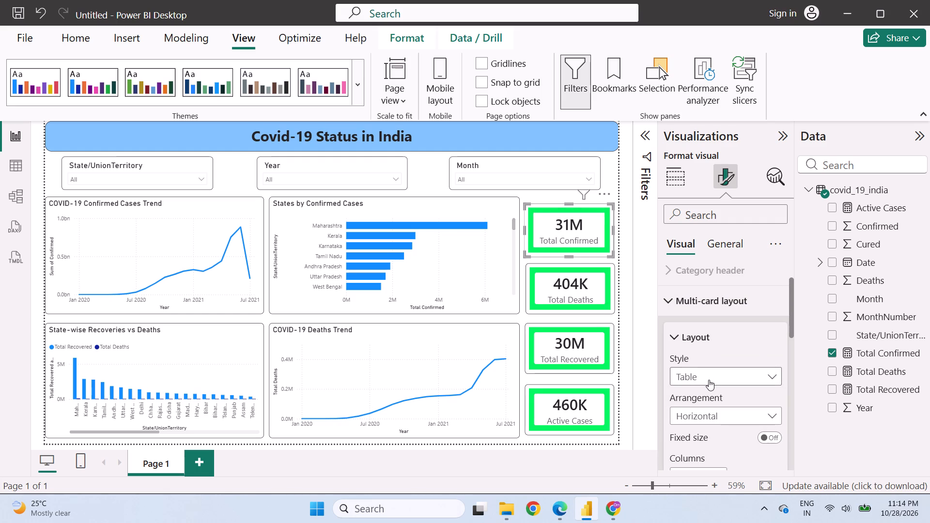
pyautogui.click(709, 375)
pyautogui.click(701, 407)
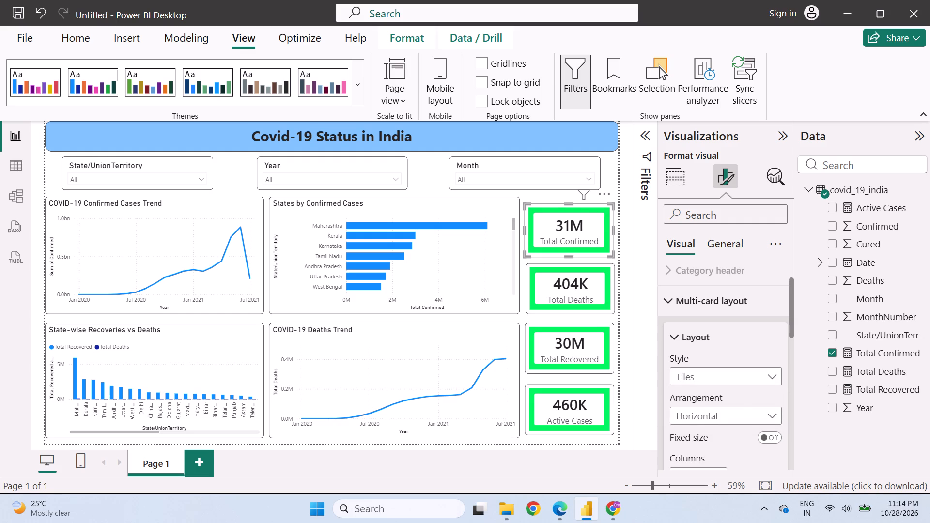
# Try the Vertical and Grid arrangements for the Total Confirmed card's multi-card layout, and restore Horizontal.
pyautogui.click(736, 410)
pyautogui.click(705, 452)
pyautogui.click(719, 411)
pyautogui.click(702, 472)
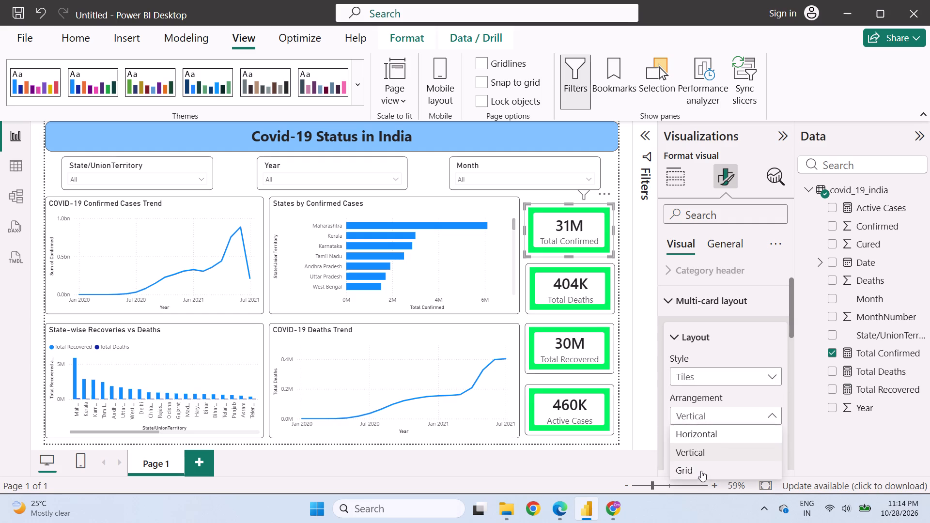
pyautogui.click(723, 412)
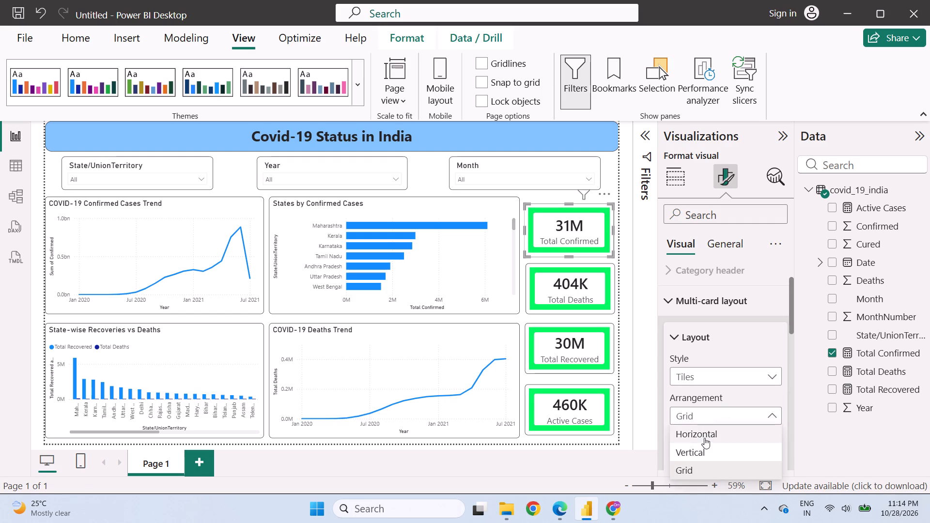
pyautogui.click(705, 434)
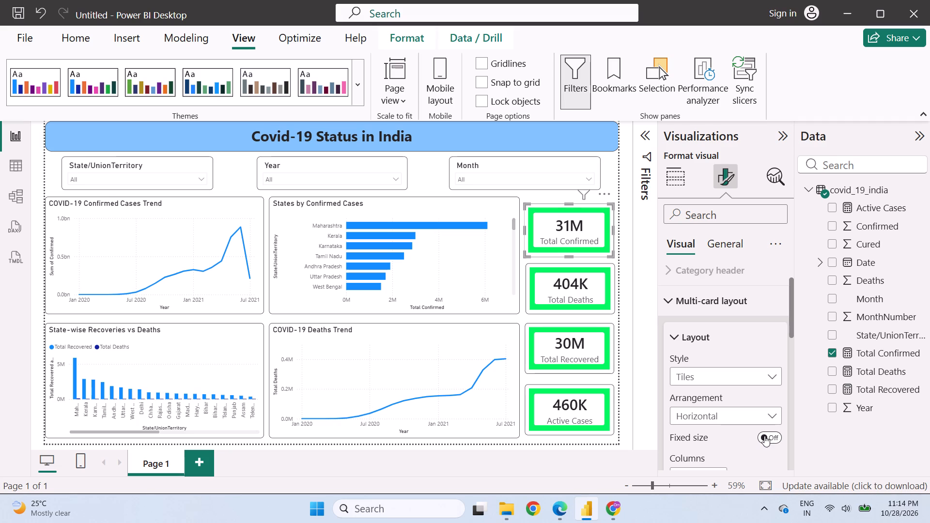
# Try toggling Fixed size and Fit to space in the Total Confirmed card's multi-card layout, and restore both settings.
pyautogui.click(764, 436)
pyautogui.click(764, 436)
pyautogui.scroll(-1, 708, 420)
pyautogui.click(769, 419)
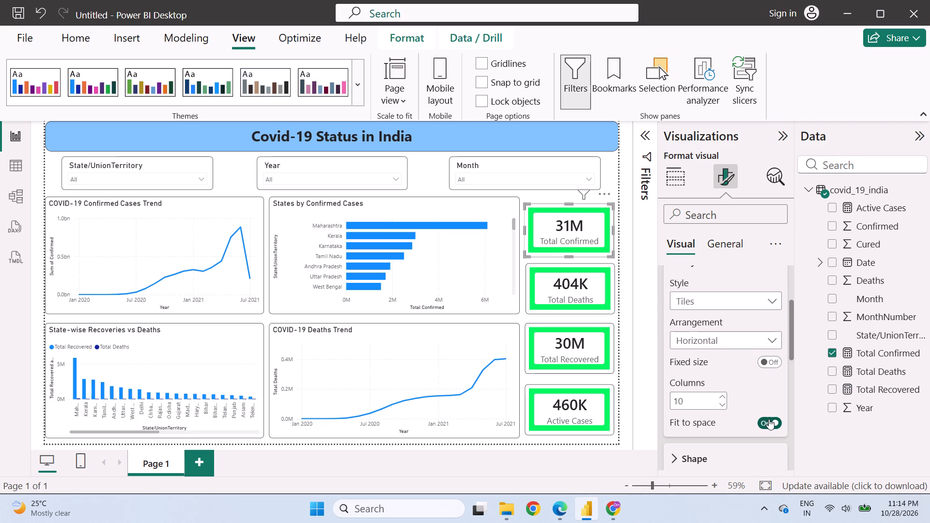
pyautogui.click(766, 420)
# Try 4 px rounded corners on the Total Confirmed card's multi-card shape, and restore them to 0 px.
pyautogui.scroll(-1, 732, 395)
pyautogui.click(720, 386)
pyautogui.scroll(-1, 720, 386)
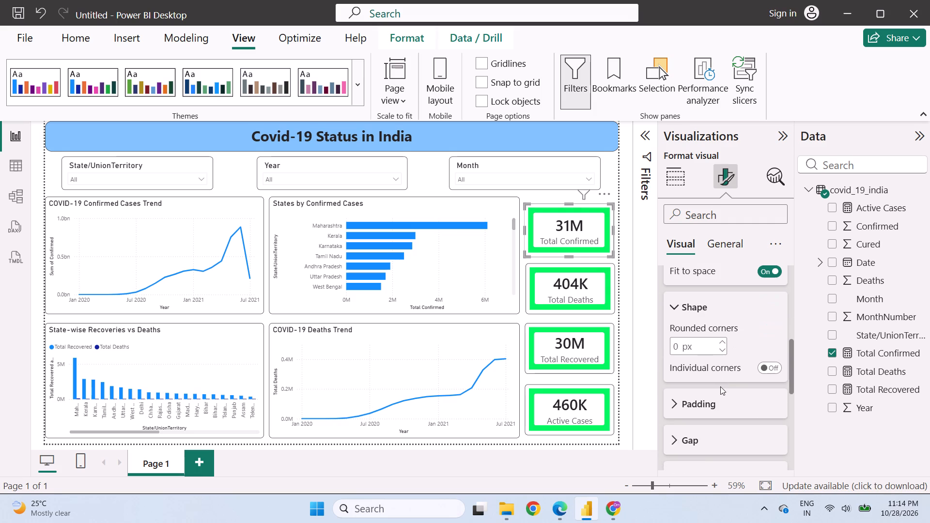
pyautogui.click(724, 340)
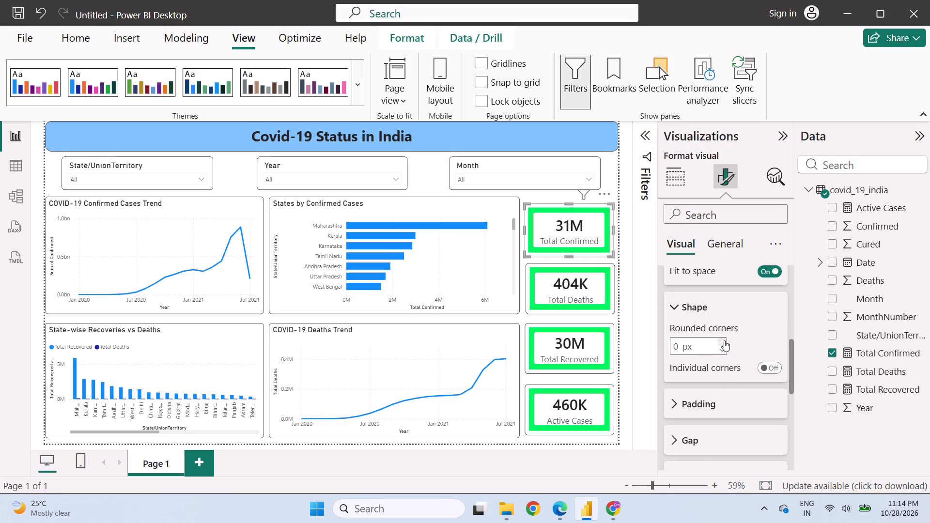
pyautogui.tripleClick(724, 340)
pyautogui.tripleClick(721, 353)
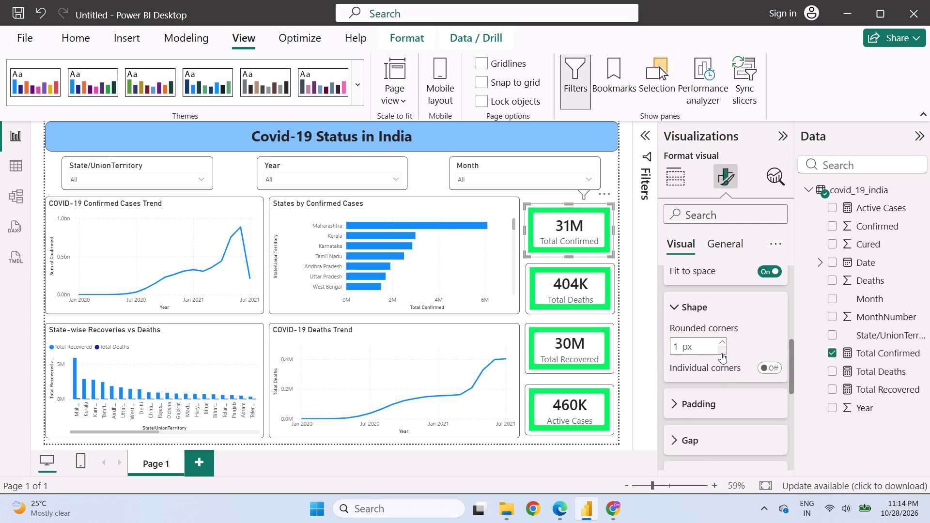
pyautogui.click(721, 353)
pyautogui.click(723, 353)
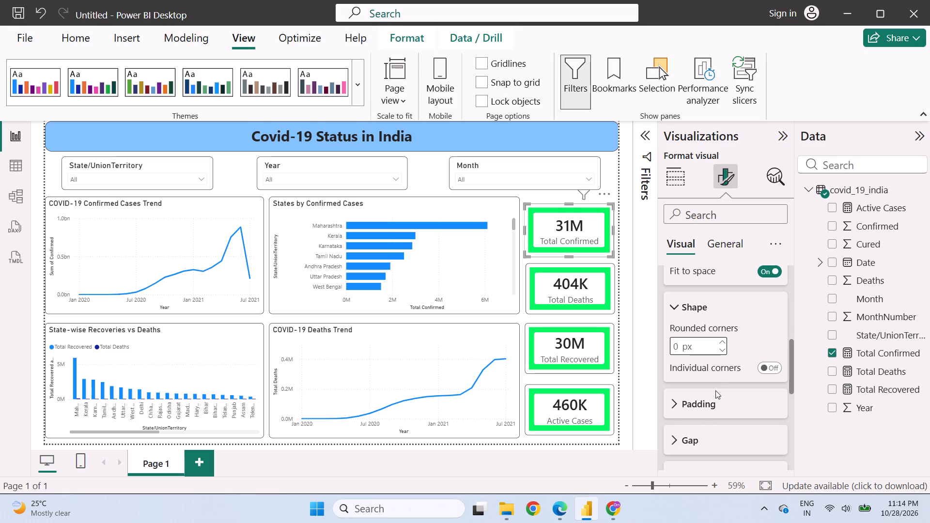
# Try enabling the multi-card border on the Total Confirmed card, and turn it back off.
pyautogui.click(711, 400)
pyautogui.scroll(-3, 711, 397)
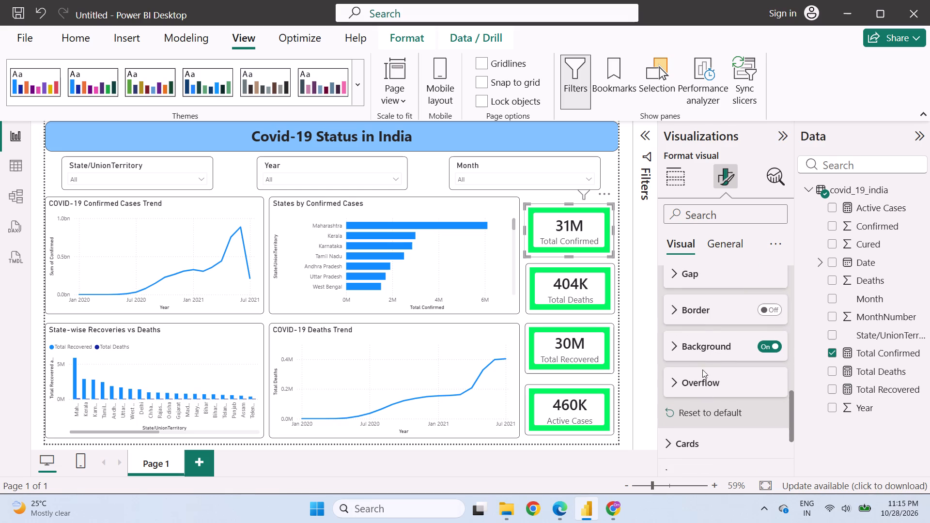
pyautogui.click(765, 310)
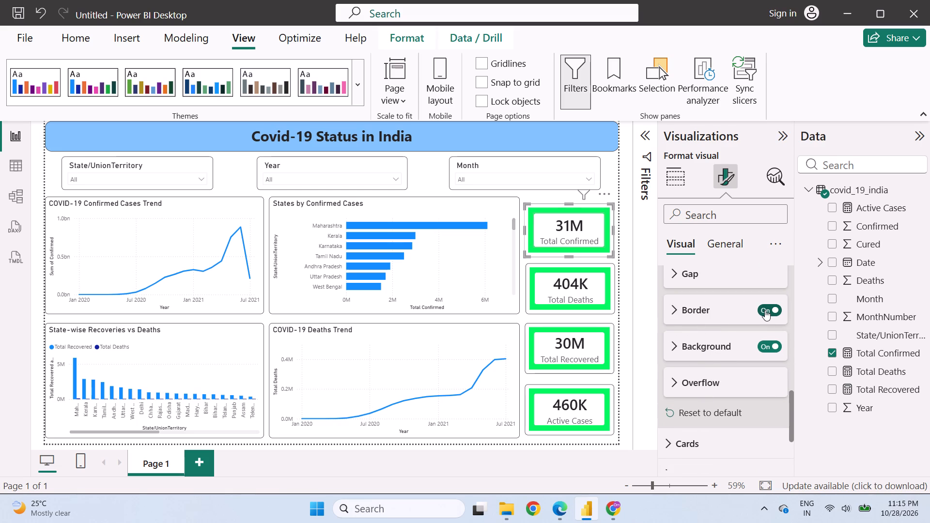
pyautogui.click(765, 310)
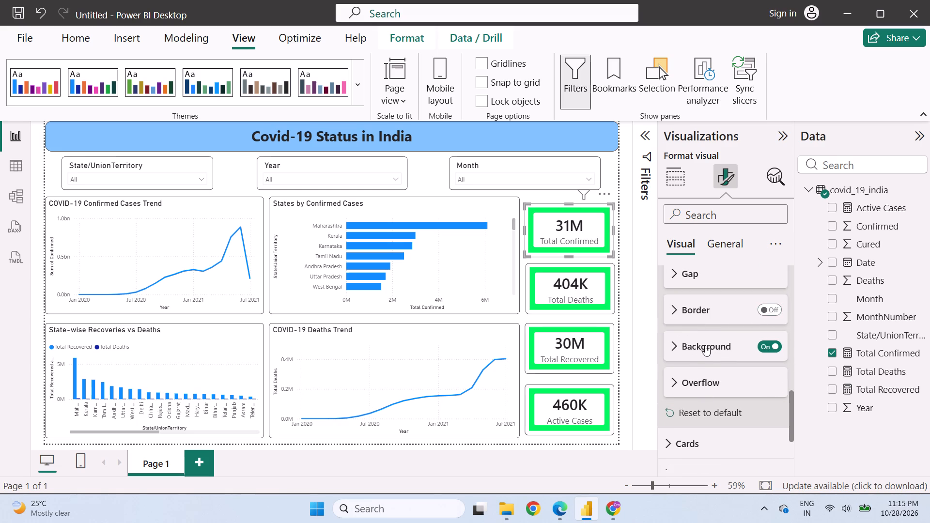
# Examine the Total Confirmed card's layout and shape settings in the Cards formatting options.
pyautogui.scroll(-1, 705, 345)
pyautogui.click(699, 370)
pyautogui.scroll(-1, 699, 370)
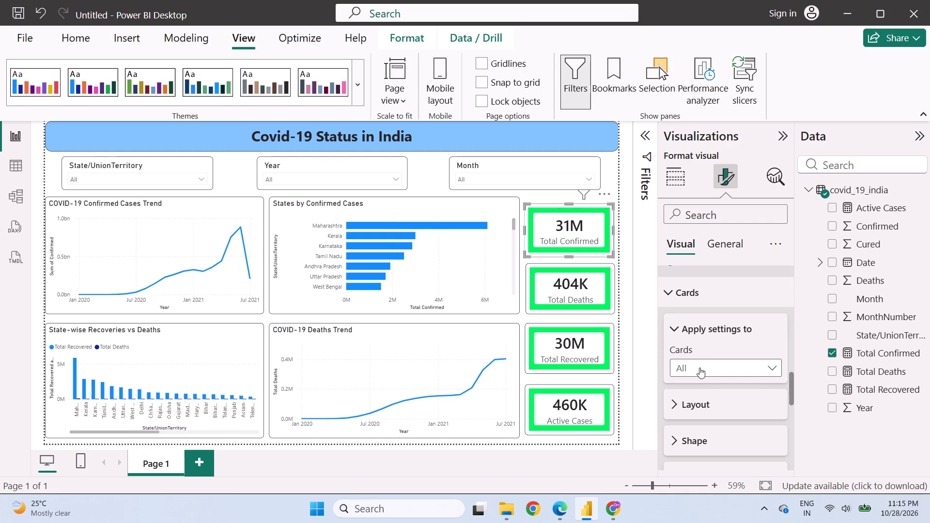
pyautogui.click(701, 400)
pyautogui.scroll(-1, 701, 395)
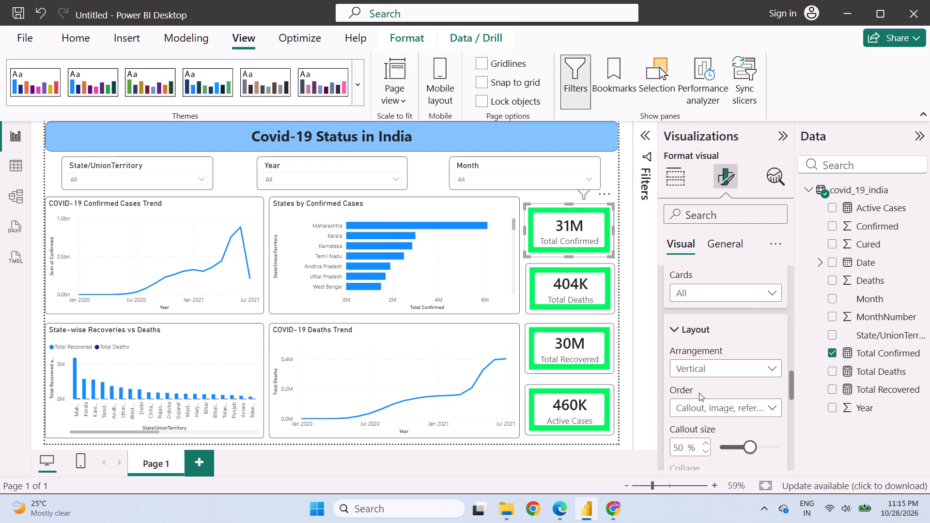
pyautogui.scroll(-2, 723, 392)
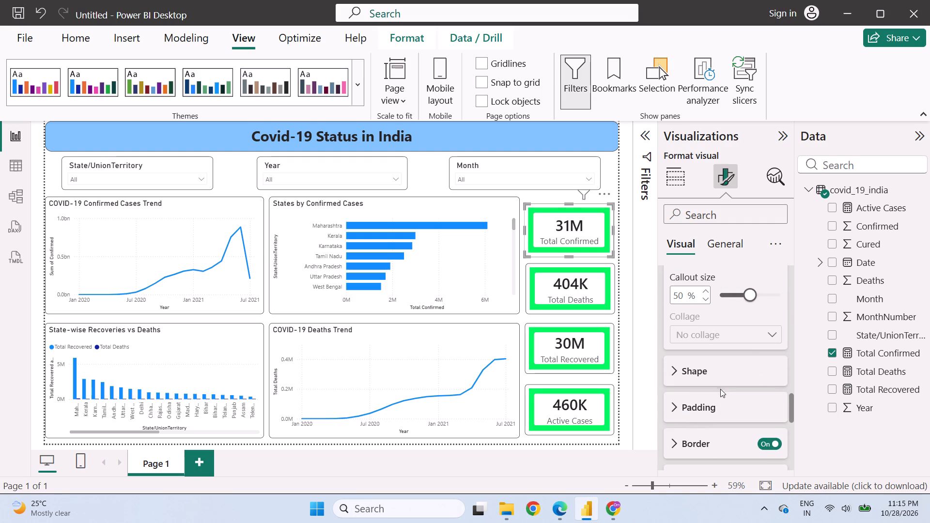
pyautogui.click(706, 373)
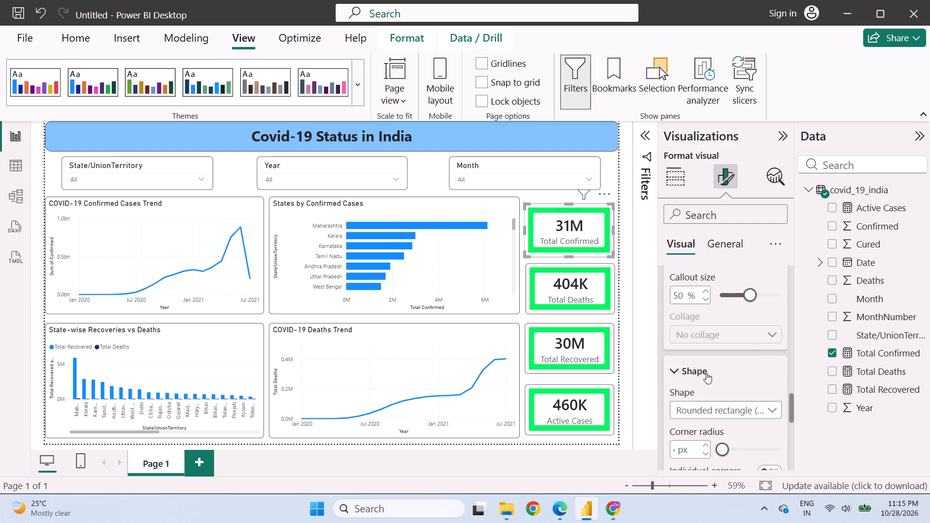
pyautogui.scroll(-2, 706, 373)
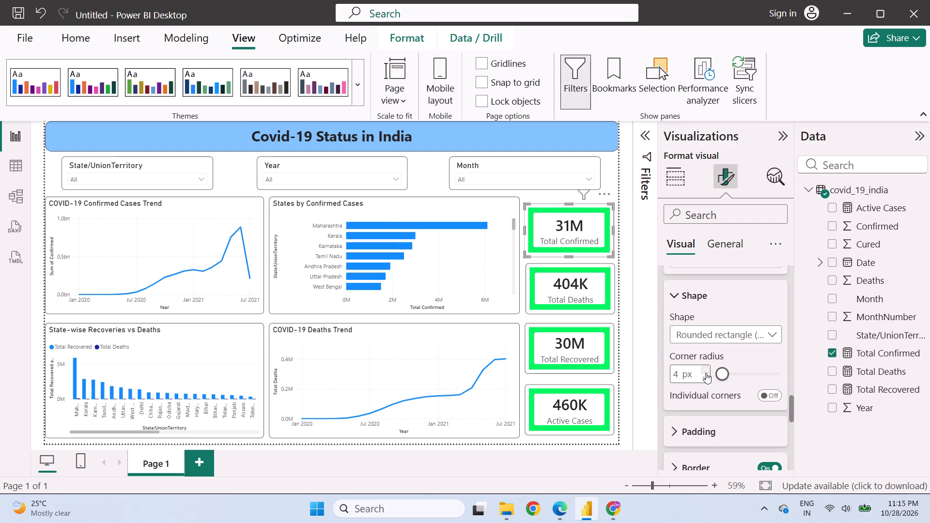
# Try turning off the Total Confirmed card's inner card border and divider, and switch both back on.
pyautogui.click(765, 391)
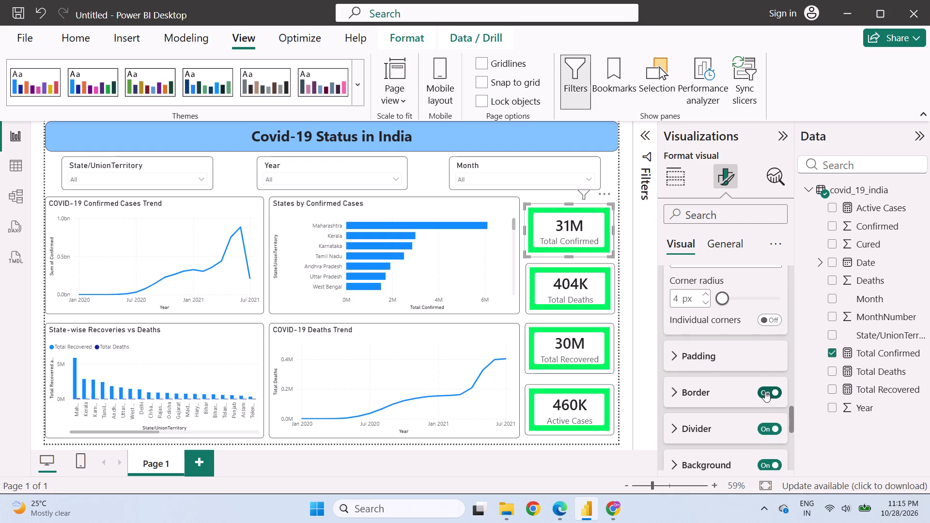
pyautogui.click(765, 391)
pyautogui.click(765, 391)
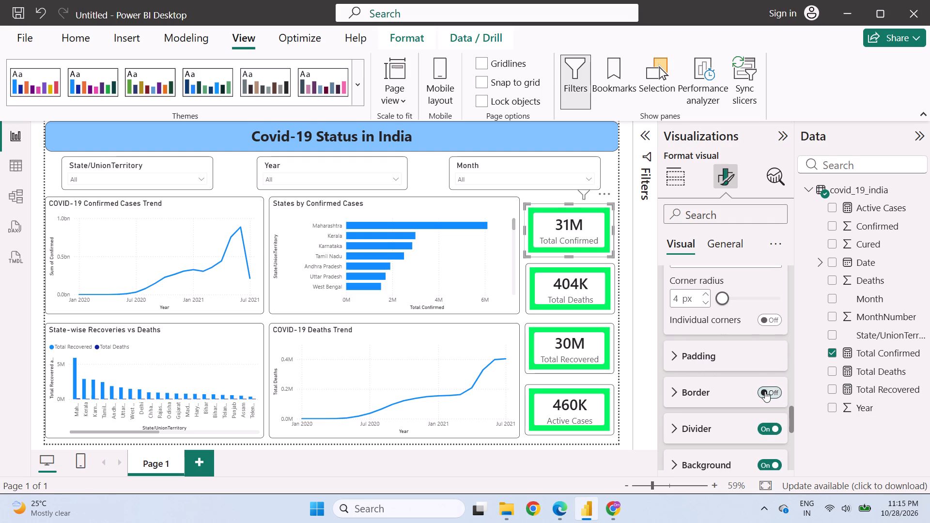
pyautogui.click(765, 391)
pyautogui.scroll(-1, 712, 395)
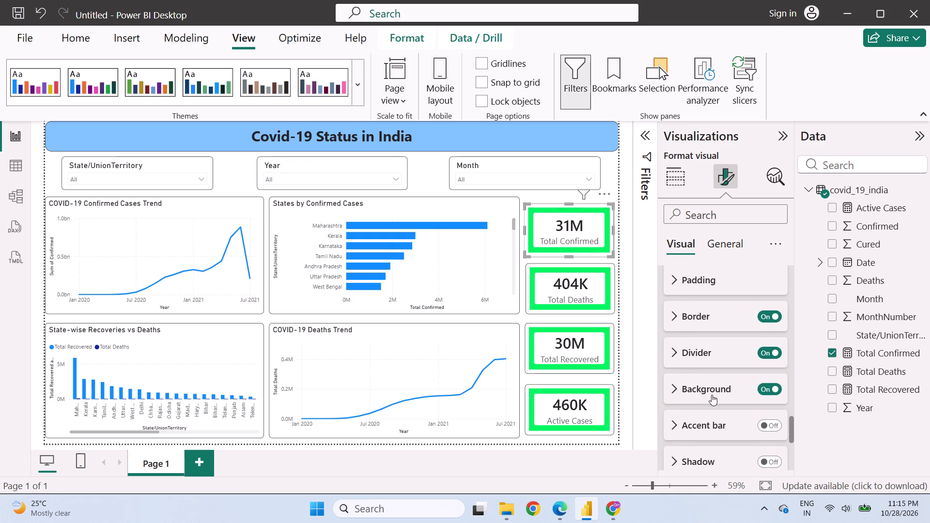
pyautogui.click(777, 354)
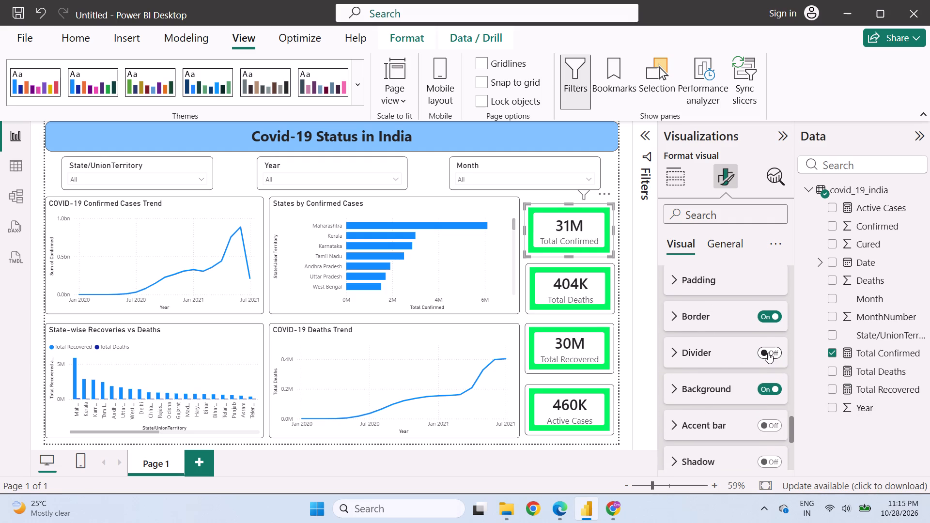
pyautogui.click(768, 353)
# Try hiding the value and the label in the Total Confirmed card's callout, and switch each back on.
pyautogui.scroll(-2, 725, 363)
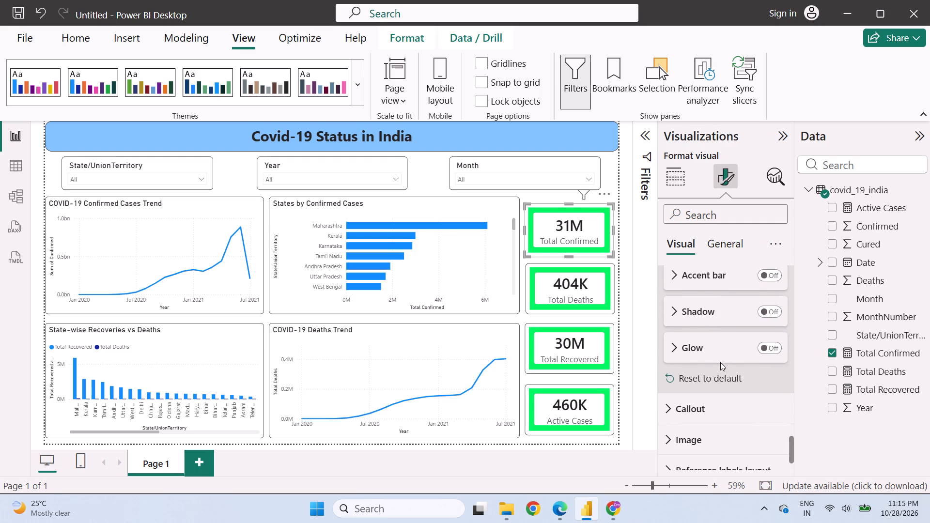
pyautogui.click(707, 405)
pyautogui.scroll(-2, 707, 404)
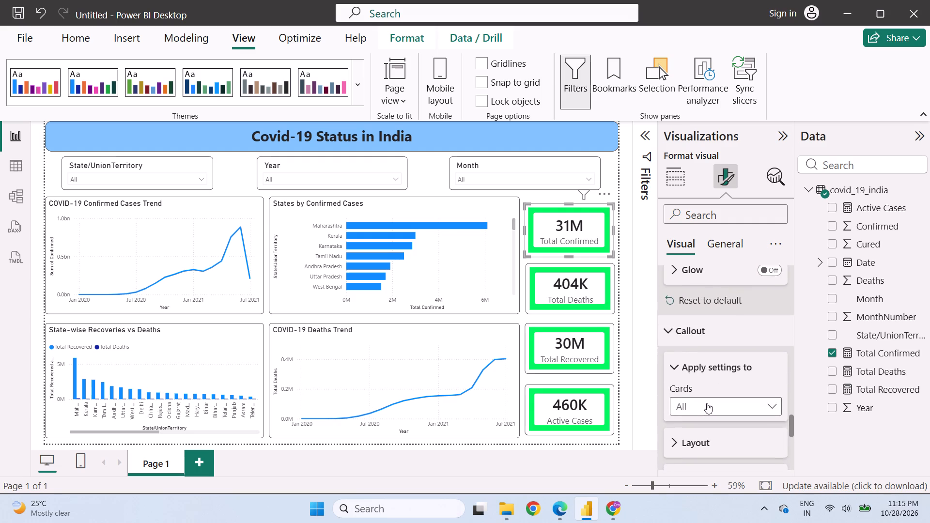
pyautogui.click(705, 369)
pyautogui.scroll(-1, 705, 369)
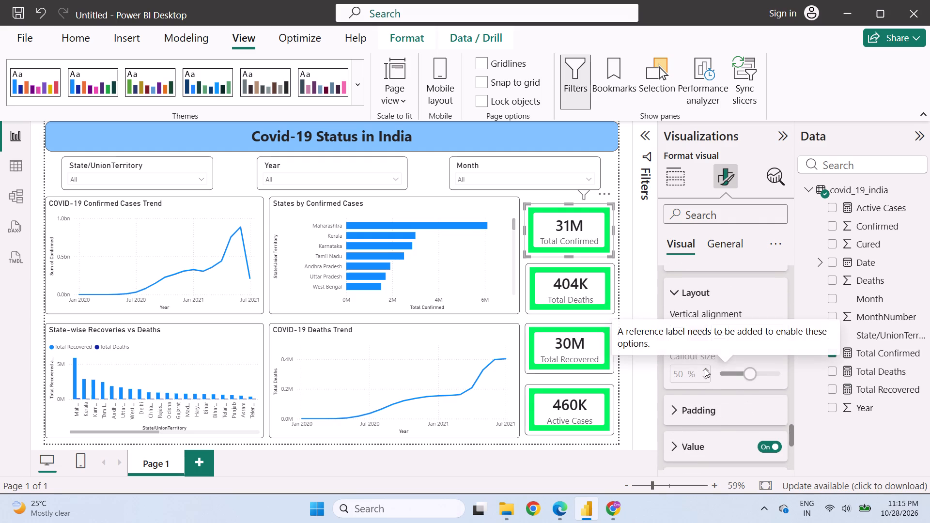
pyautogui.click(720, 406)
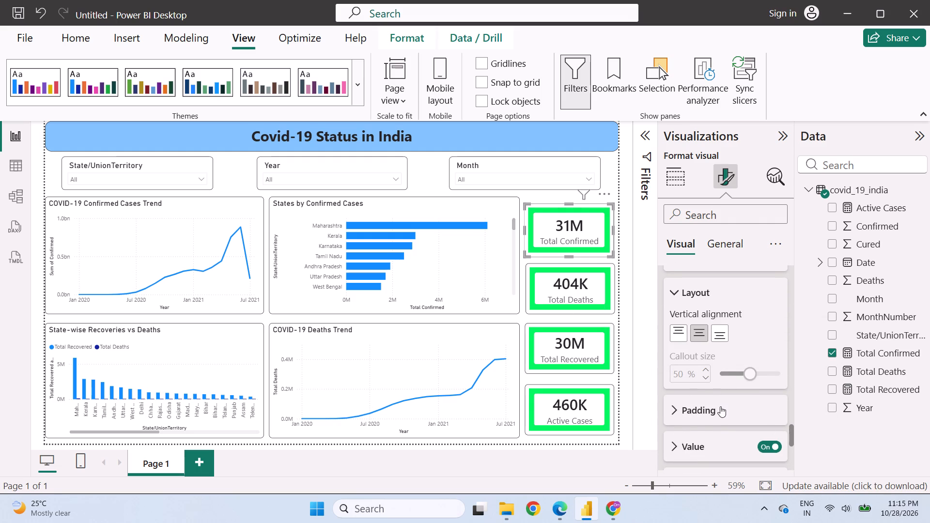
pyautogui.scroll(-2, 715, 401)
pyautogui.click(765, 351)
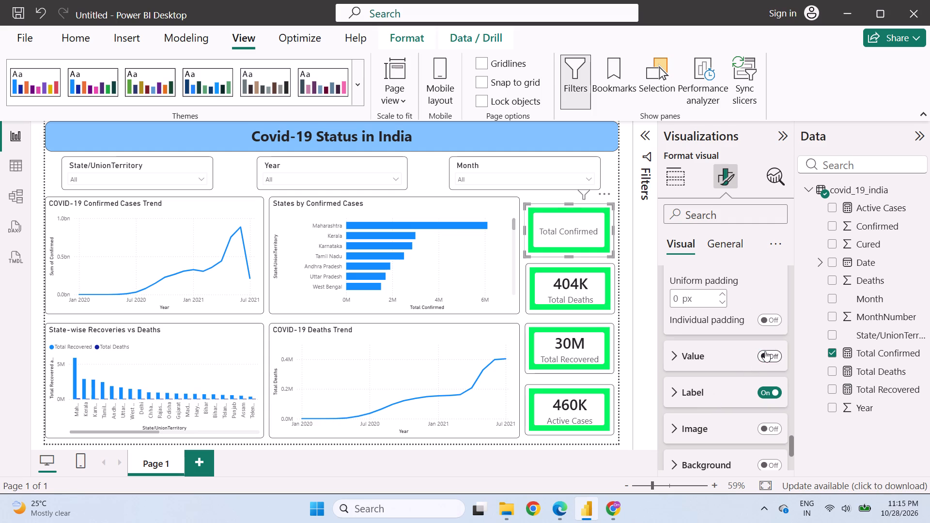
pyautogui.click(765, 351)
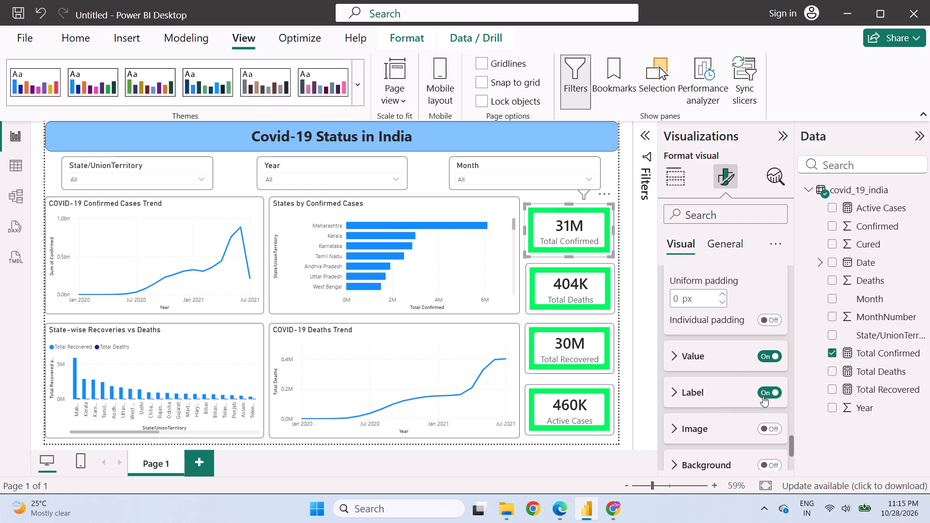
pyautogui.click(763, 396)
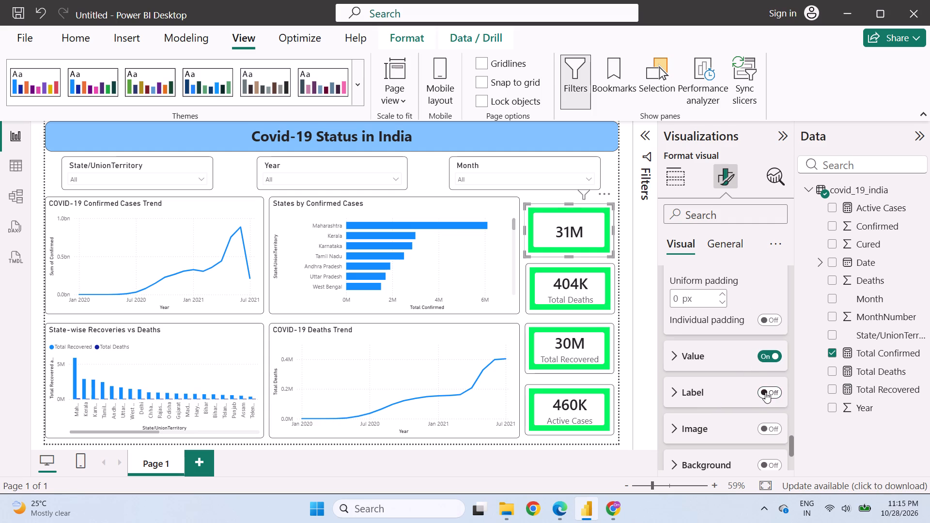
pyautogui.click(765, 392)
# Examine the Total Confirmed card's image, reference labels layout and reference labels formatting options.
pyautogui.scroll(-1, 726, 370)
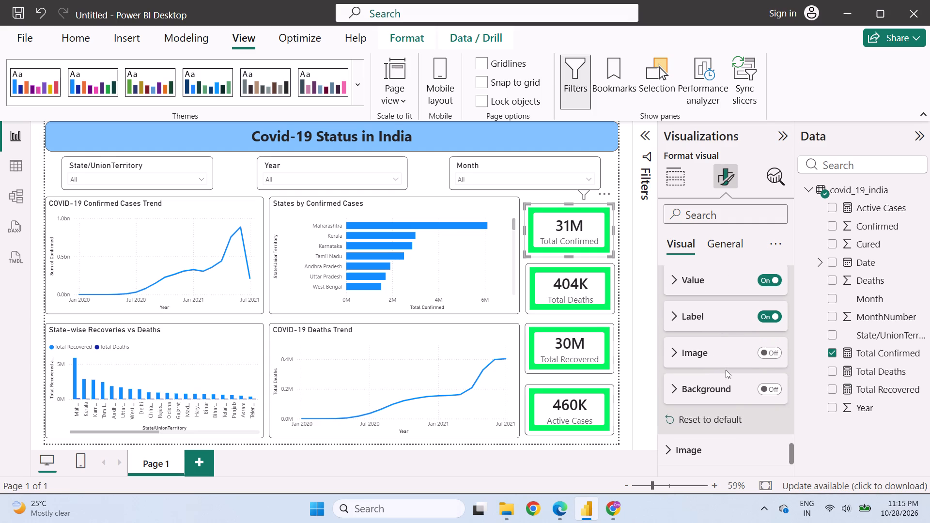
pyautogui.scroll(-1, 726, 370)
pyautogui.click(692, 392)
pyautogui.scroll(-2, 692, 392)
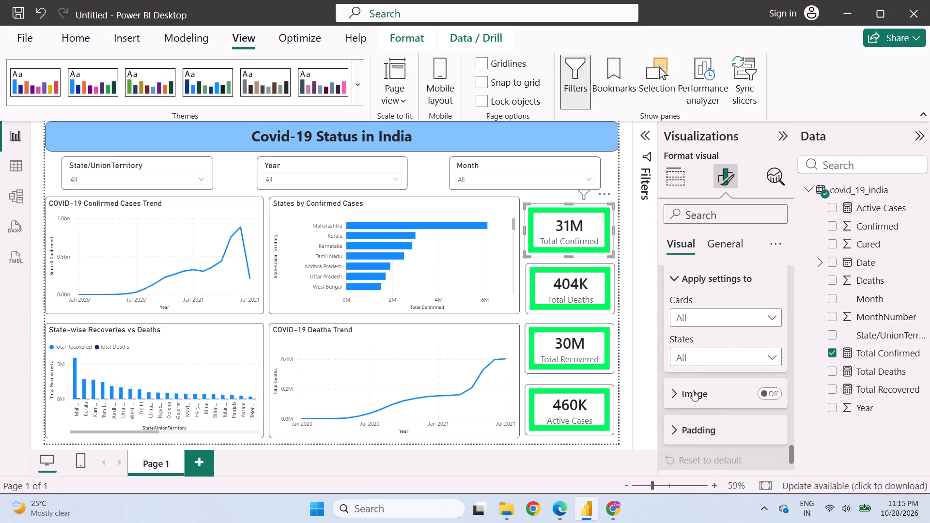
pyautogui.scroll(-4, 693, 390)
pyautogui.click(706, 420)
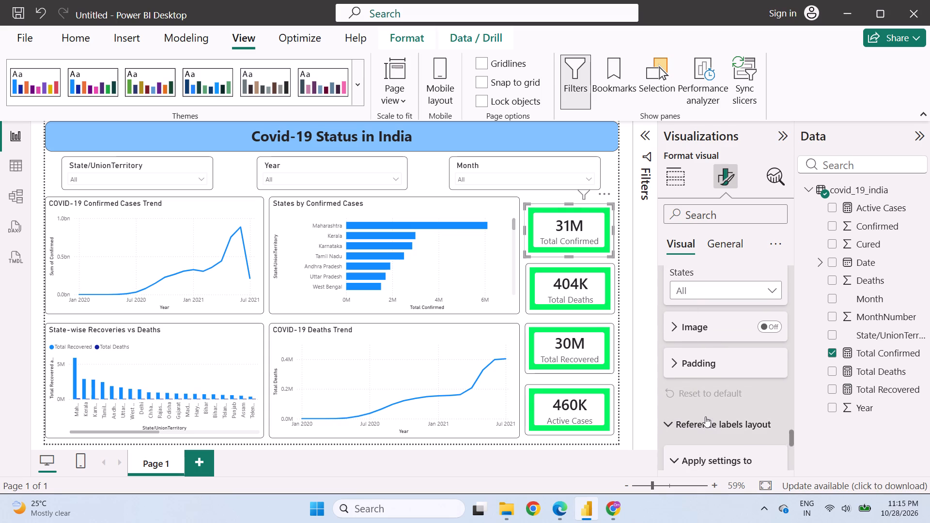
pyautogui.scroll(-9, 705, 416)
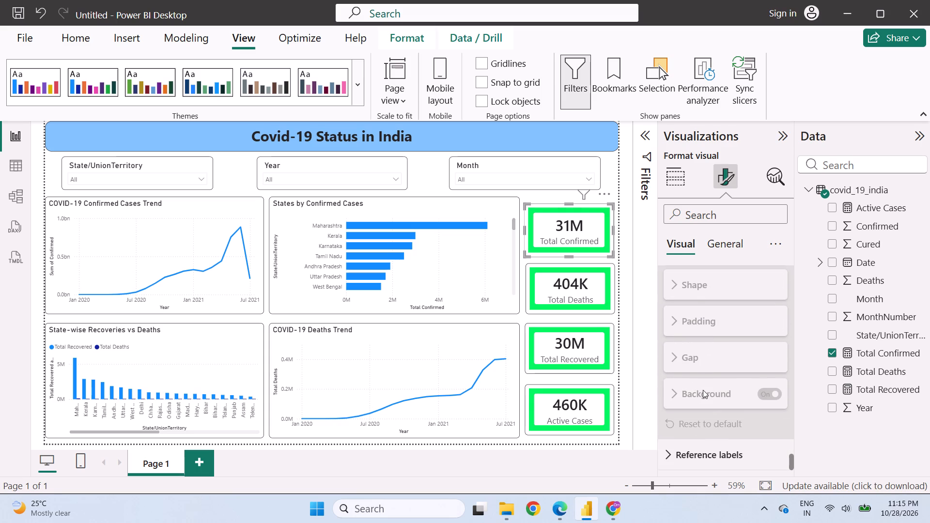
pyautogui.click(712, 455)
pyautogui.scroll(-3, 706, 439)
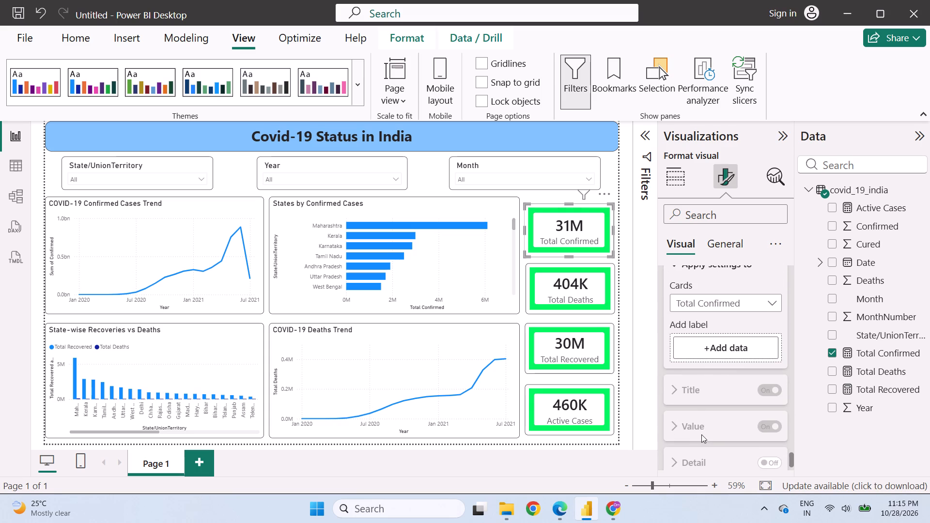
pyautogui.scroll(-5, 700, 430)
pyautogui.click(729, 242)
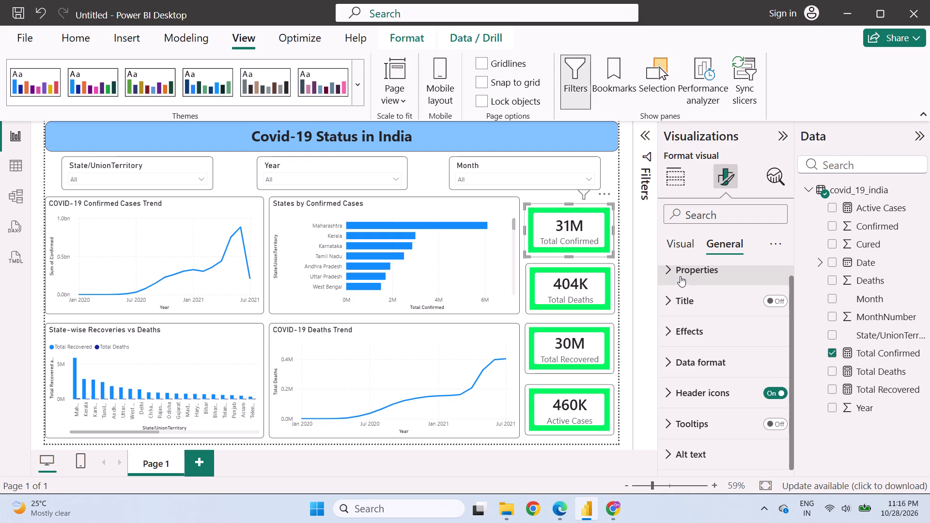
# Check the Dashboard BAT.pdf example in Microsoft Edge and return to the Power BI report.
pyautogui.click(553, 506)
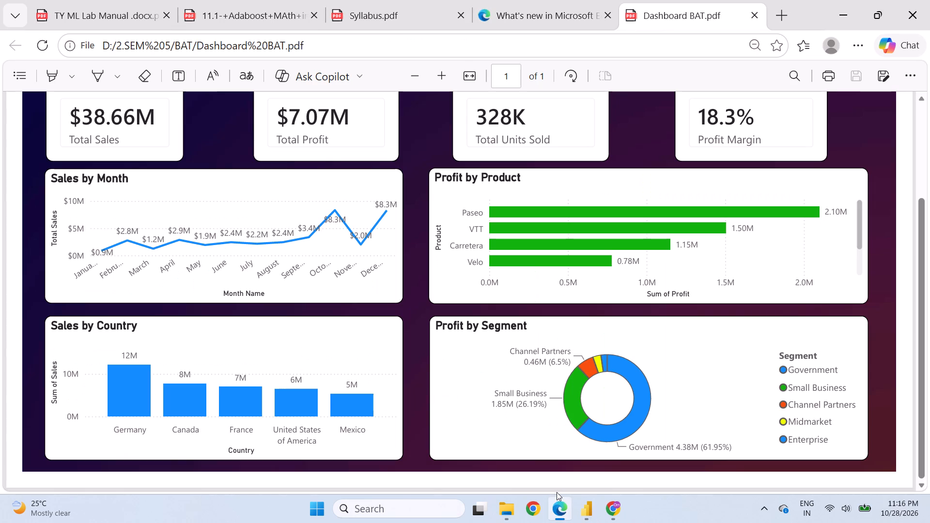
pyautogui.click(590, 509)
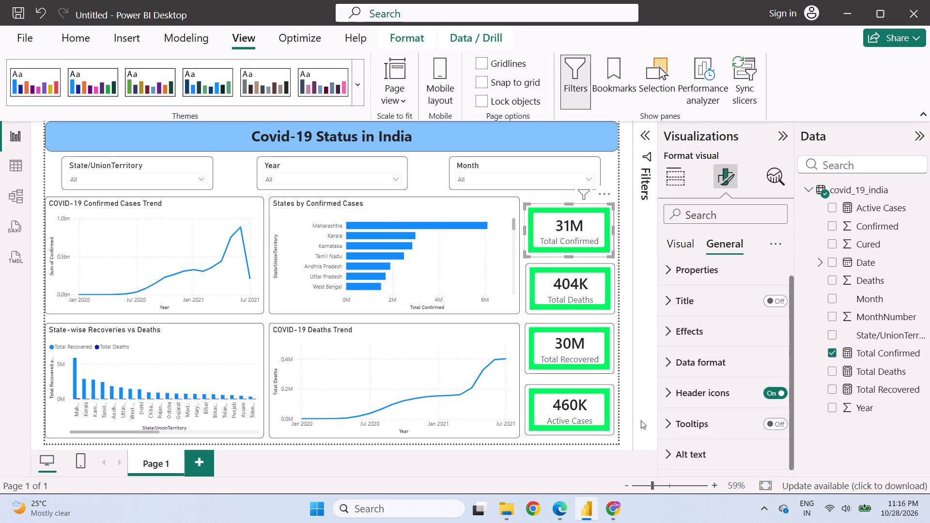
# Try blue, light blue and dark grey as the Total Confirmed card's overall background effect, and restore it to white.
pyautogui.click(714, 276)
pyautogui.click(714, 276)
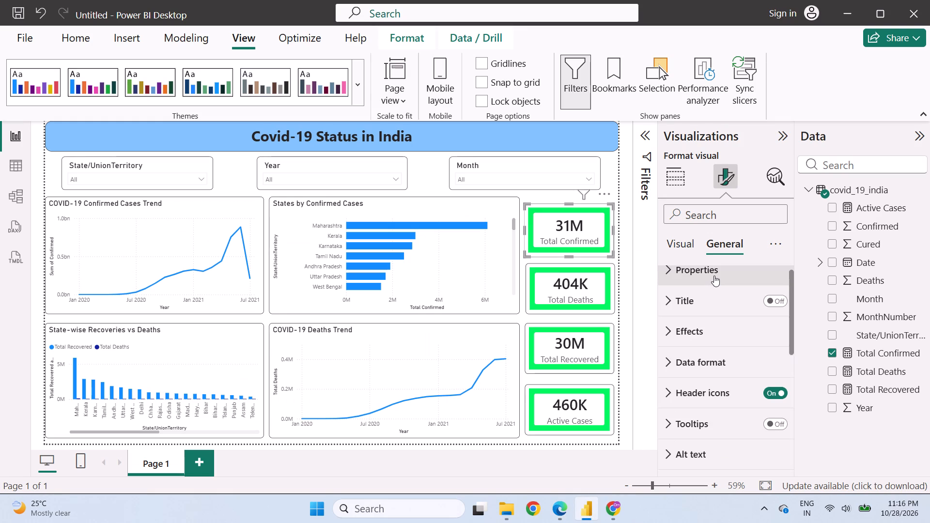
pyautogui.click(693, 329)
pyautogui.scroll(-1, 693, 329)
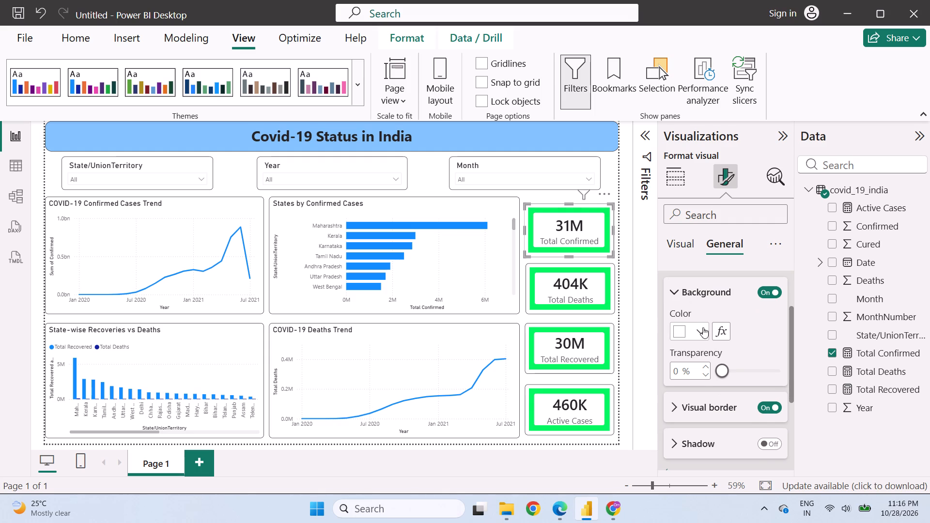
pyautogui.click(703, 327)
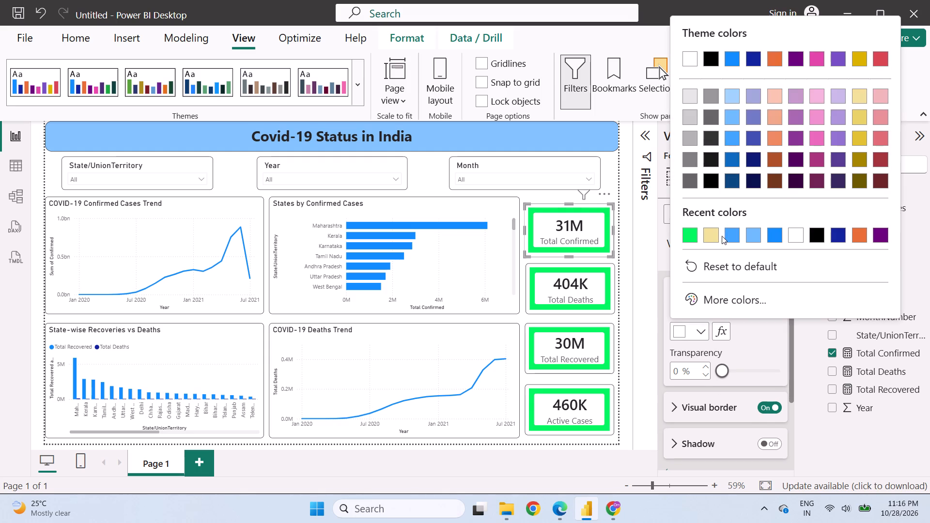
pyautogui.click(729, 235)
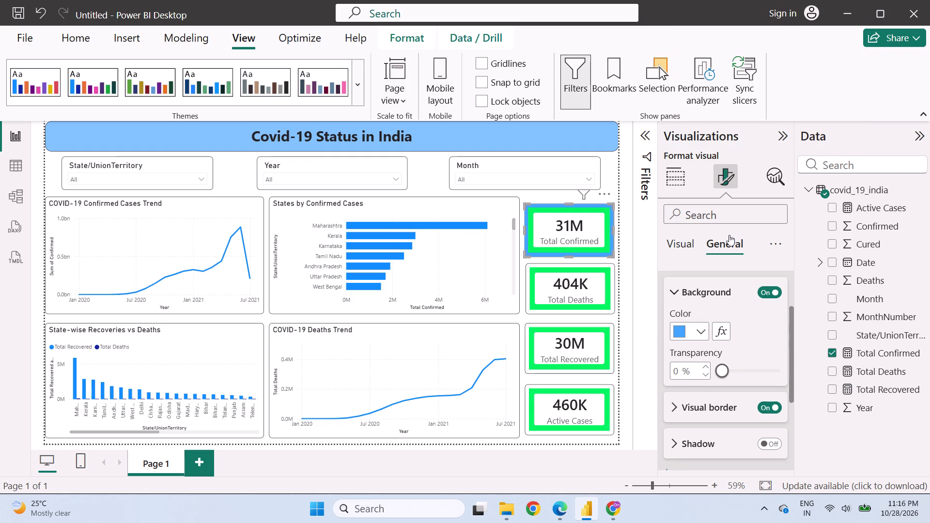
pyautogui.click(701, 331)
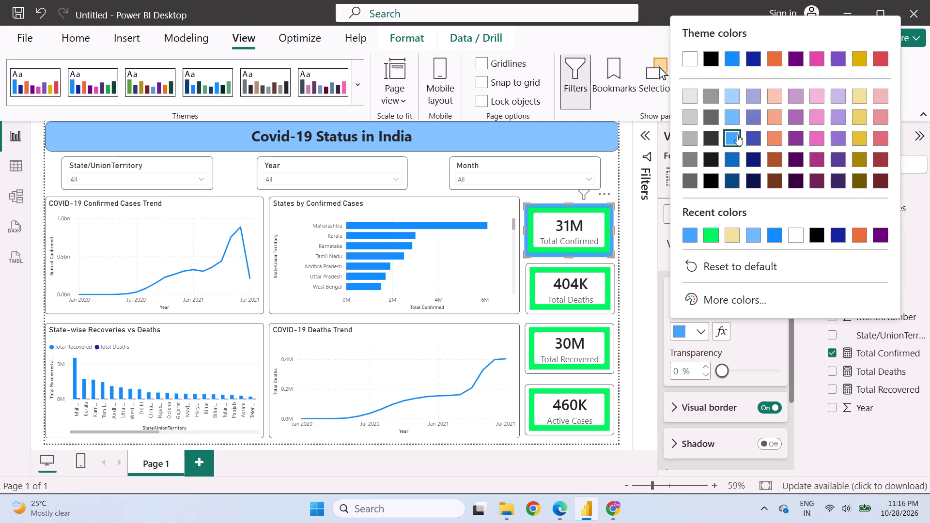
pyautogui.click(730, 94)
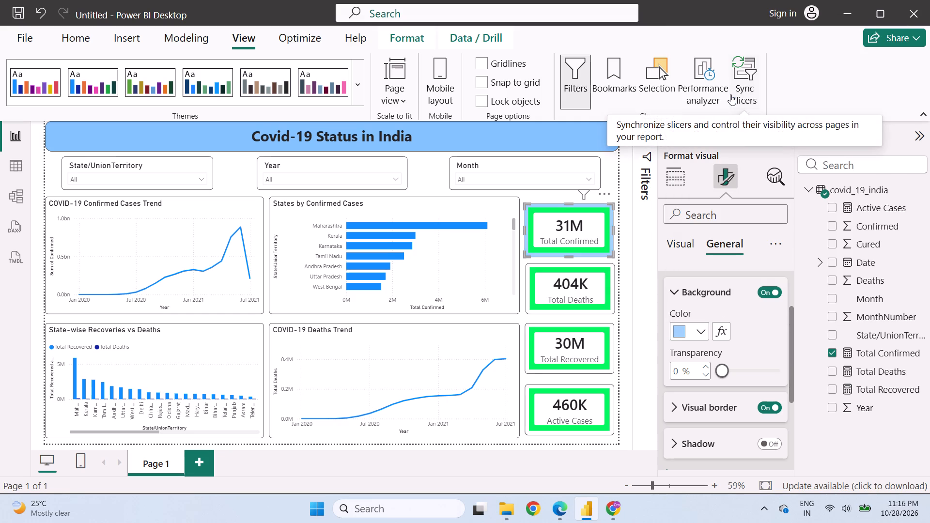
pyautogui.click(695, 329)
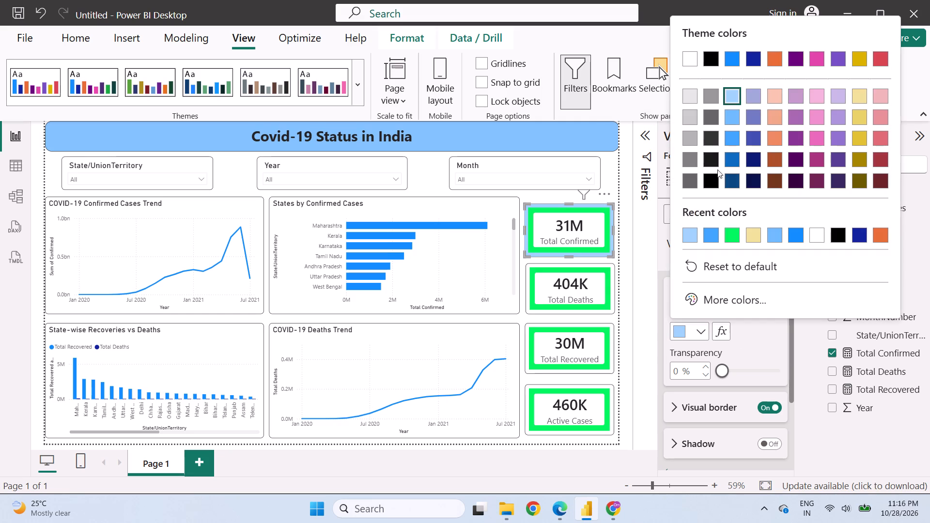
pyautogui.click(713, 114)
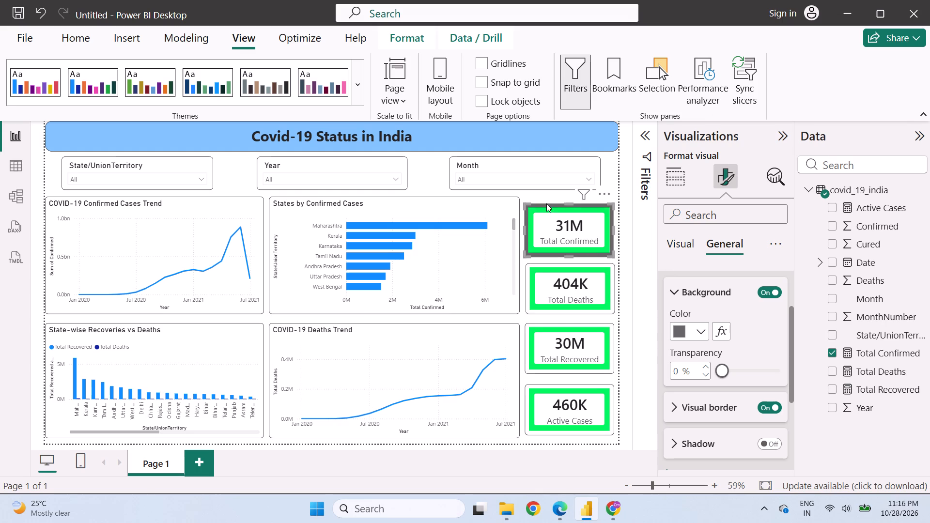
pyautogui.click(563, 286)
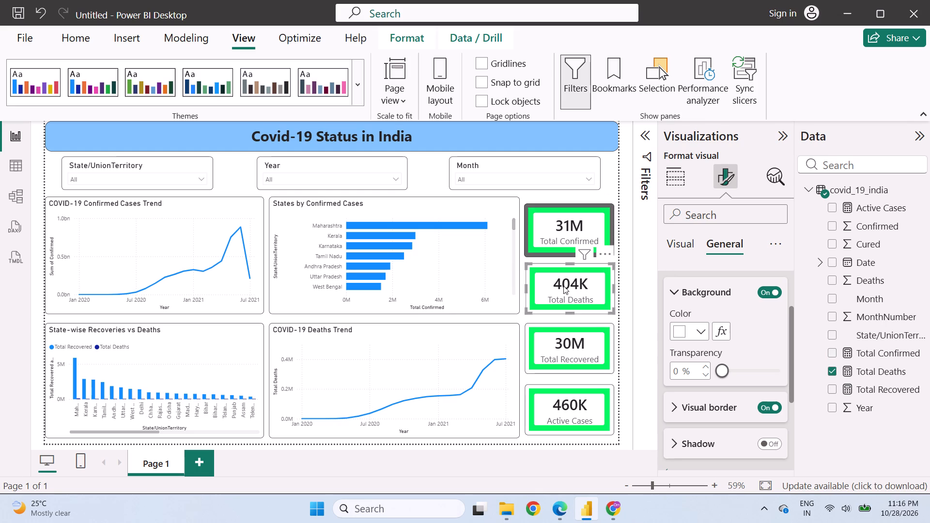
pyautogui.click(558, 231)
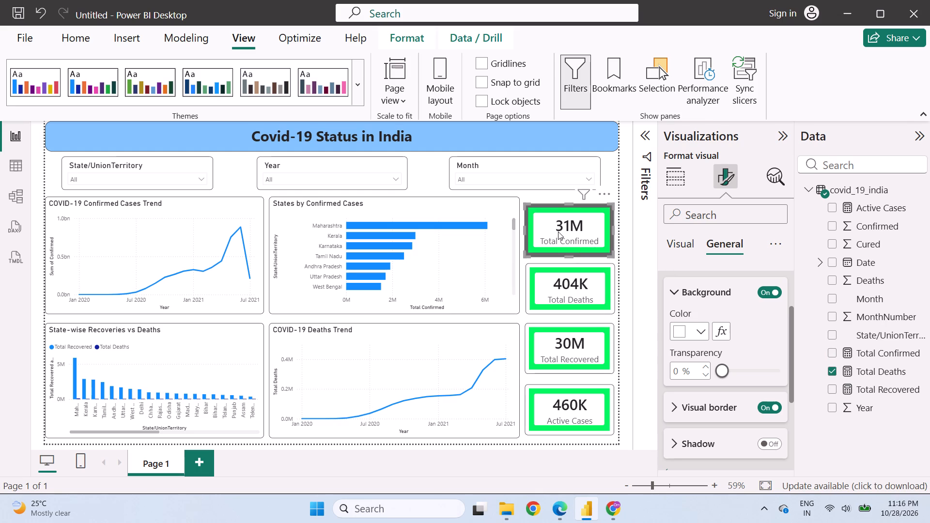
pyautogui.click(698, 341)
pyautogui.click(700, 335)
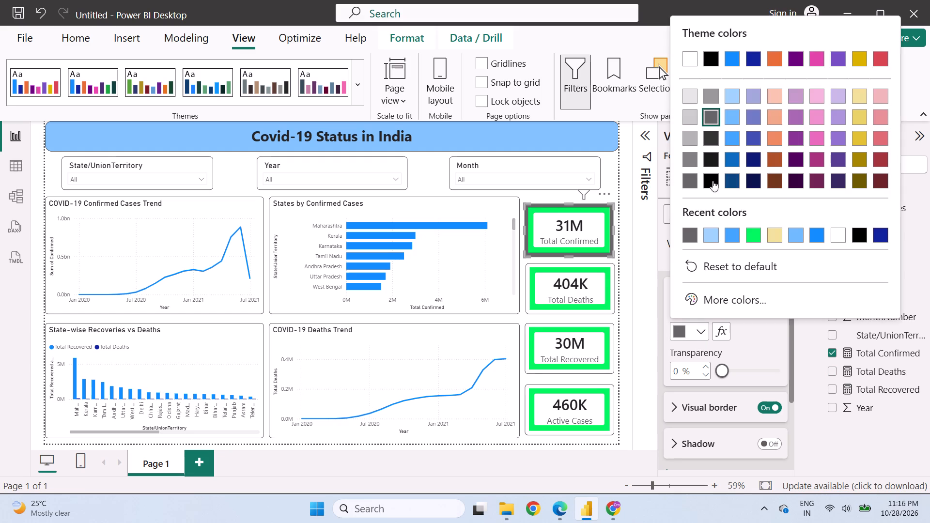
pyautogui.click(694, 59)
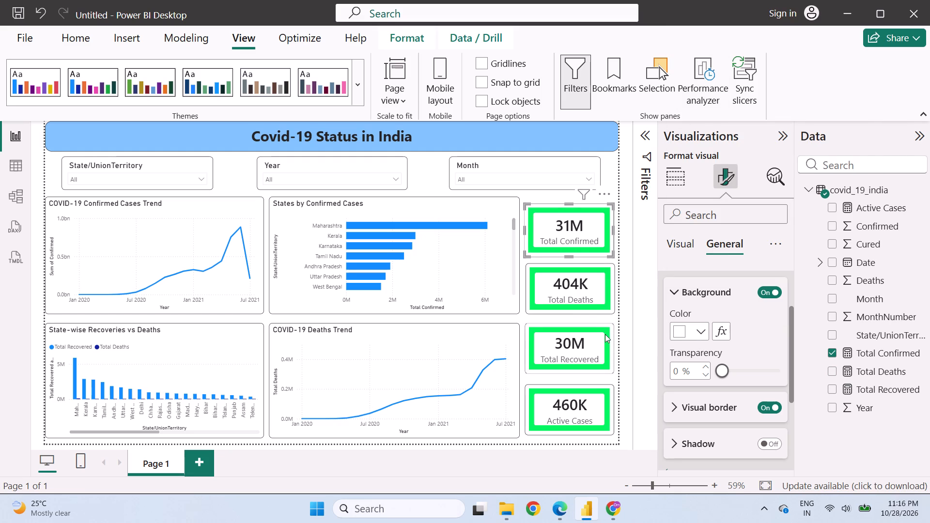
# Set the Total Recovered card's data format to General.
pyautogui.click(595, 340)
pyautogui.scroll(-3, 727, 380)
pyautogui.click(703, 364)
pyautogui.scroll(-1, 703, 364)
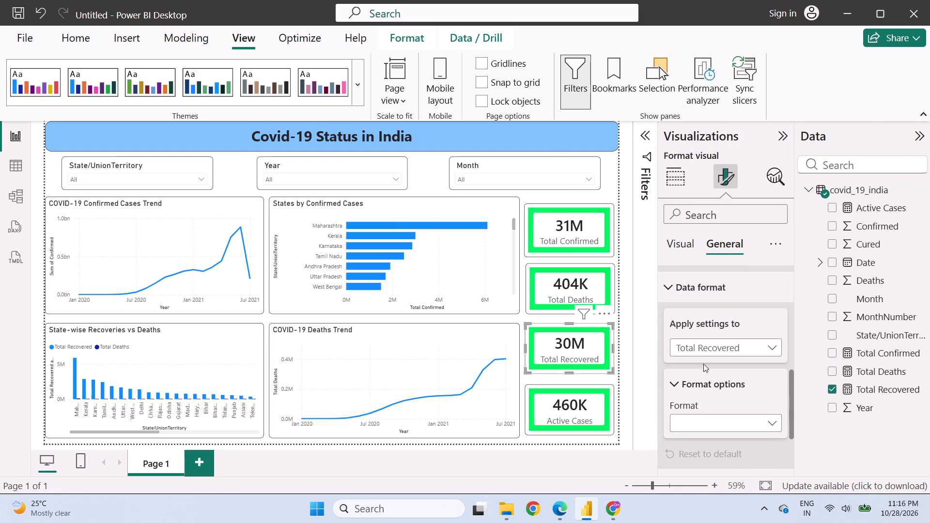
pyautogui.click(771, 347)
pyautogui.click(771, 347)
pyautogui.click(746, 421)
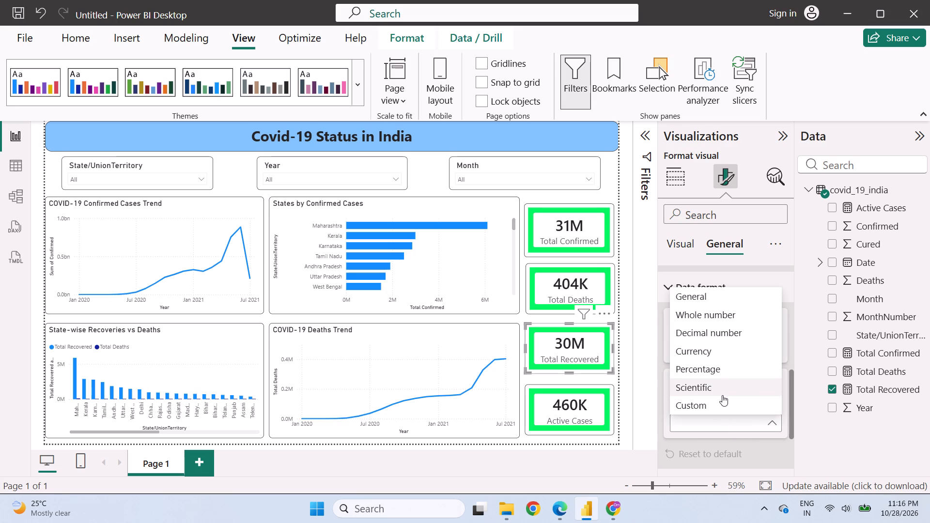
pyautogui.scroll(-5, 722, 395)
pyautogui.scroll(5, 722, 395)
pyautogui.click(713, 289)
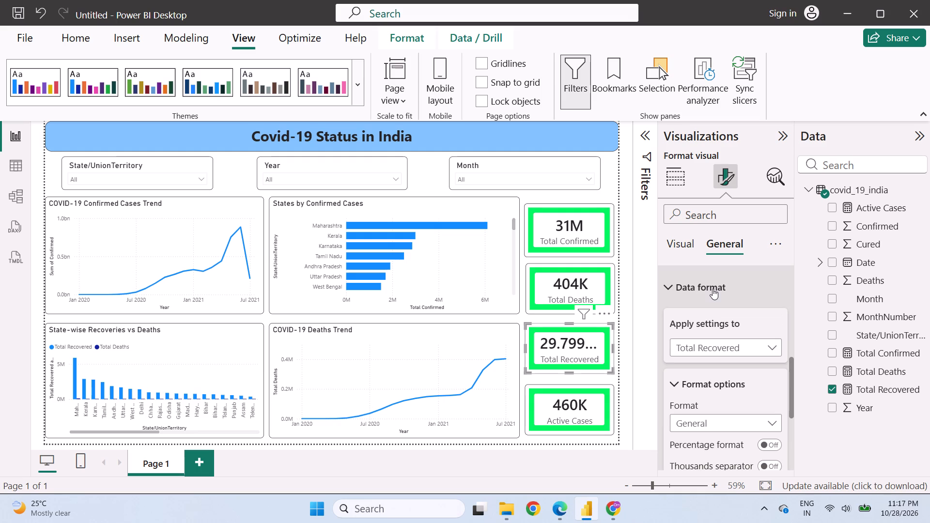
# Set the Total Confirmed card's data format to General.
pyautogui.click(585, 223)
pyautogui.click(739, 344)
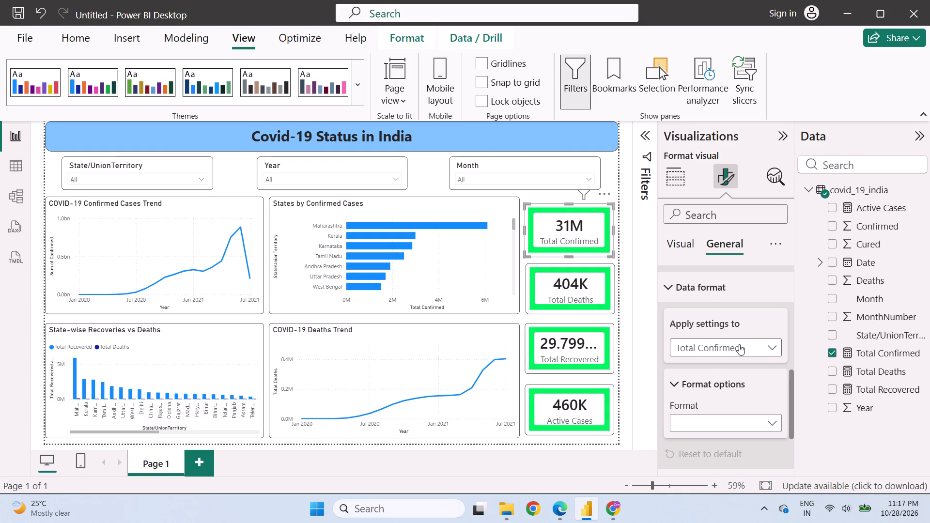
pyautogui.click(770, 352)
pyautogui.click(758, 422)
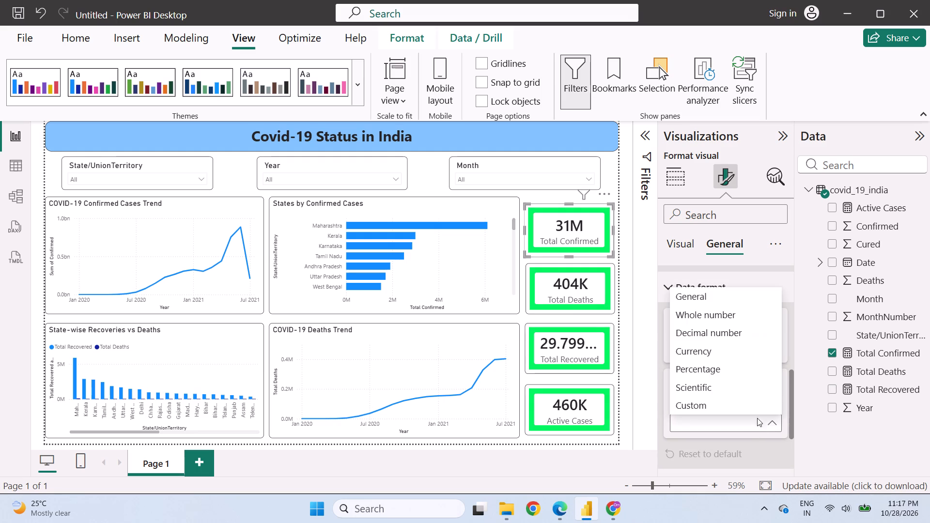
pyautogui.click(708, 294)
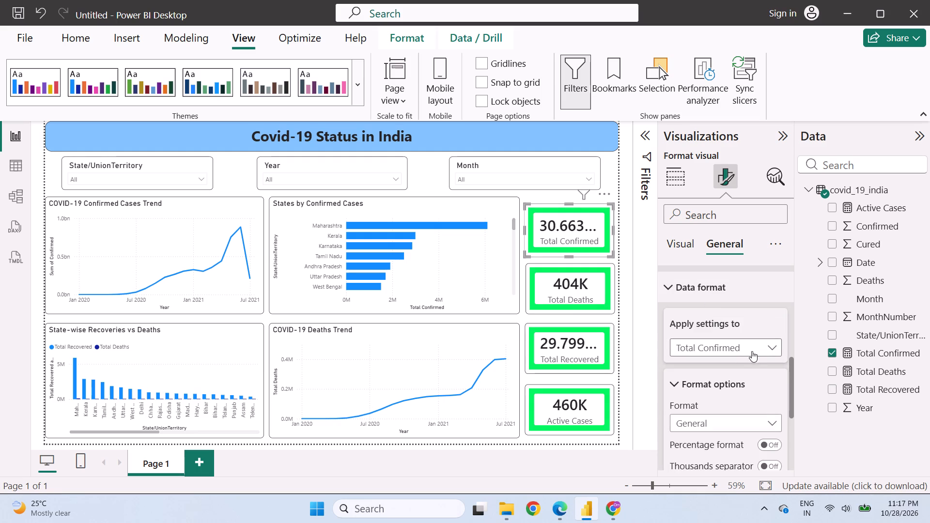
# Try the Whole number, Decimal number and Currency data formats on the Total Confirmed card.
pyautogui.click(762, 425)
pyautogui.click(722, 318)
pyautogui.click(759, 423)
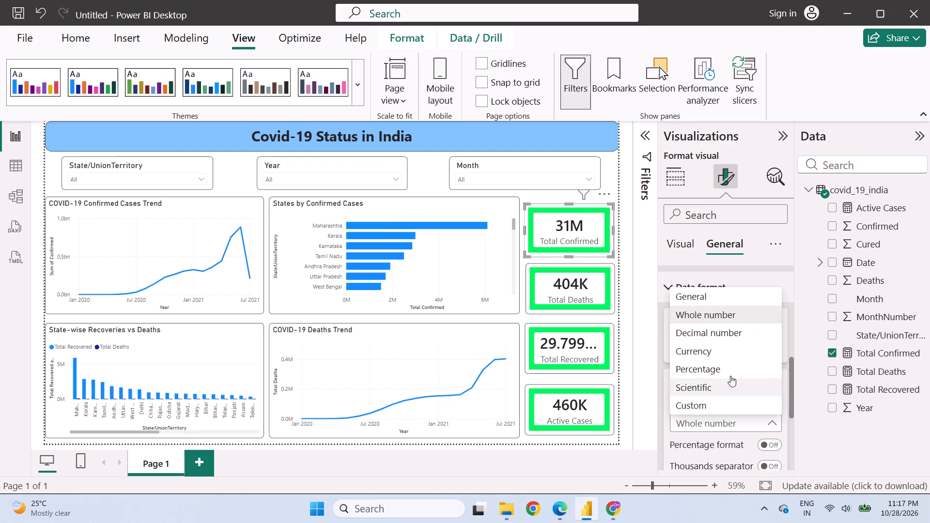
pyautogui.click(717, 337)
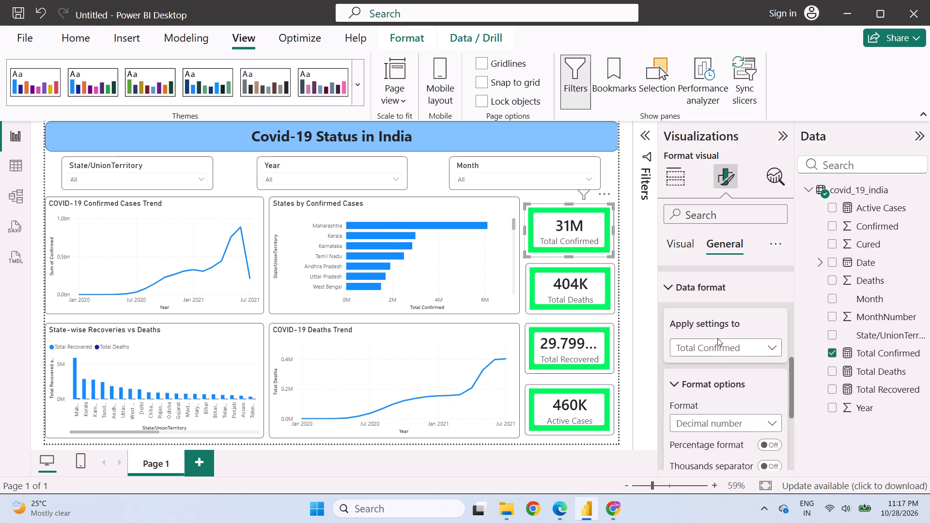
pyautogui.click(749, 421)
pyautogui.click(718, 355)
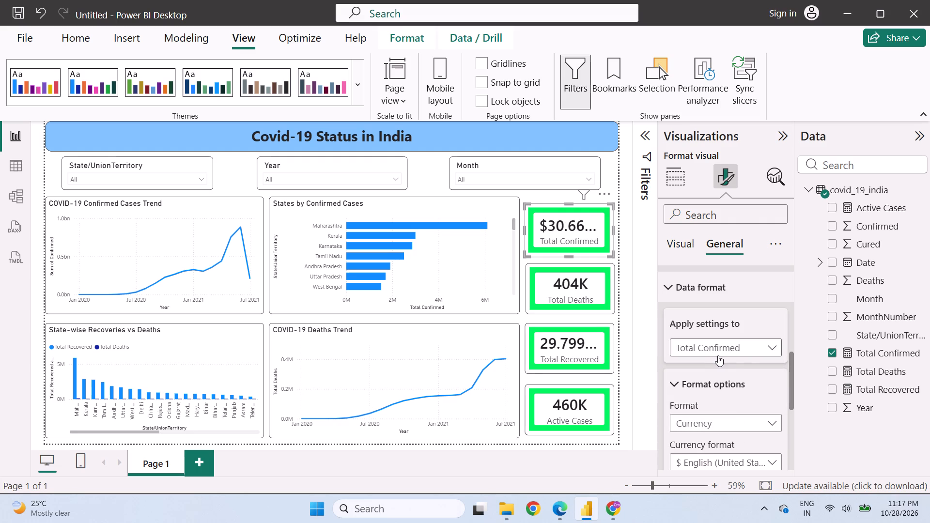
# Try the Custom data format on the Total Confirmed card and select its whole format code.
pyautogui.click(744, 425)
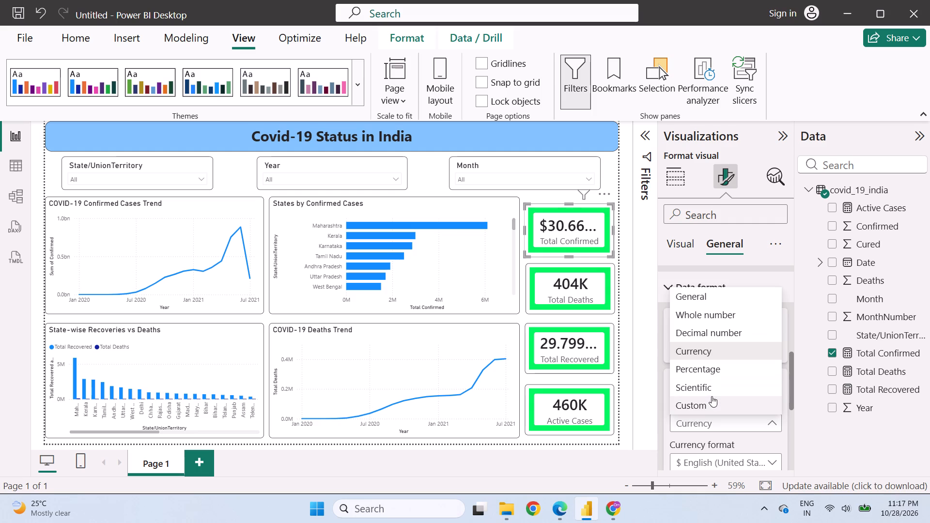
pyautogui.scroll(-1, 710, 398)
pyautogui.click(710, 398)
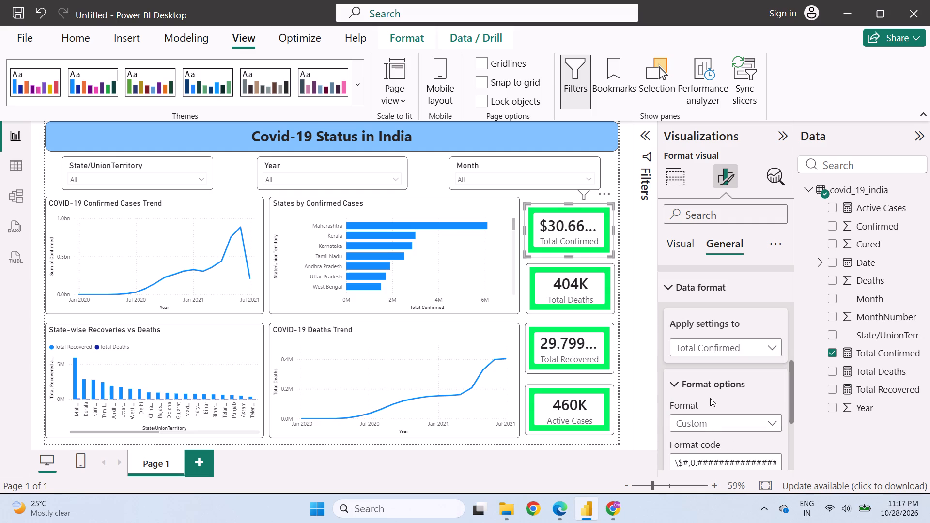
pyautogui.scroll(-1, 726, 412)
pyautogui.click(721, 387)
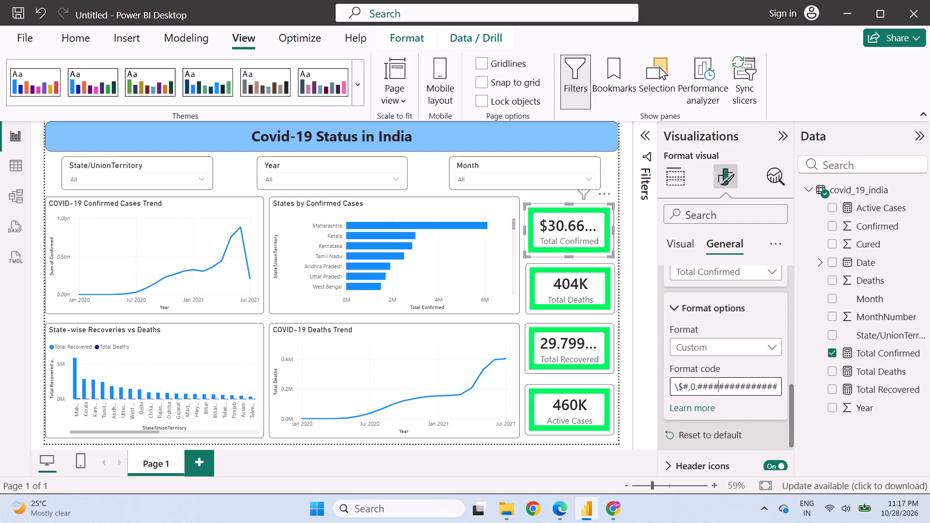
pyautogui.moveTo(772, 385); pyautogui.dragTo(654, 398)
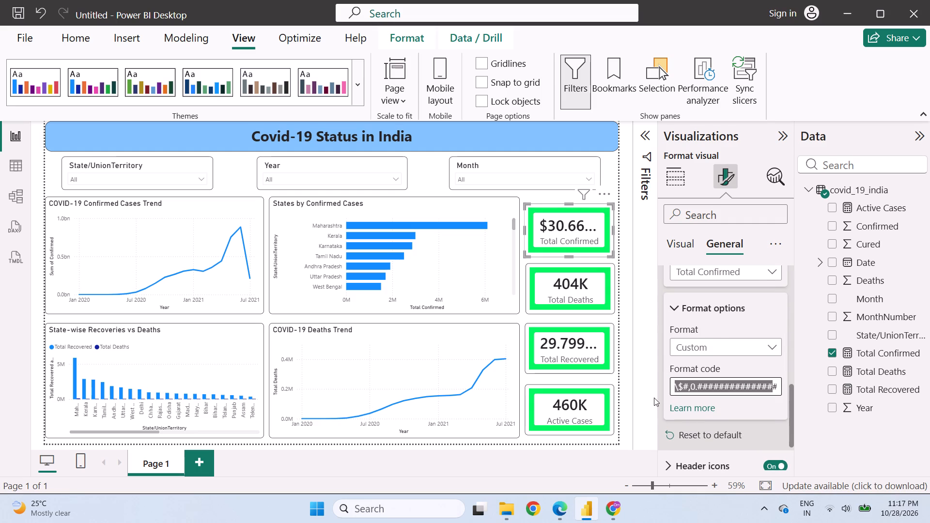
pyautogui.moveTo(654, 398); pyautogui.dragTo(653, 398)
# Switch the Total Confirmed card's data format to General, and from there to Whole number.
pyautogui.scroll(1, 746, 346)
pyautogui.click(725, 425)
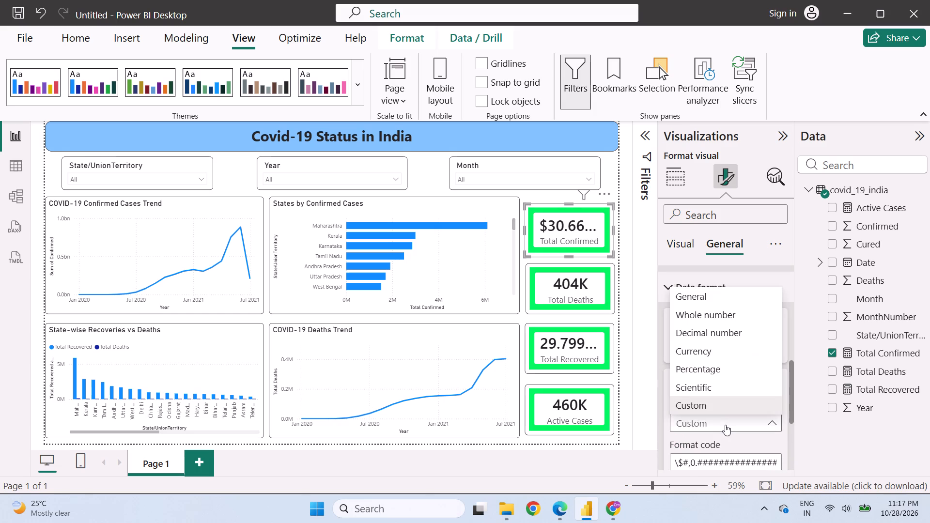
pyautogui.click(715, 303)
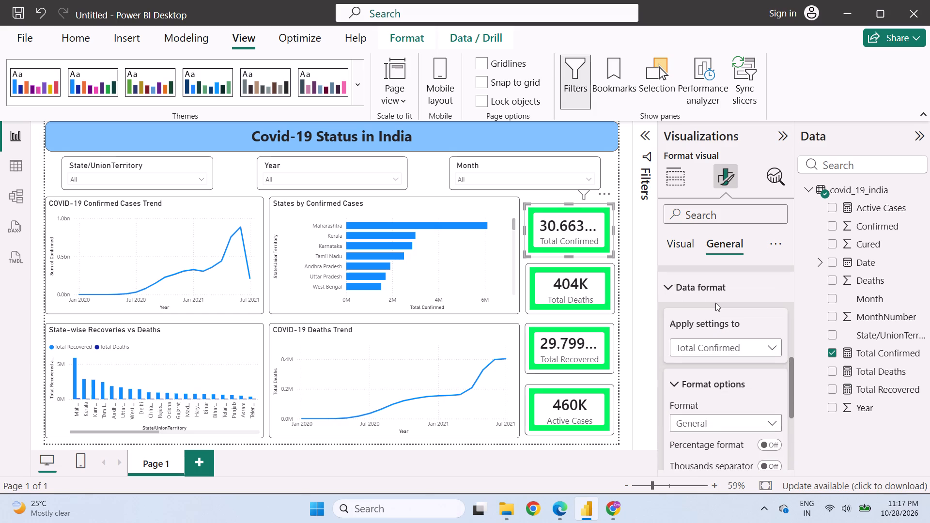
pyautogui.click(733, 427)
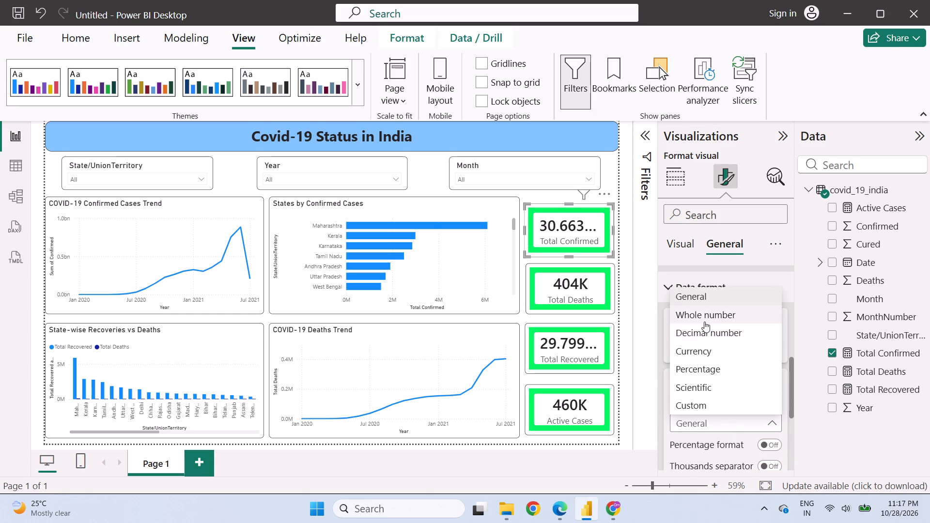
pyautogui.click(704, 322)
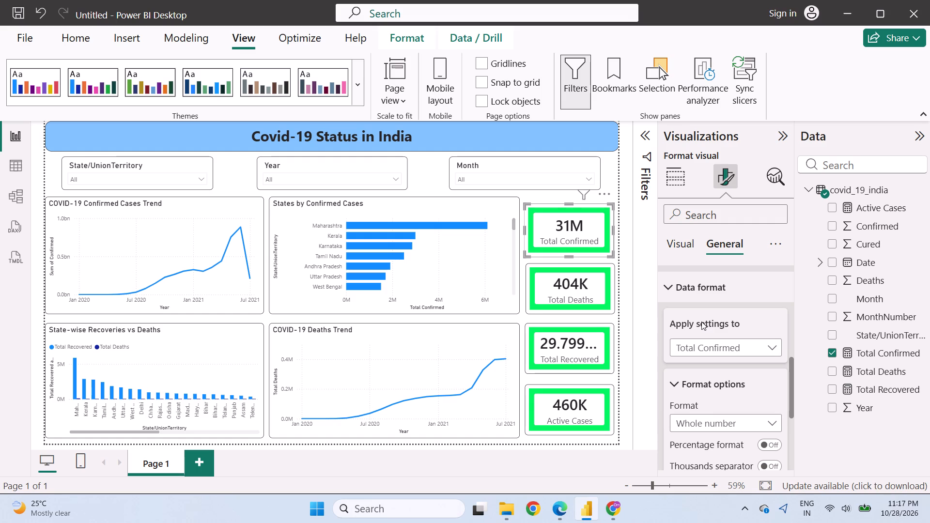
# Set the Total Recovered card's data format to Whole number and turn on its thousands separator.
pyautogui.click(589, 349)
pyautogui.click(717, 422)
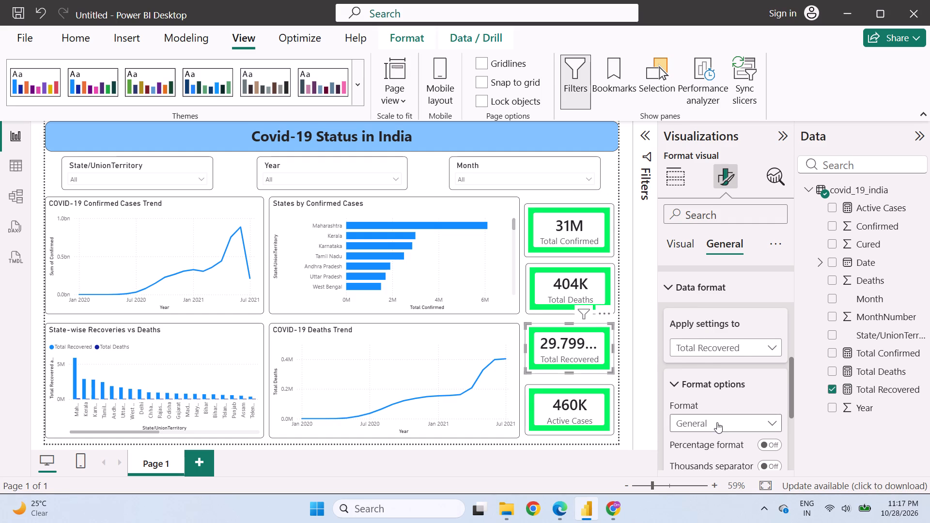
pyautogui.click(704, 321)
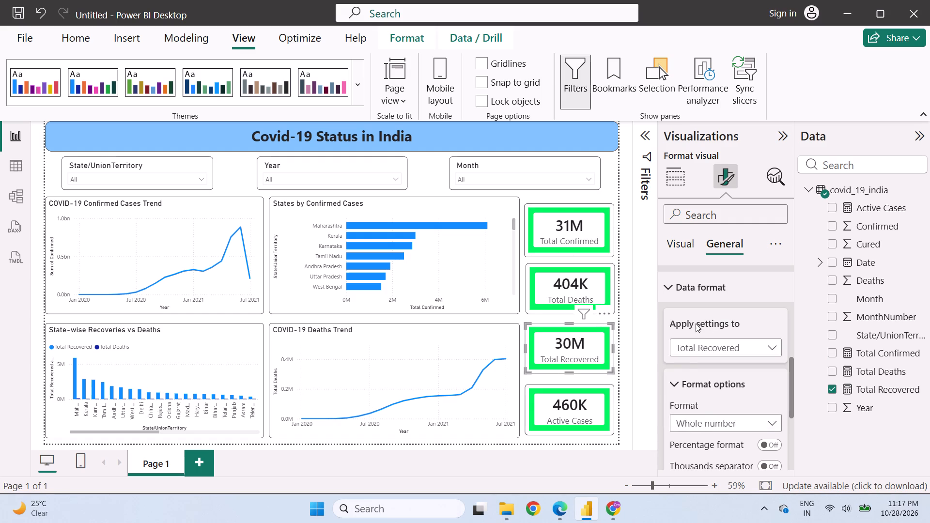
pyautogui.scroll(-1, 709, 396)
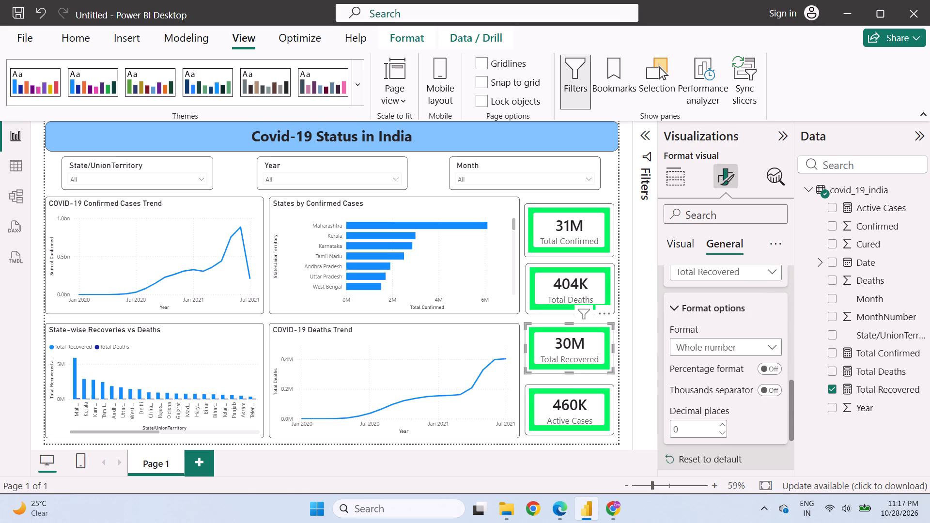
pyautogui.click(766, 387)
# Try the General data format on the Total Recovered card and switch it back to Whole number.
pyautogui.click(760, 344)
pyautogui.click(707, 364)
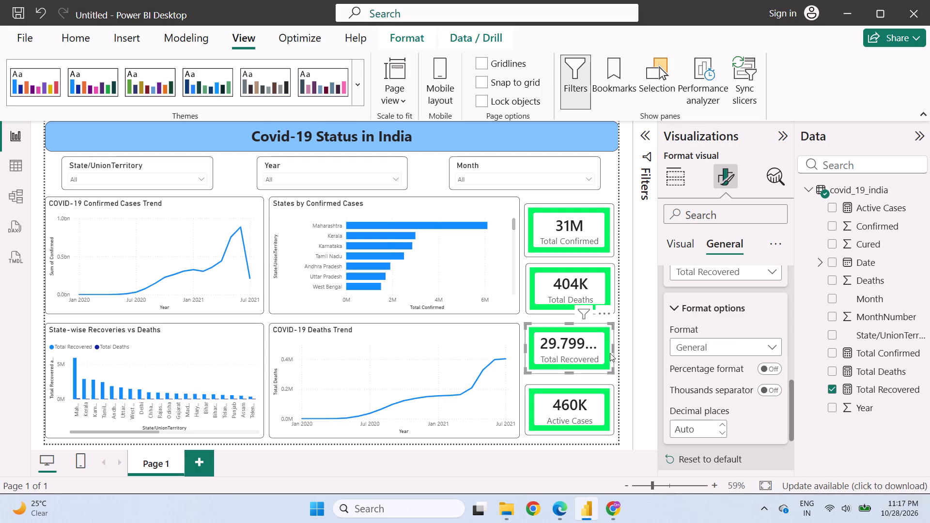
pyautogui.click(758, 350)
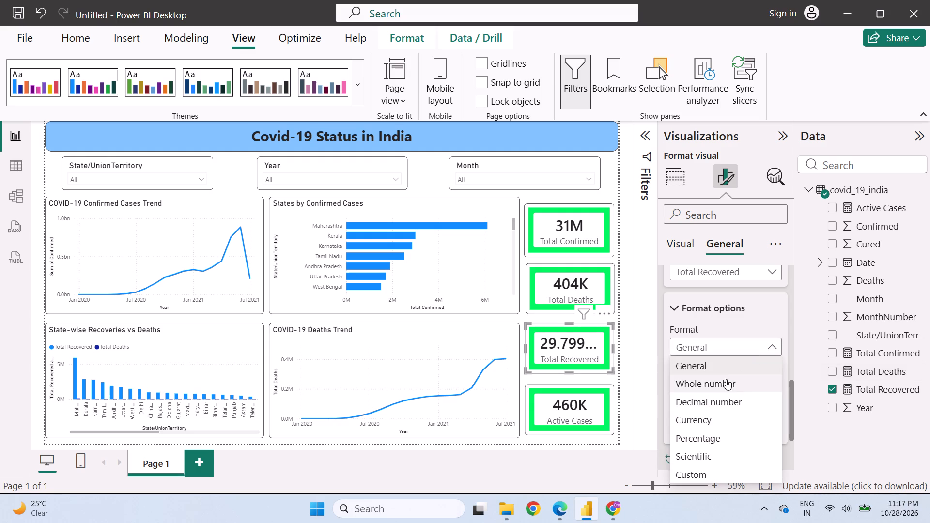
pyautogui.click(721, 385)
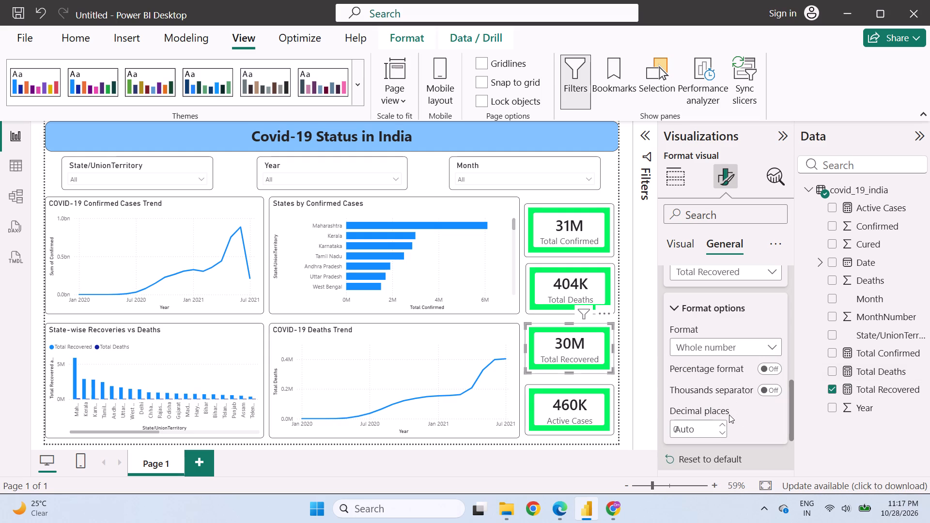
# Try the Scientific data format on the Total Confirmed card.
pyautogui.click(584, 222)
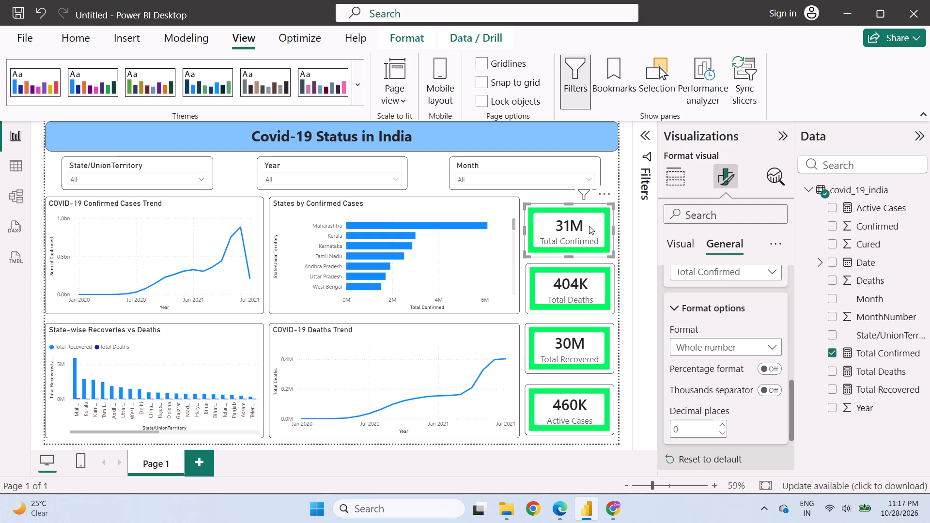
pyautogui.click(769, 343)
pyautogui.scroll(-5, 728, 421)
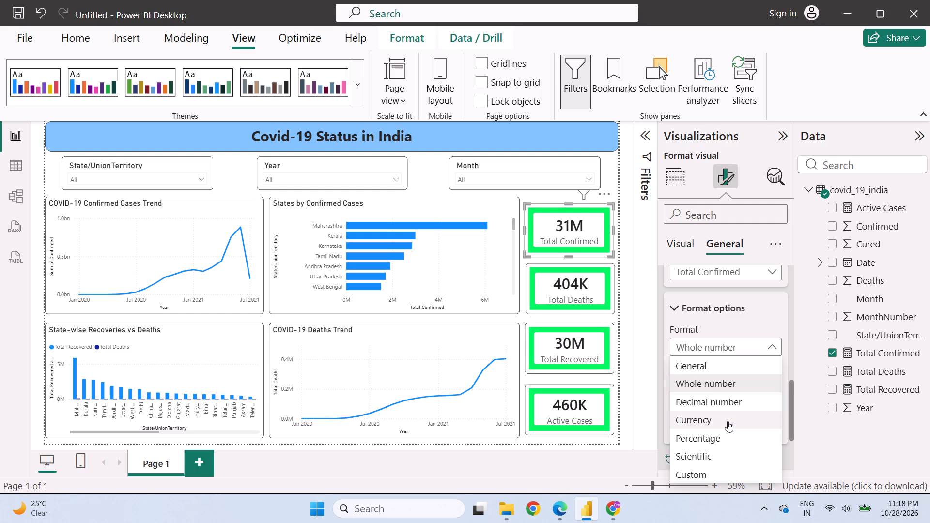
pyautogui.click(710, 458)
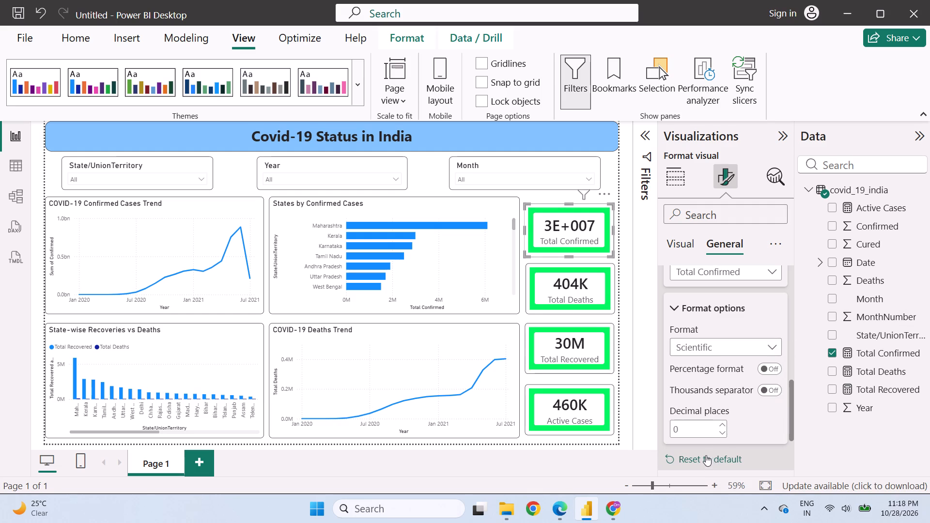
# Set the Total Confirmed card's data format to General and raise its decimal places to 2.
pyautogui.click(775, 338)
pyautogui.click(717, 366)
pyautogui.click(722, 423)
pyautogui.click(722, 423)
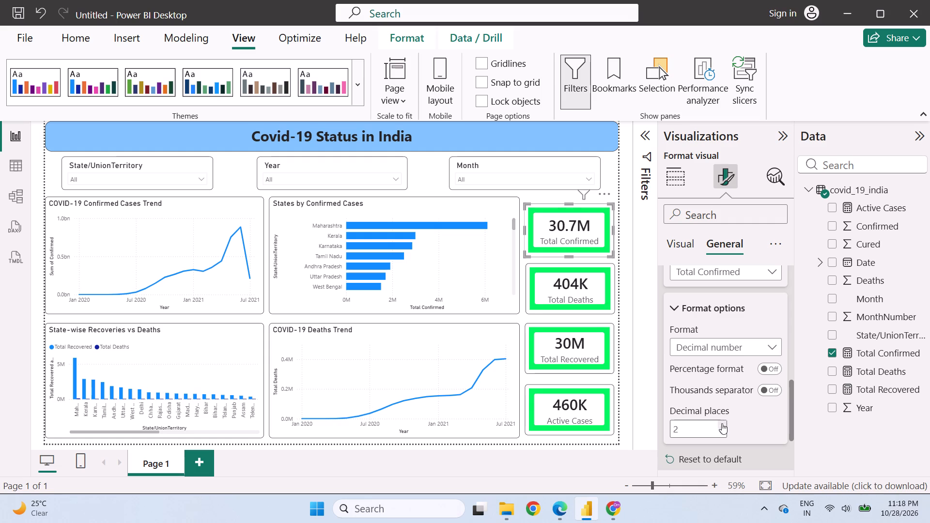
pyautogui.click(722, 423)
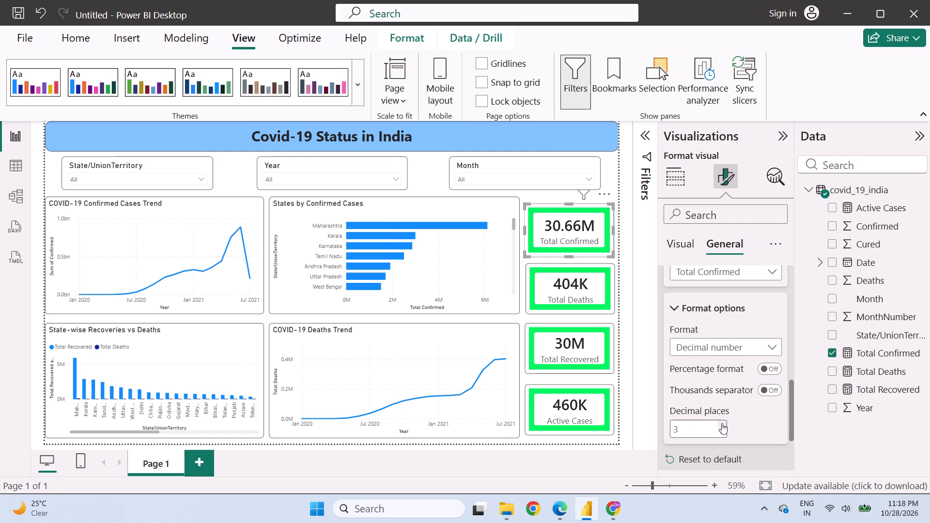
pyautogui.click(721, 432)
# Set the Total Deaths card's data format to Decimal number with 2 decimal places.
pyautogui.click(578, 289)
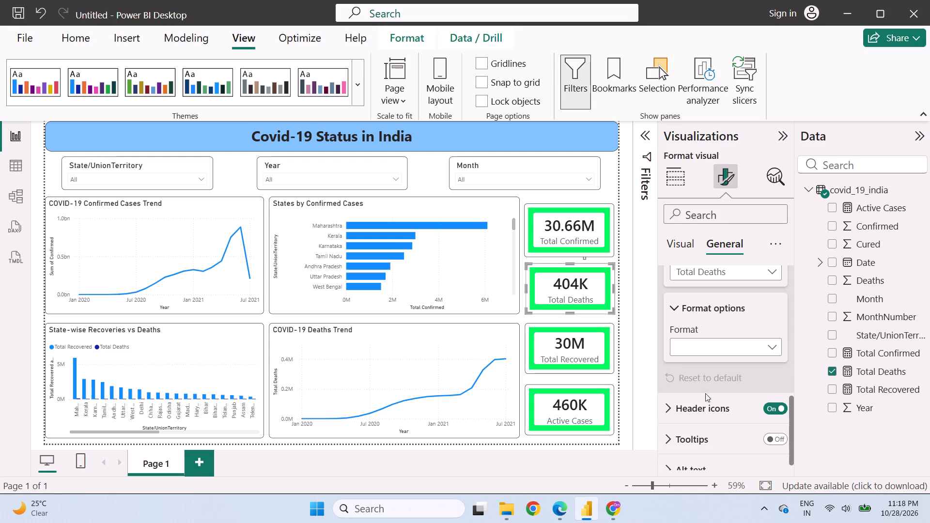
pyautogui.click(774, 344)
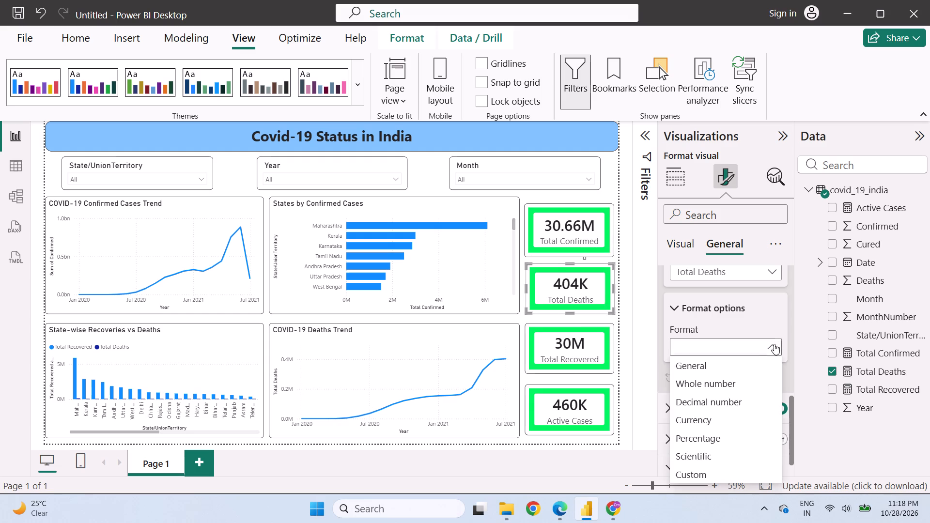
pyautogui.click(718, 400)
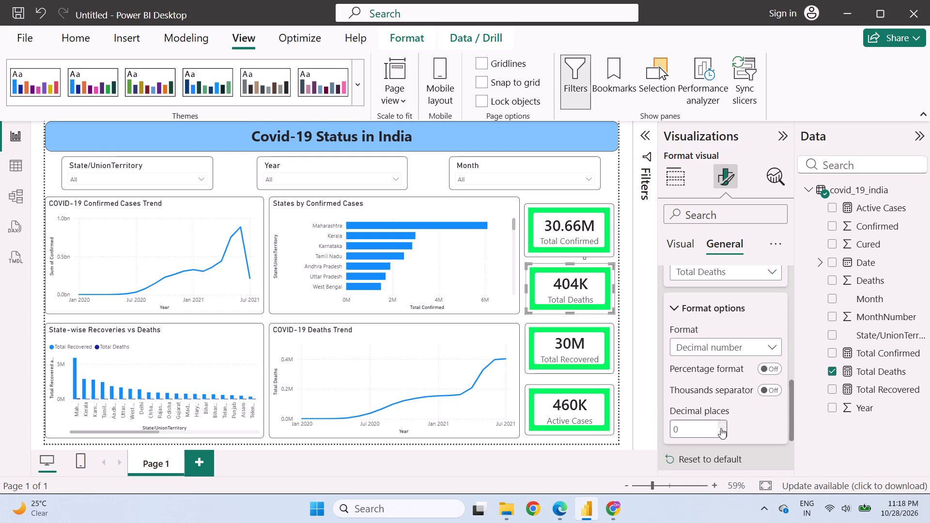
pyautogui.click(720, 425)
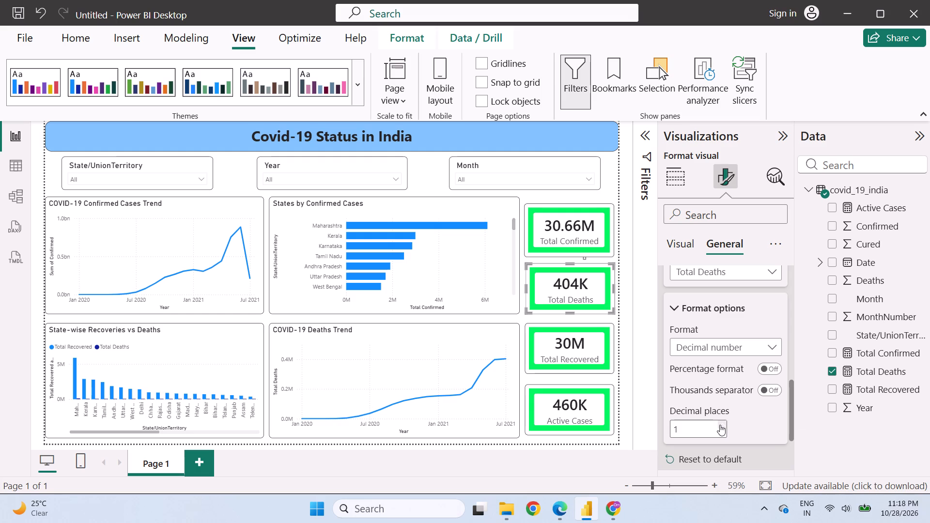
pyautogui.click(720, 425)
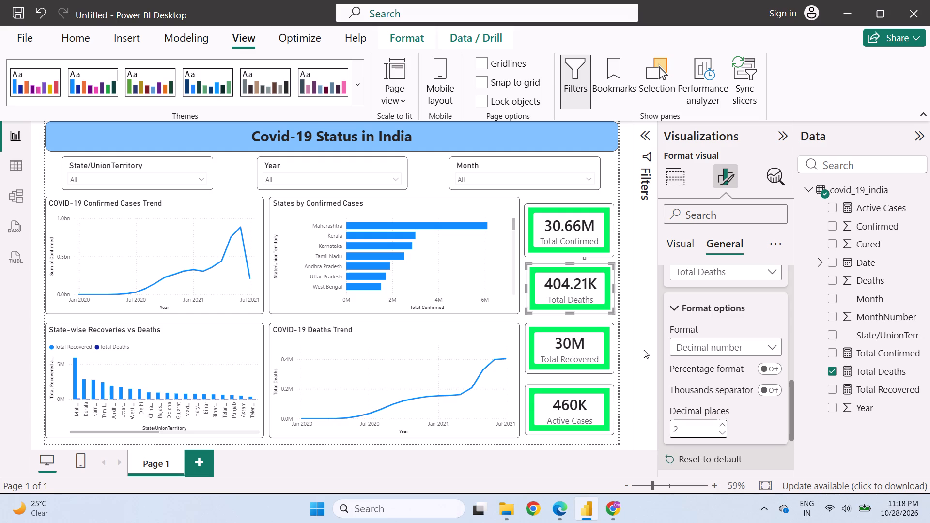
# Set the Total Recovered card's data format to Decimal number with 2 decimal places.
pyautogui.click(593, 345)
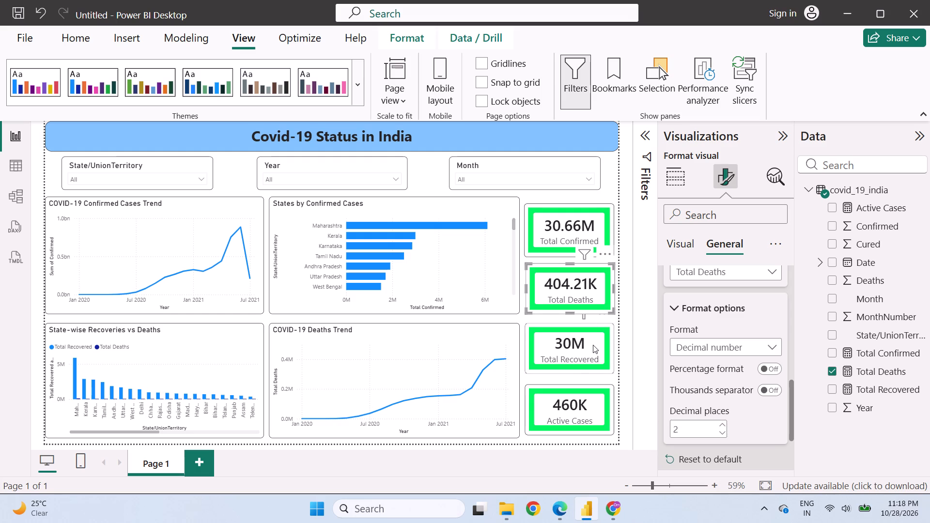
pyautogui.click(772, 345)
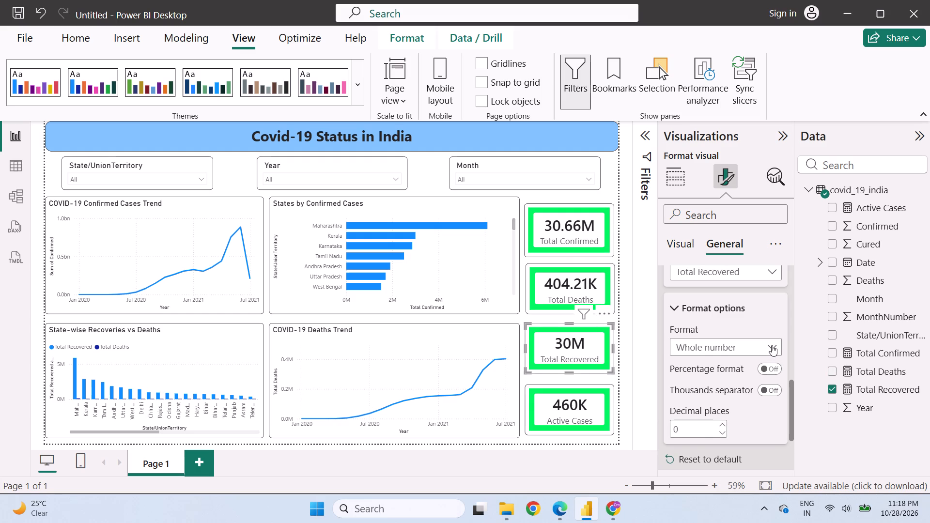
pyautogui.click(721, 403)
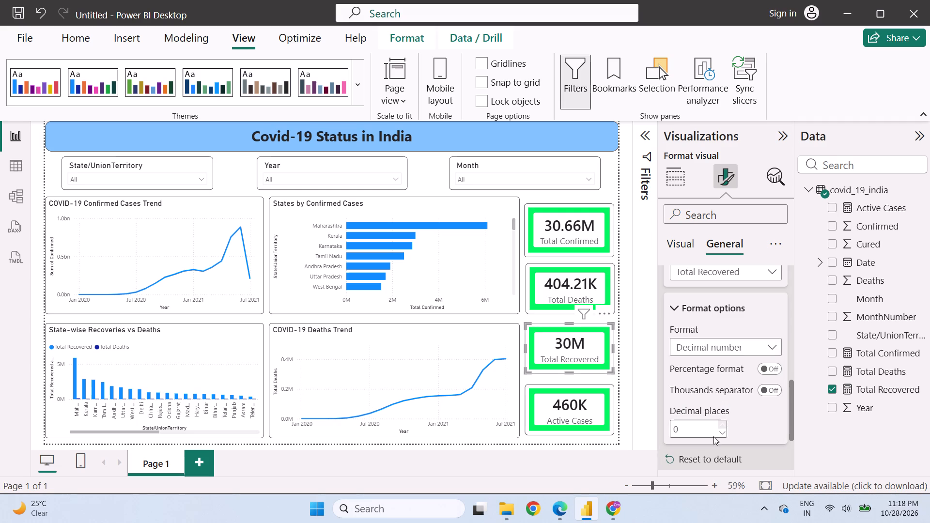
pyautogui.doubleClick(727, 420)
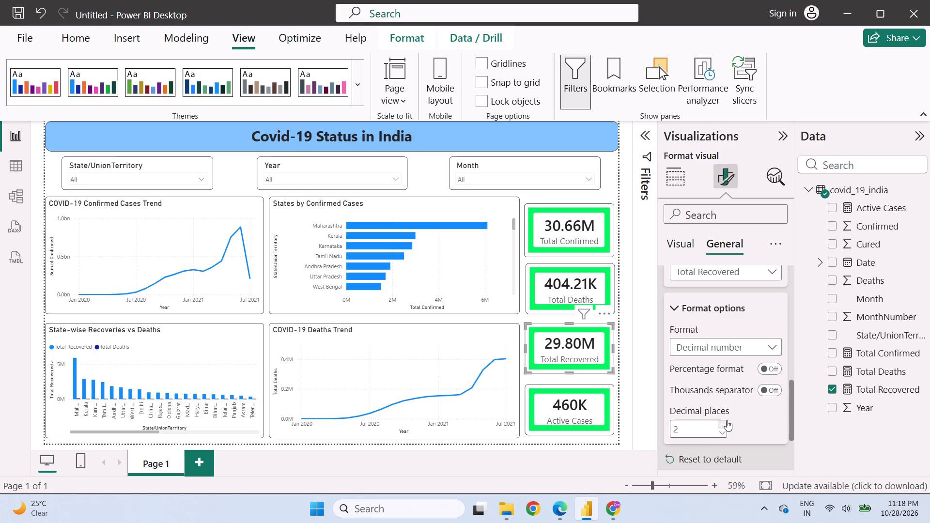
# Set the Active Cases card's data format to Decimal number with 2 decimal places.
pyautogui.click(597, 398)
pyautogui.click(725, 344)
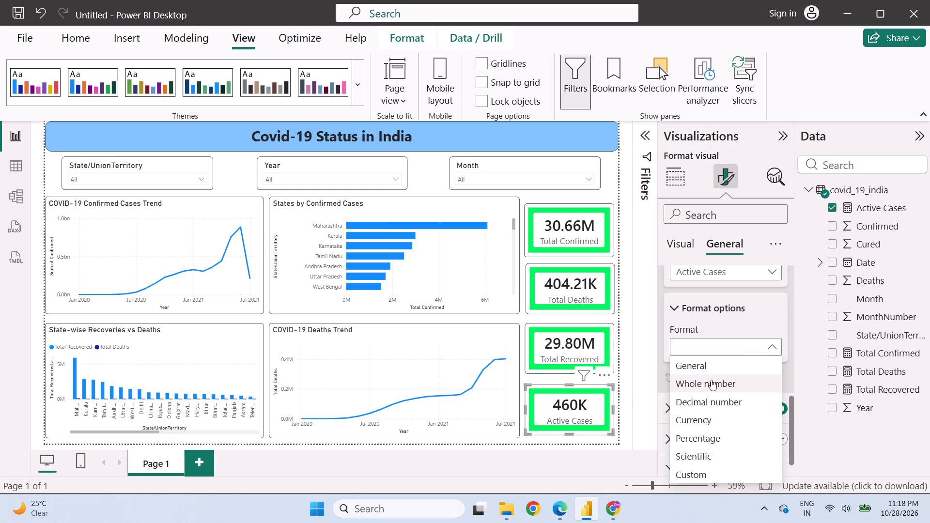
pyautogui.click(709, 402)
pyautogui.doubleClick(726, 424)
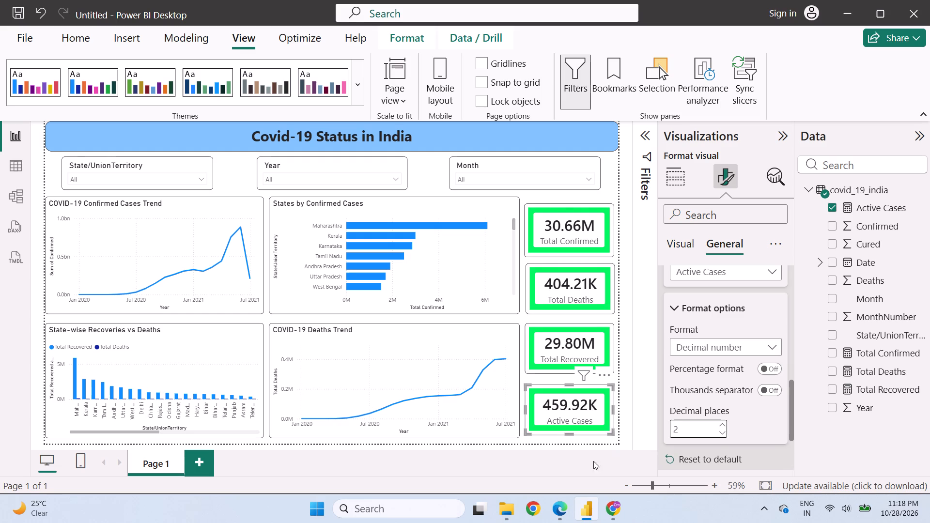
pyautogui.click(570, 457)
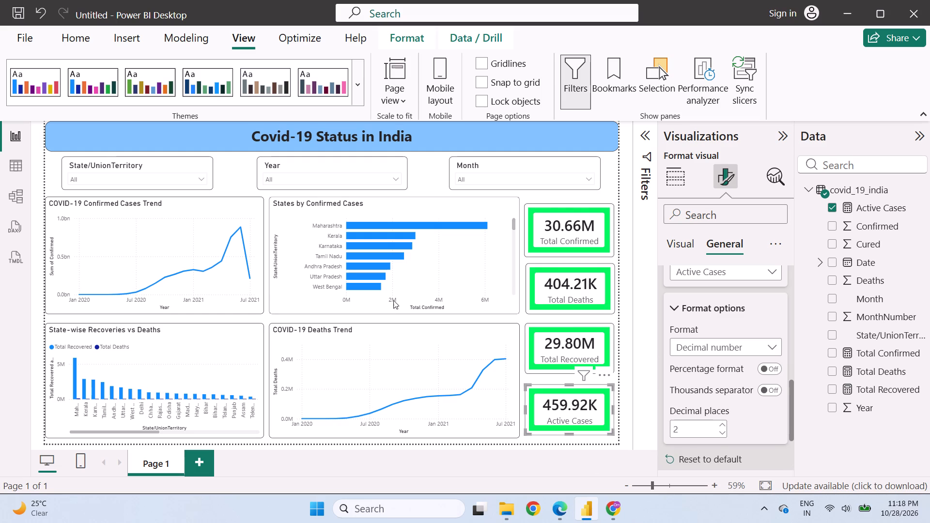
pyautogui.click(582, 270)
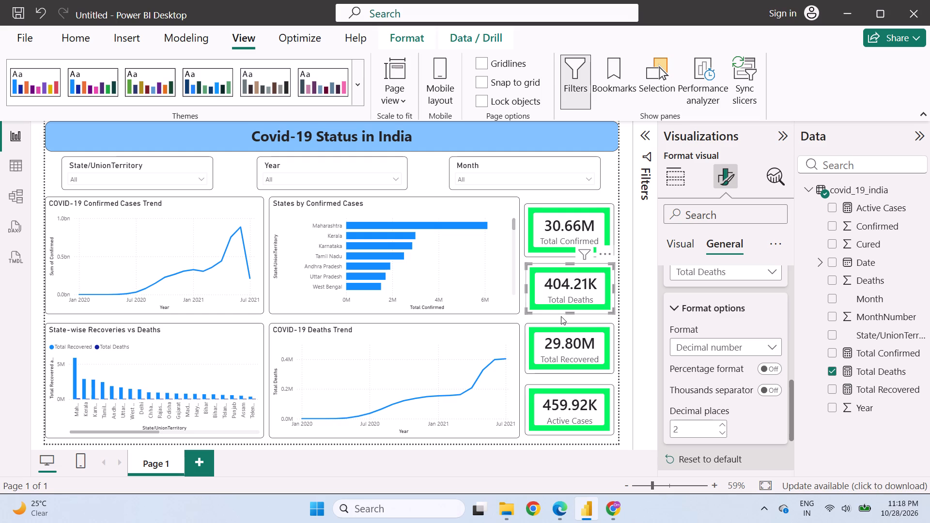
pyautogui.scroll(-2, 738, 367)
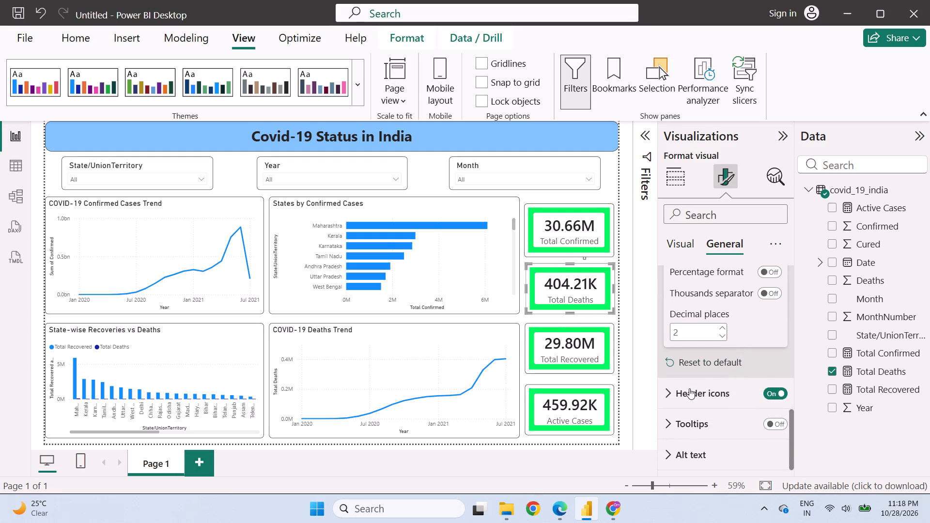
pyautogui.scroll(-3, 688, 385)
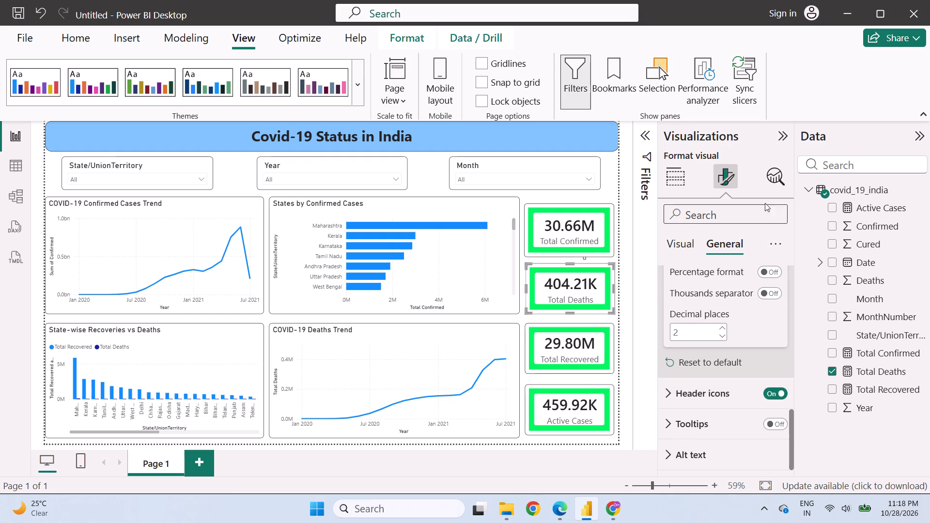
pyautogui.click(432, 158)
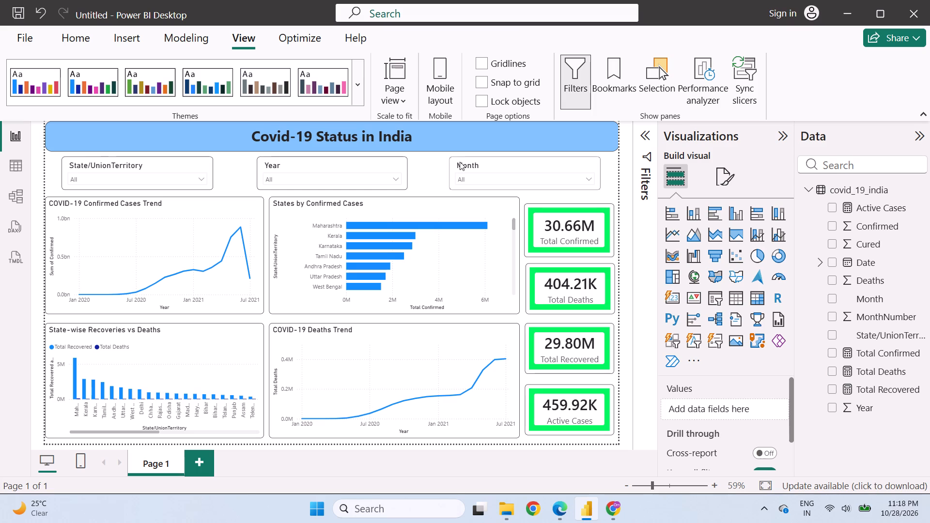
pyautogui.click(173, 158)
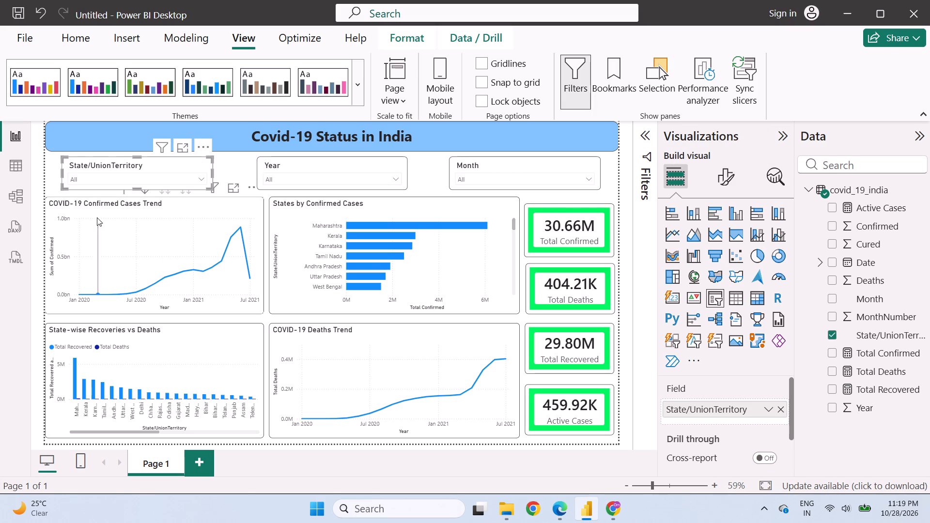
# Open the visual formatting options of the COVID-19 Confirmed Cases Trend line chart.
pyautogui.click(171, 217)
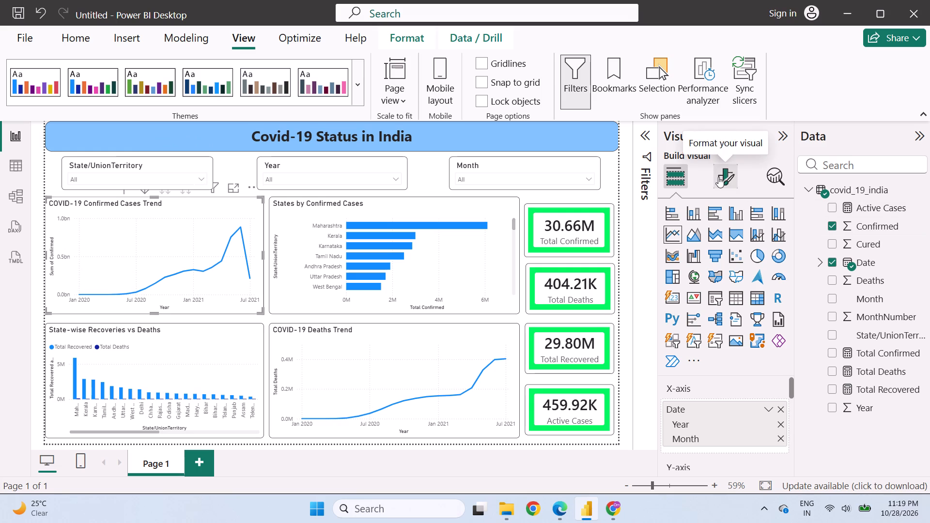
pyautogui.click(198, 203)
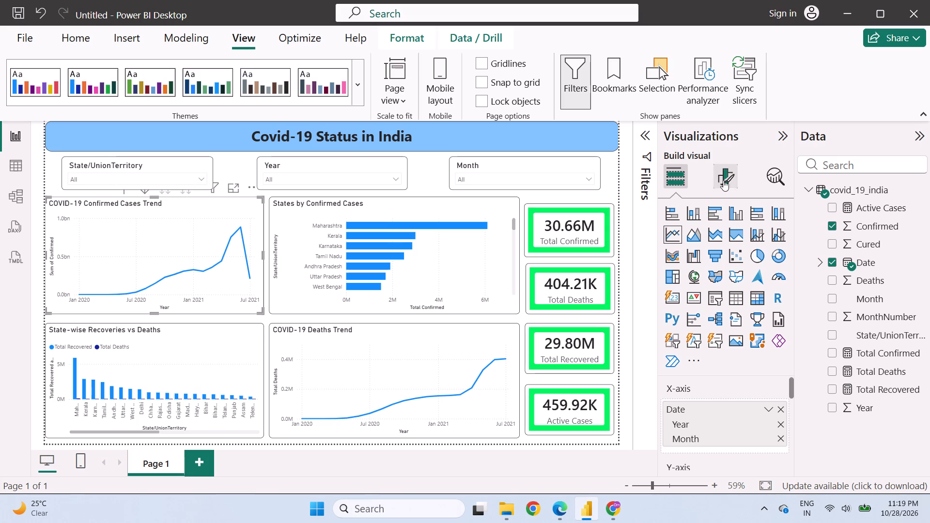
pyautogui.click(729, 178)
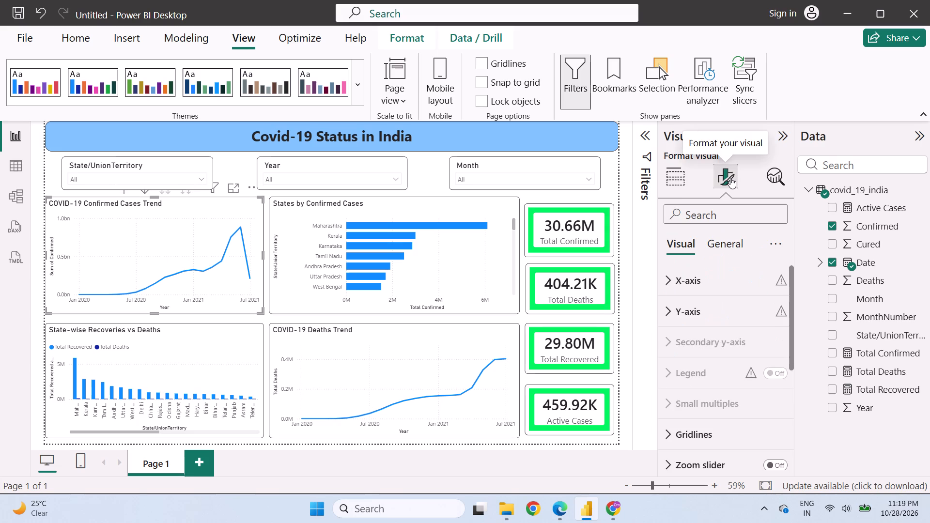
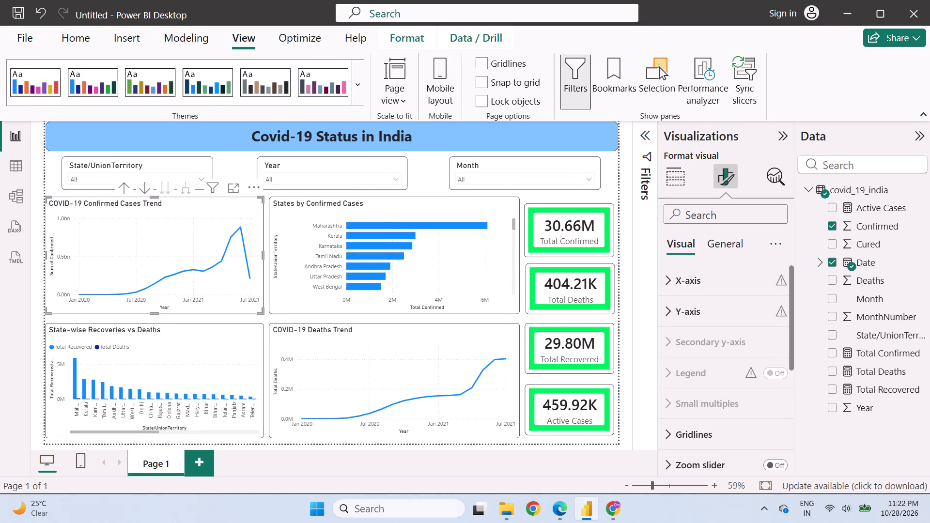
# Set the title font size of the COVID-19 Confirmed Cases Trend chart to 15.
pyautogui.click(434, 202)
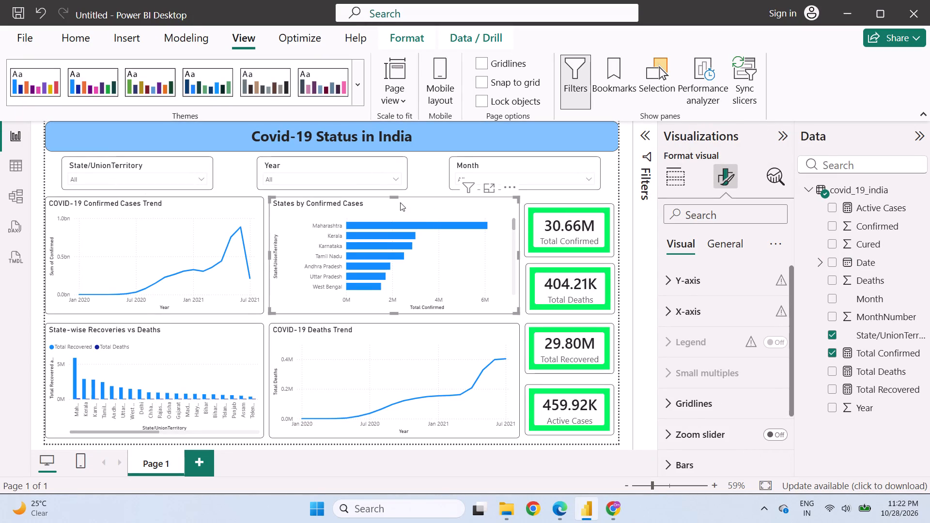
pyautogui.click(198, 207)
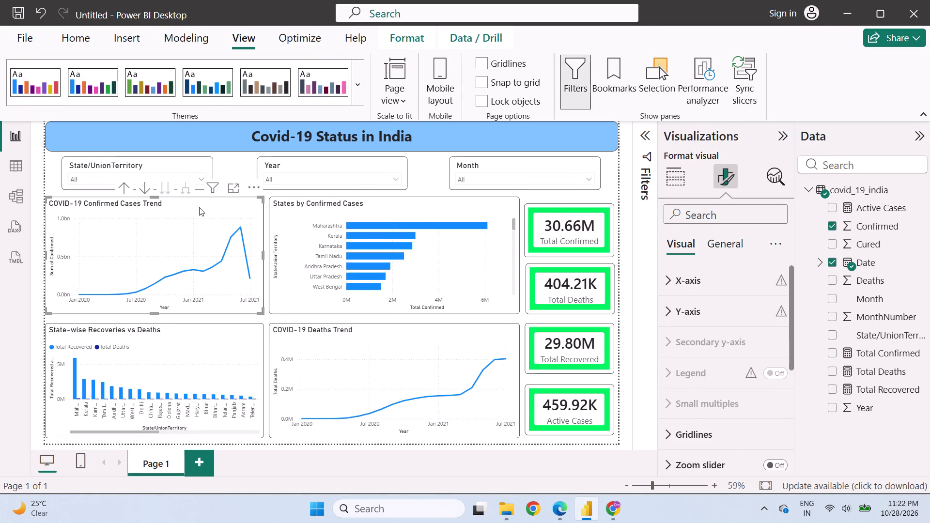
pyautogui.click(728, 244)
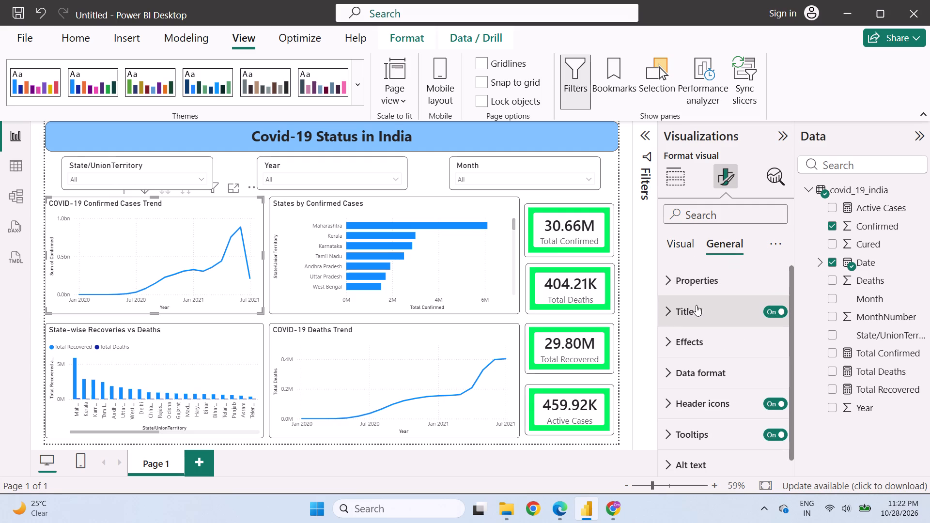
pyautogui.click(688, 312)
pyautogui.scroll(-1, 688, 312)
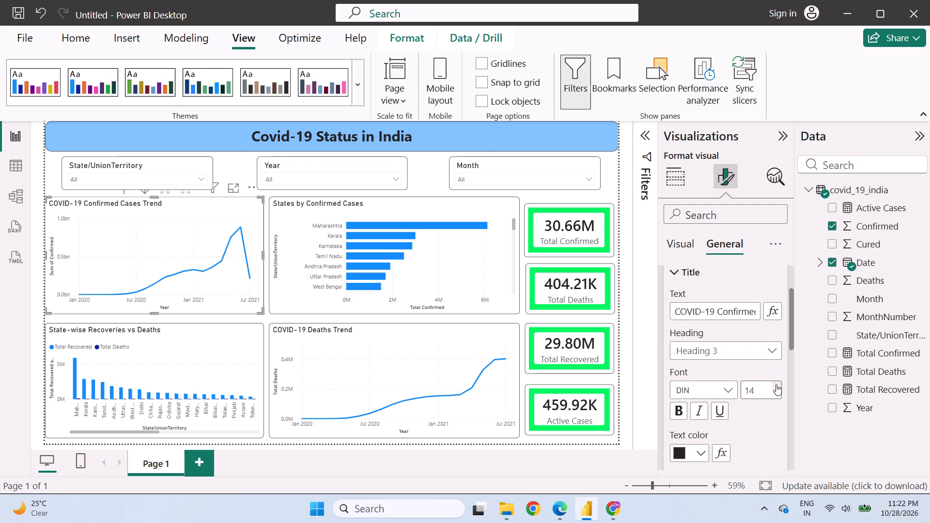
pyautogui.click(775, 385)
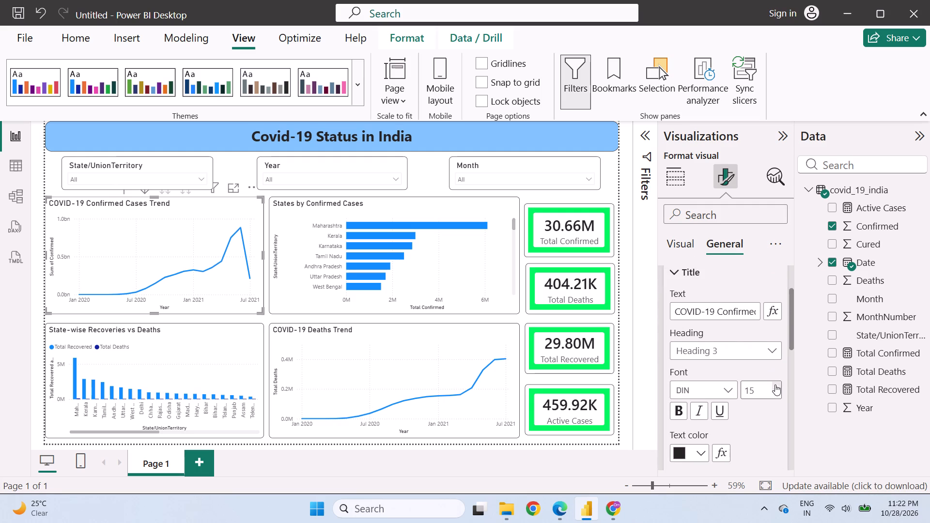
# Set the title font size to 15 on the States by Confirmed Cases, COVID-19 Deaths Trend and State-wise Recoveries vs Deaths charts.
pyautogui.click(433, 201)
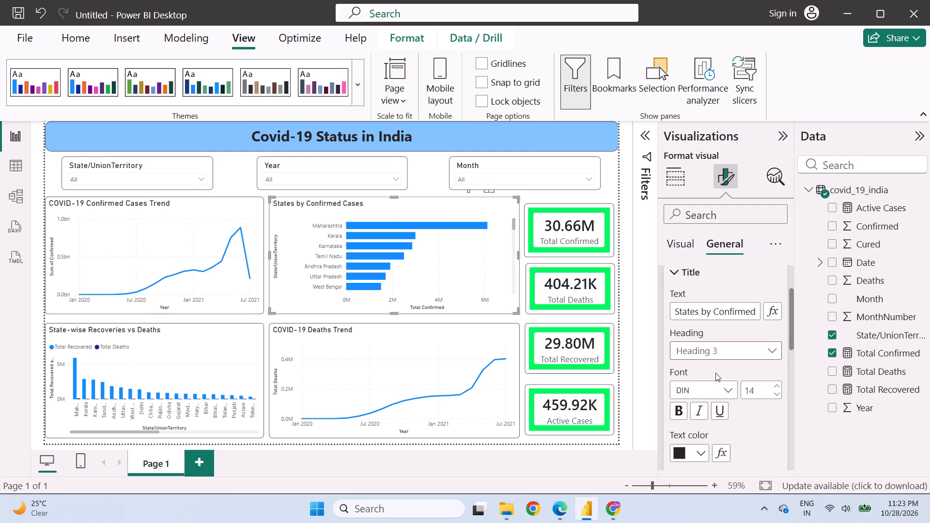
pyautogui.click(776, 385)
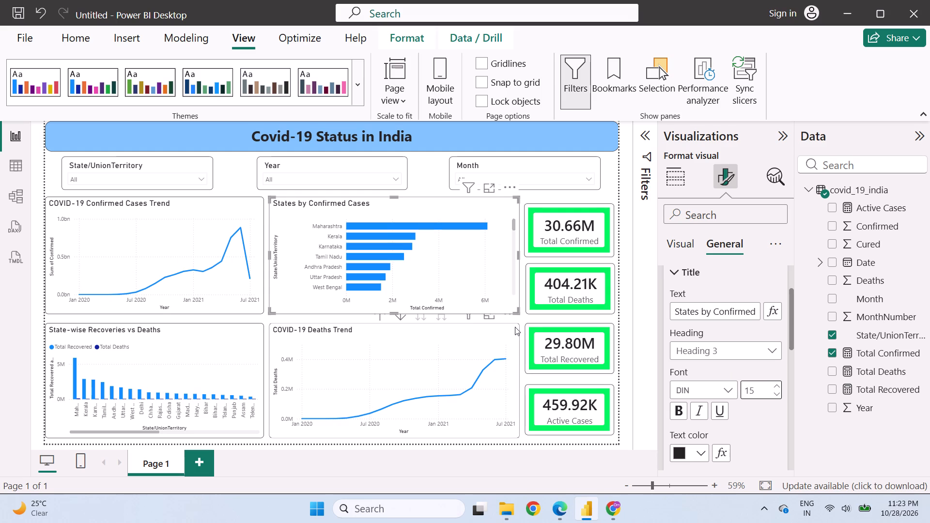
pyautogui.click(444, 337)
pyautogui.click(775, 386)
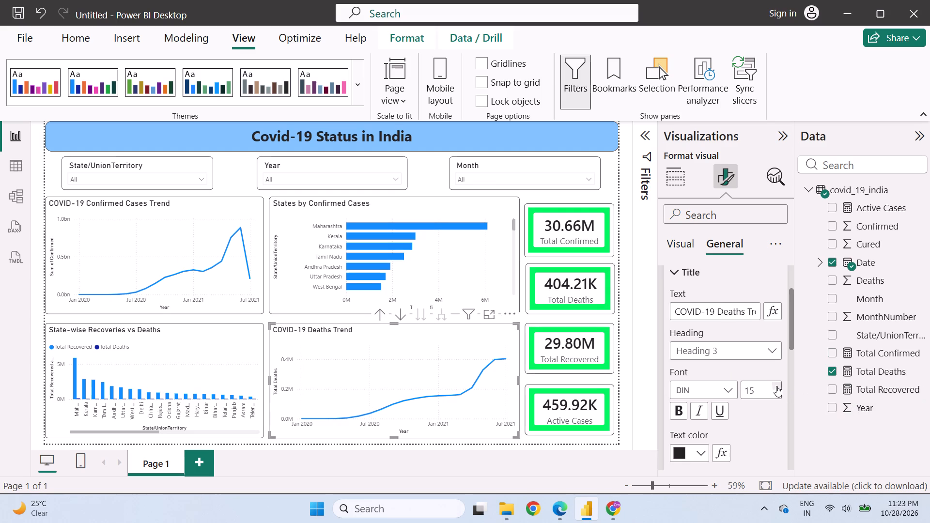
pyautogui.click(206, 326)
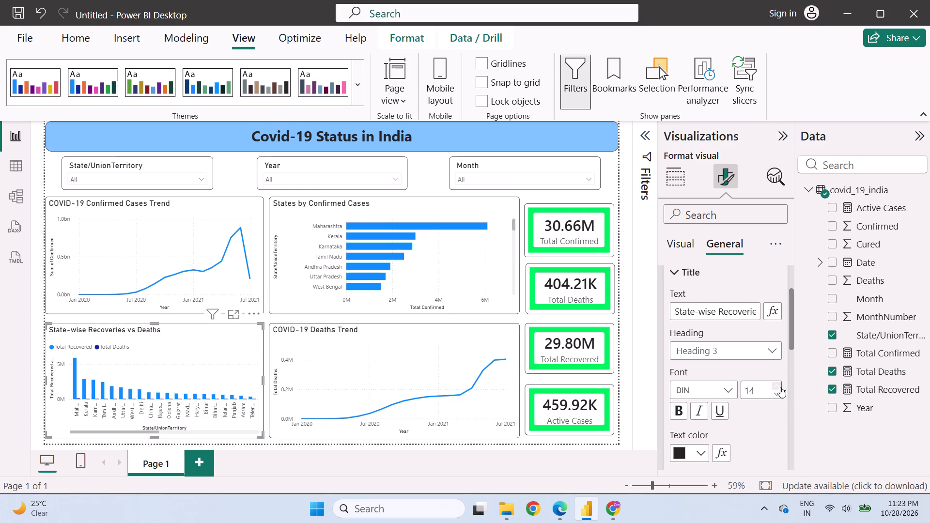
pyautogui.click(774, 385)
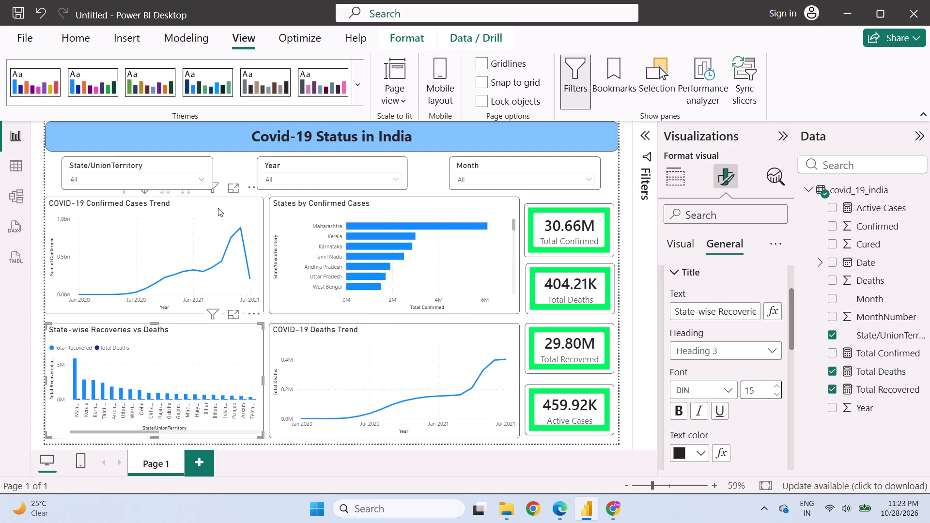
# Make the titles of all four charts bold, comparing with the reference Dashboard BAT PDF in Edge.
pyautogui.click(218, 208)
pyautogui.click(680, 403)
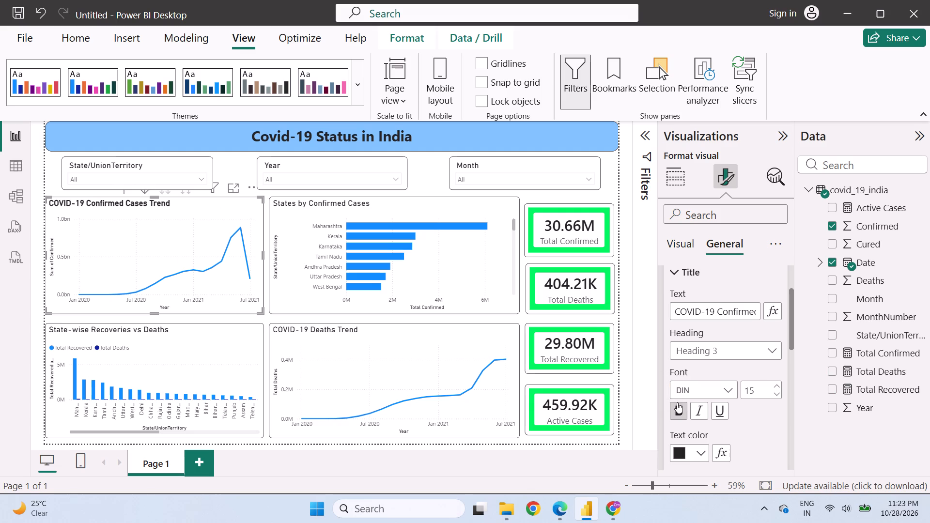
pyautogui.click(560, 508)
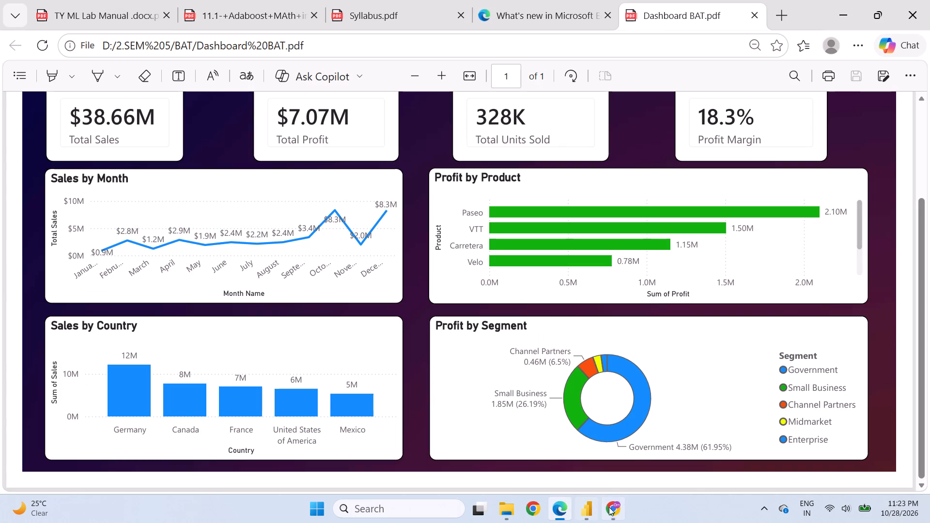
pyautogui.click(585, 507)
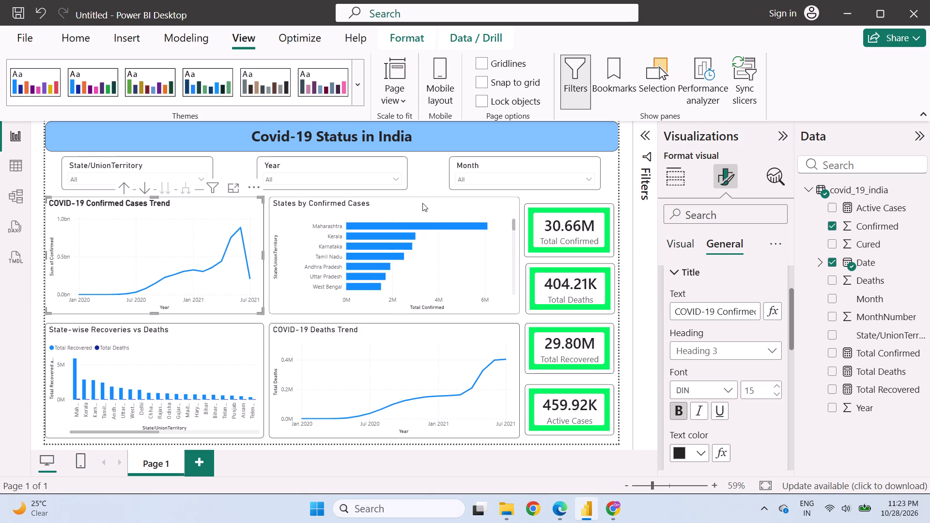
pyautogui.click(418, 206)
pyautogui.click(678, 412)
pyautogui.click(422, 331)
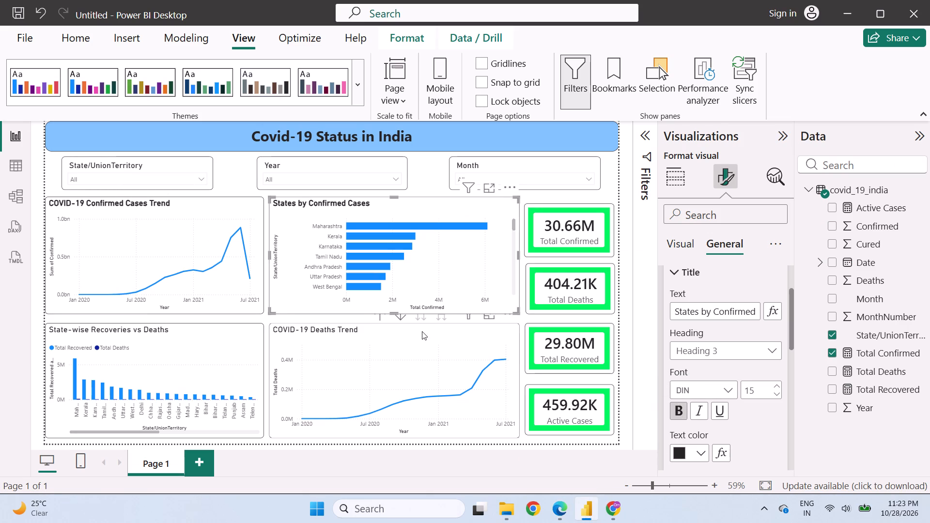
pyautogui.click(673, 414)
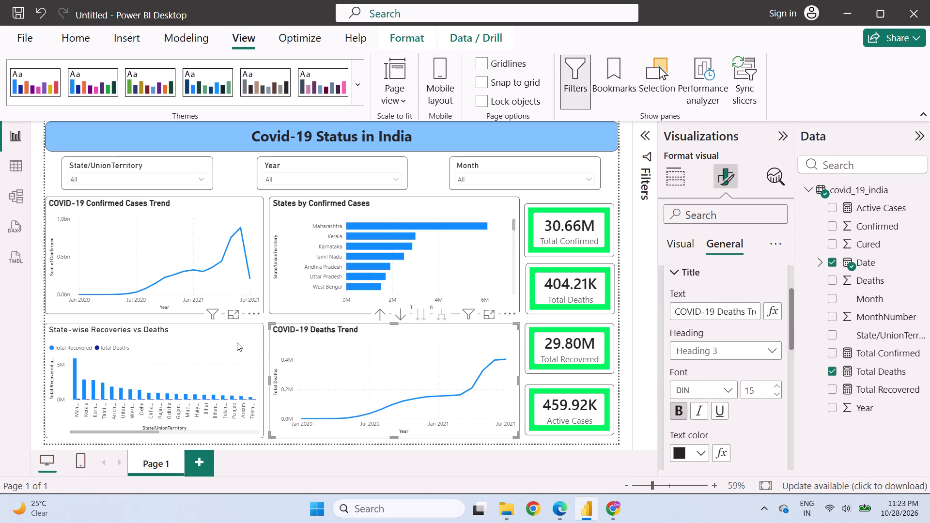
pyautogui.click(225, 335)
pyautogui.click(685, 409)
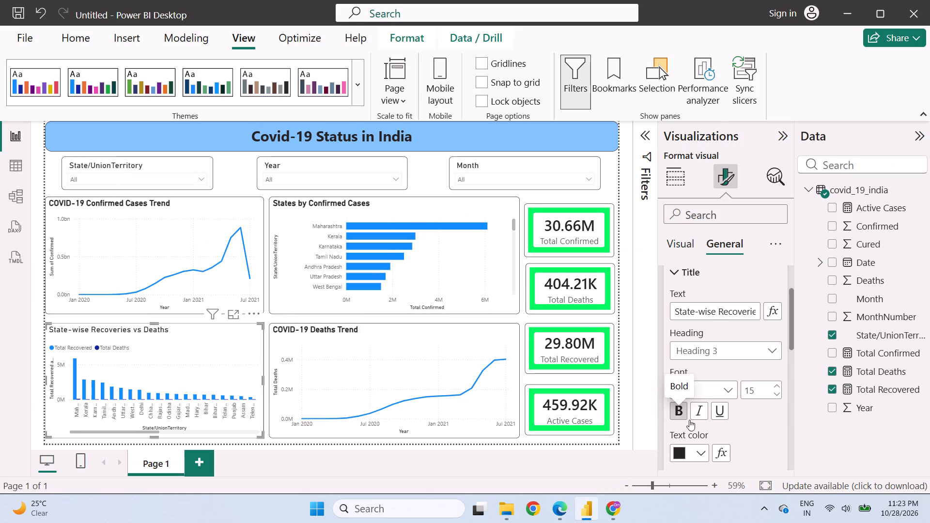
# Compare with the reference dashboard PDF in Edge and the COVID-19 wireframe in ChatGPT, returning to Power BI.
pyautogui.click(568, 506)
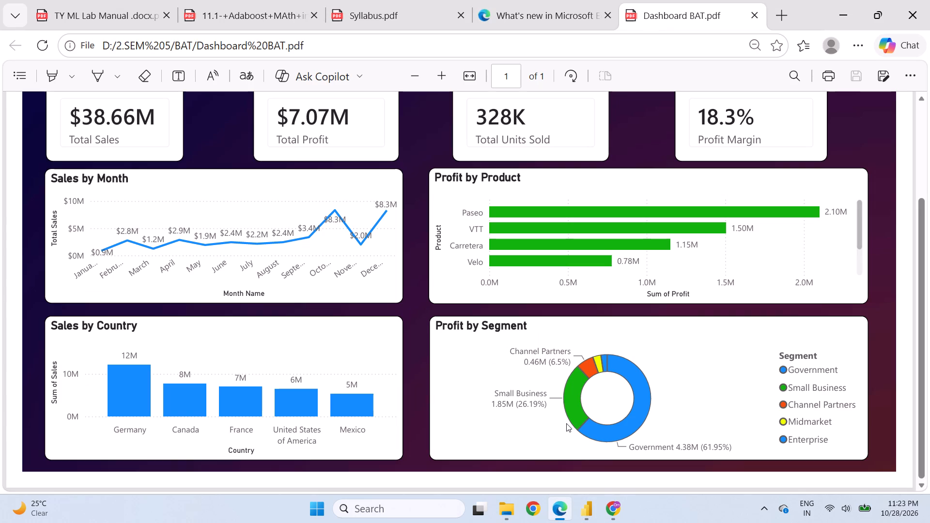
pyautogui.click(616, 509)
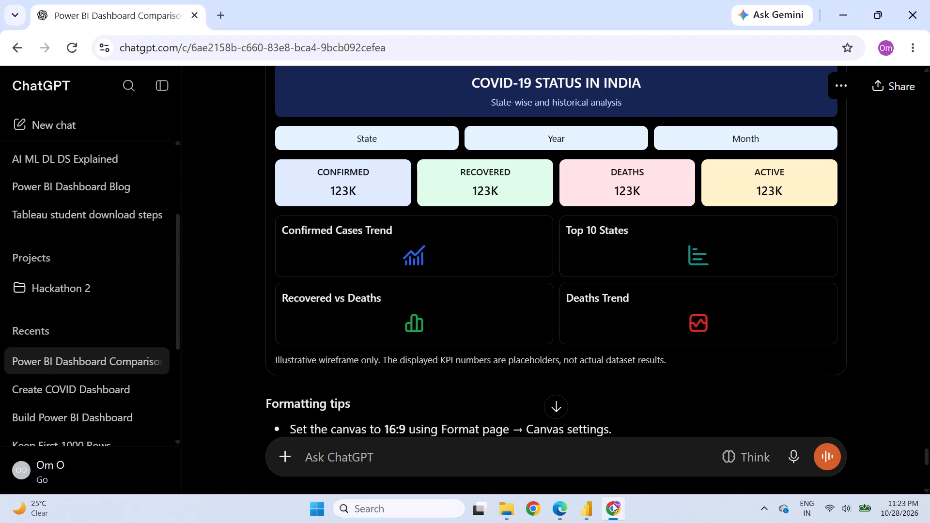
pyautogui.click(588, 500)
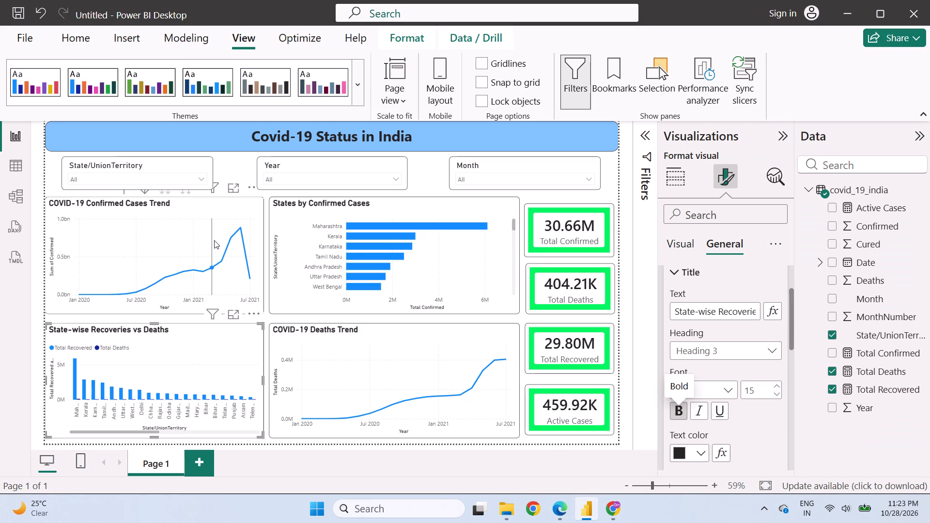
# Review the X-axis type and values formatting options of the COVID-19 Confirmed Cases Trend chart.
pyautogui.click(231, 201)
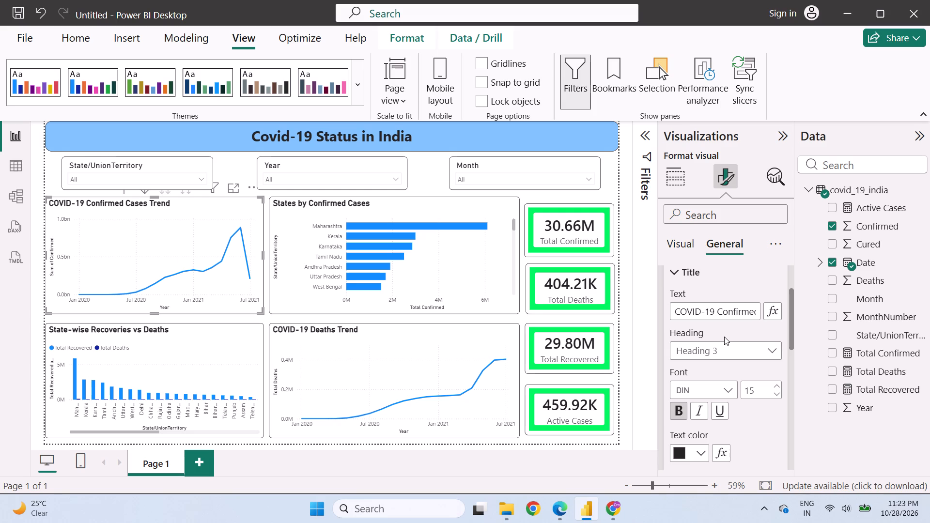
pyautogui.click(673, 240)
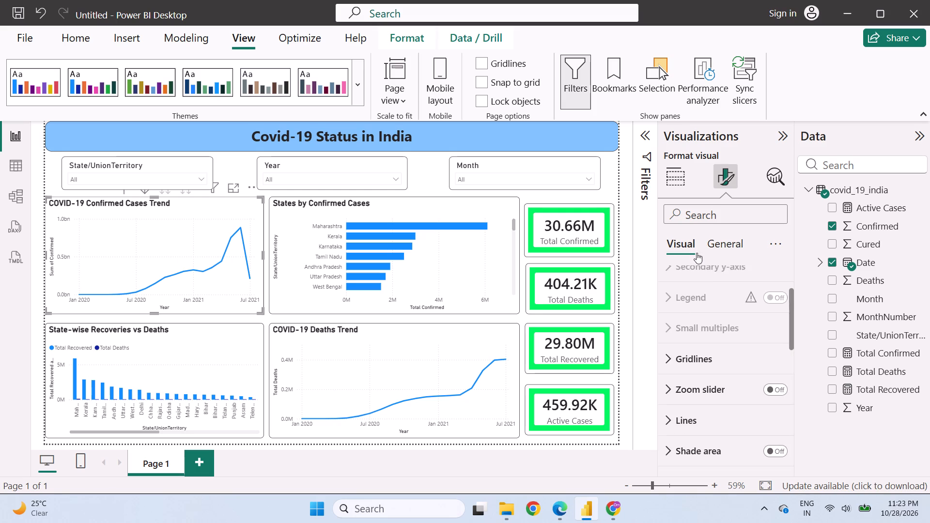
pyautogui.scroll(-7, 700, 310)
pyautogui.scroll(7, 700, 310)
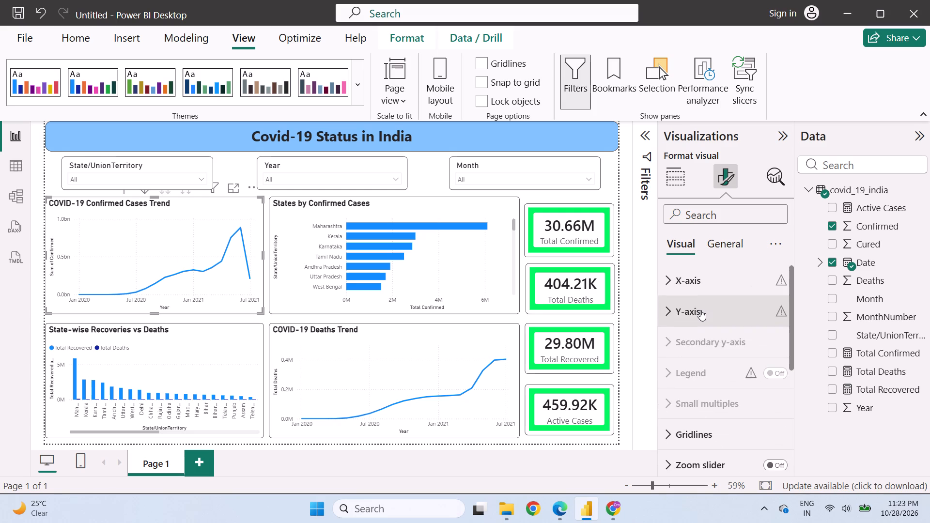
pyautogui.click(685, 277)
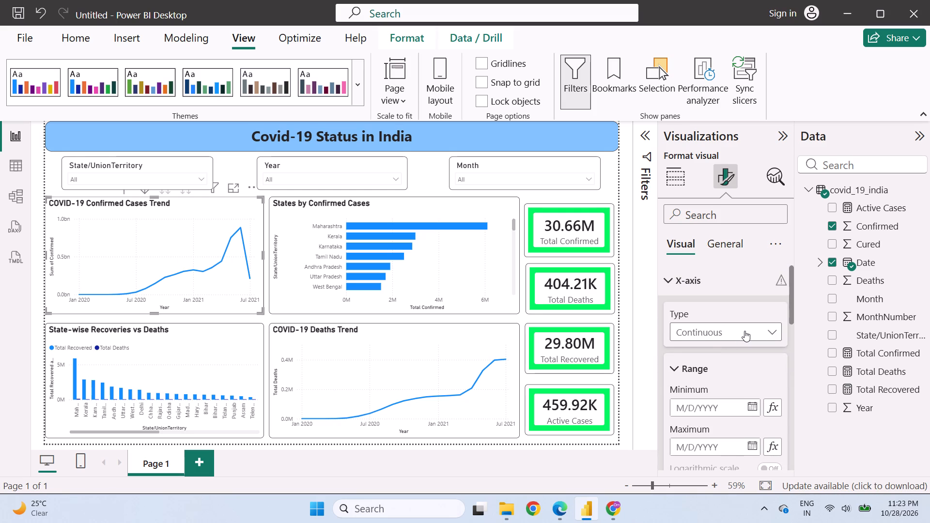
pyautogui.click(744, 331)
pyautogui.click(744, 331)
pyautogui.scroll(-3, 739, 335)
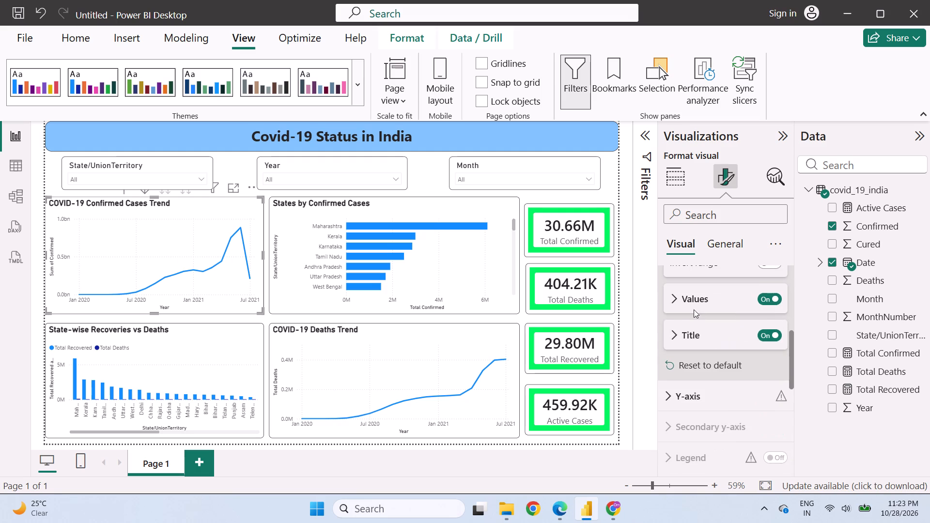
pyautogui.click(691, 298)
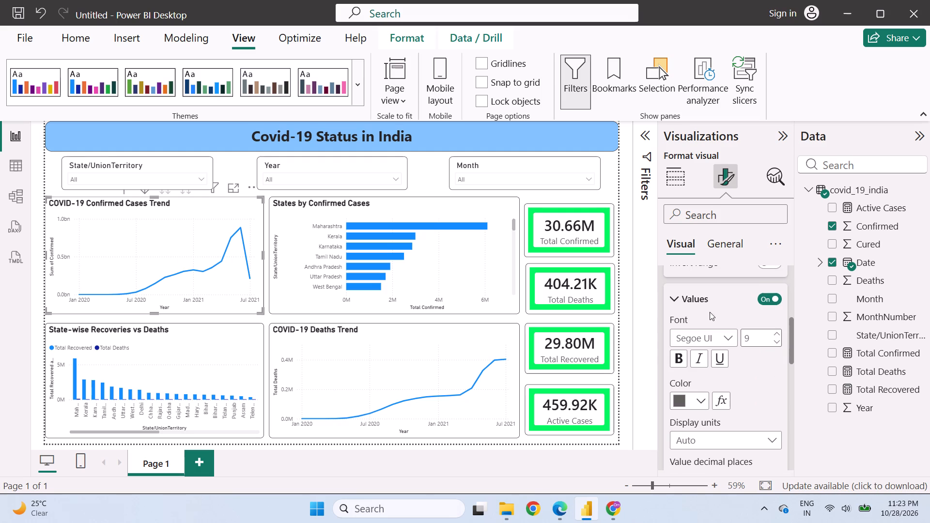
pyautogui.click(687, 296)
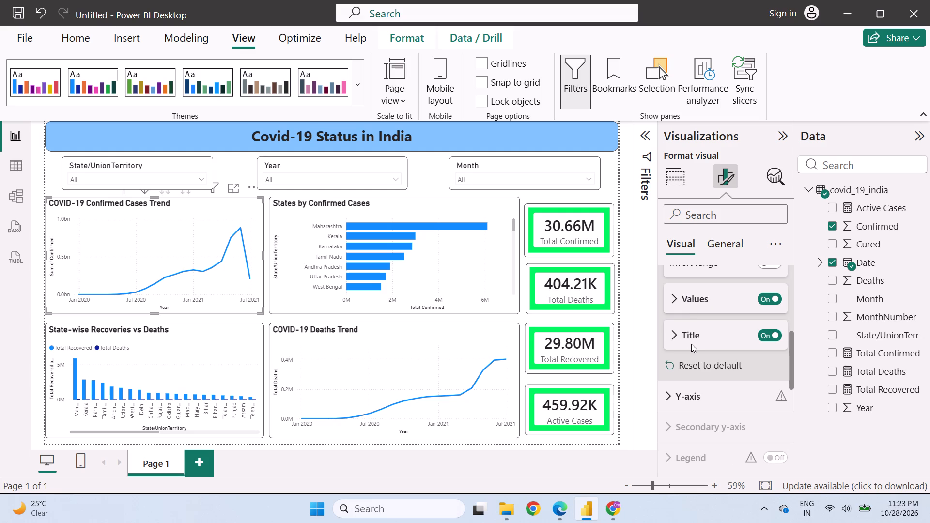
# Set the X-axis title font size of the COVID-19 Confirmed Cases Trend chart to 13, trying bold and leaving it off.
pyautogui.click(691, 344)
pyautogui.click(687, 330)
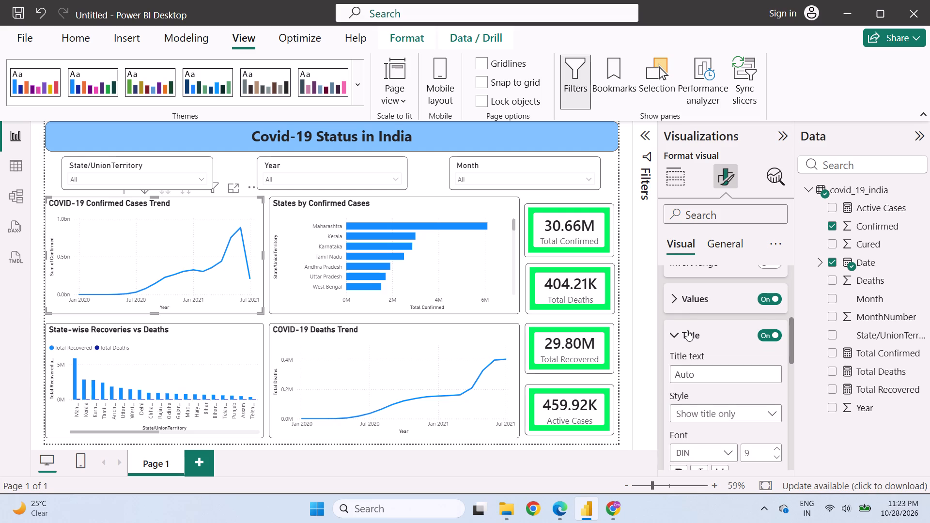
pyautogui.scroll(-2, 687, 330)
pyautogui.scroll(2, 687, 330)
pyautogui.scroll(-1, 757, 428)
pyautogui.click(682, 398)
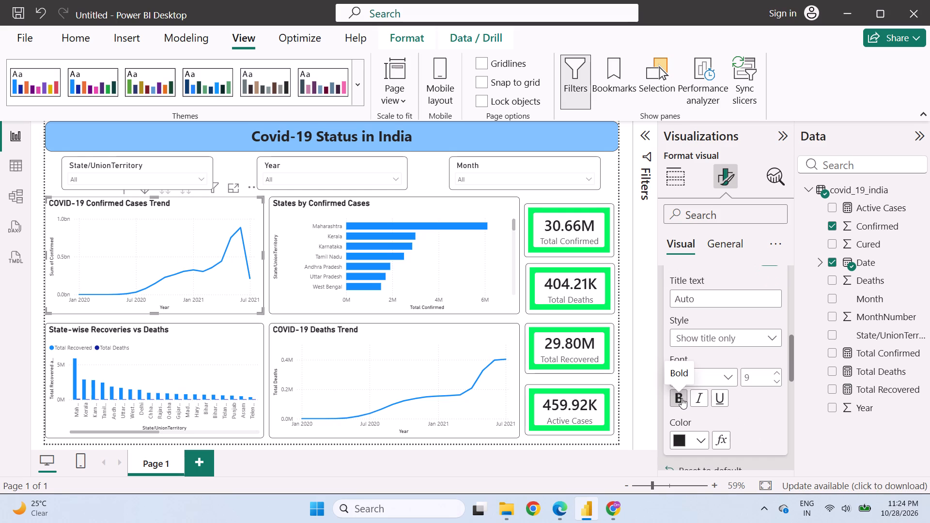
pyautogui.click(682, 398)
pyautogui.click(777, 374)
pyautogui.doubleClick(777, 374)
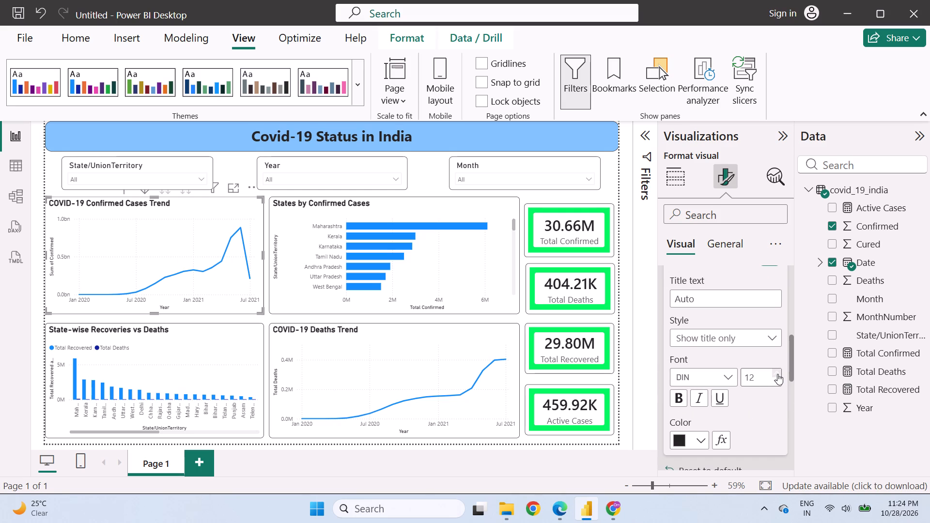
pyautogui.click(777, 374)
pyautogui.click(675, 400)
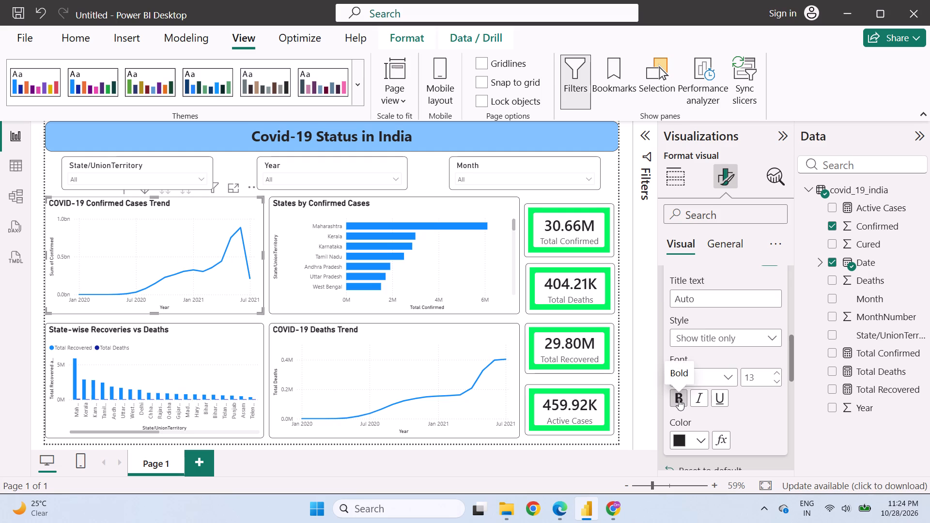
pyautogui.click(679, 400)
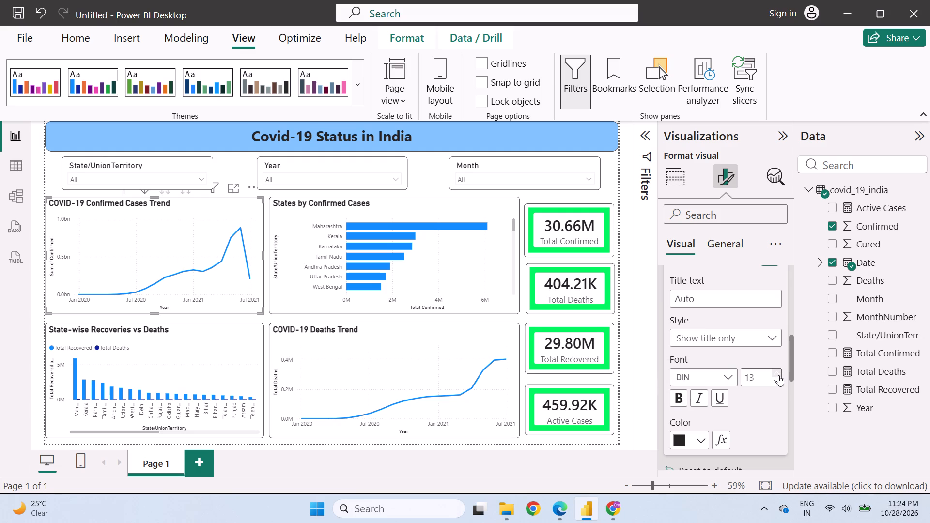
# Set the X-axis title font size of the COVID-19 Confirmed Cases Trend chart to 15.
pyautogui.doubleClick(778, 374)
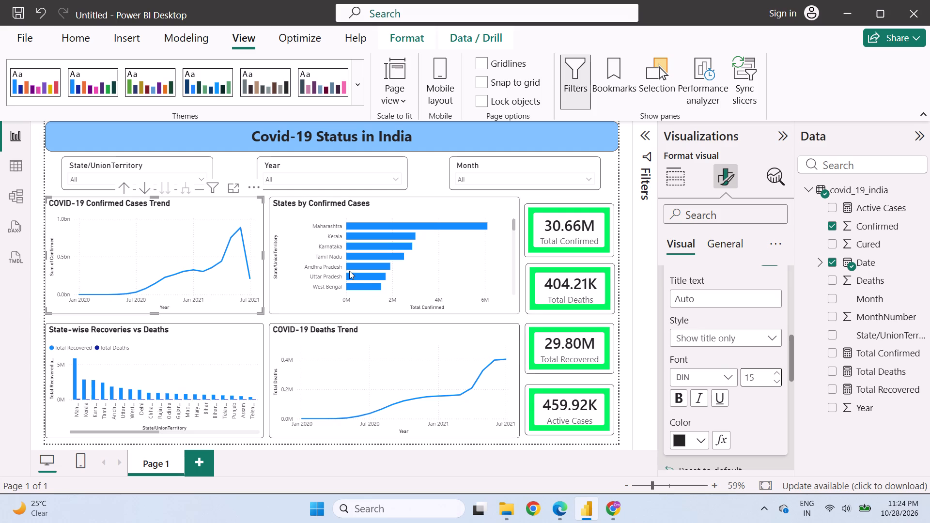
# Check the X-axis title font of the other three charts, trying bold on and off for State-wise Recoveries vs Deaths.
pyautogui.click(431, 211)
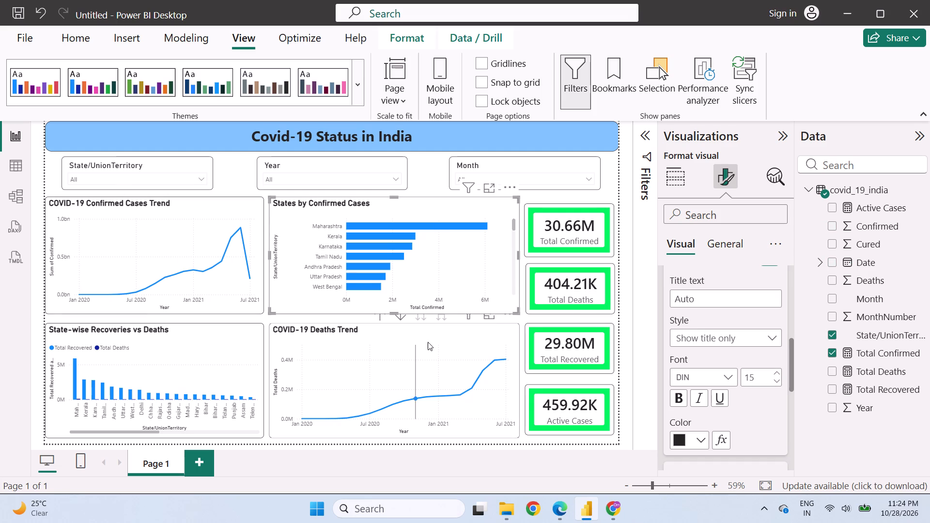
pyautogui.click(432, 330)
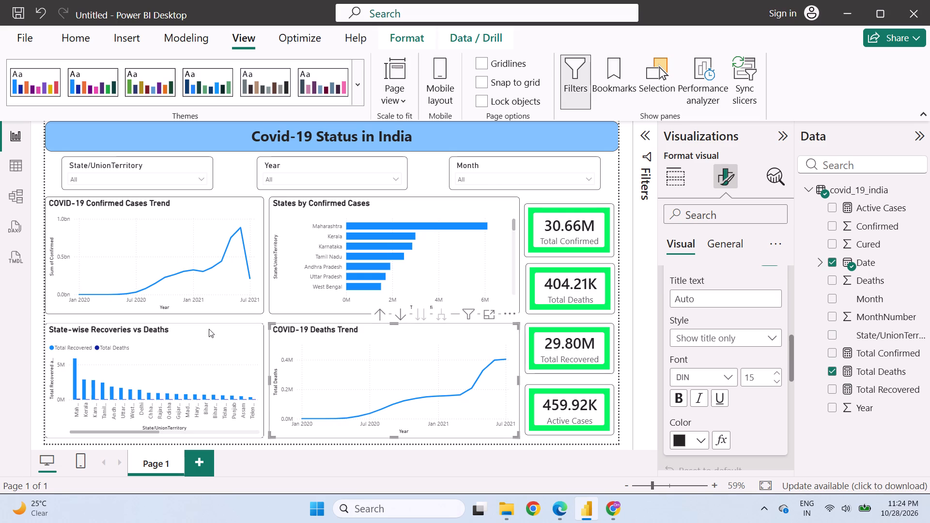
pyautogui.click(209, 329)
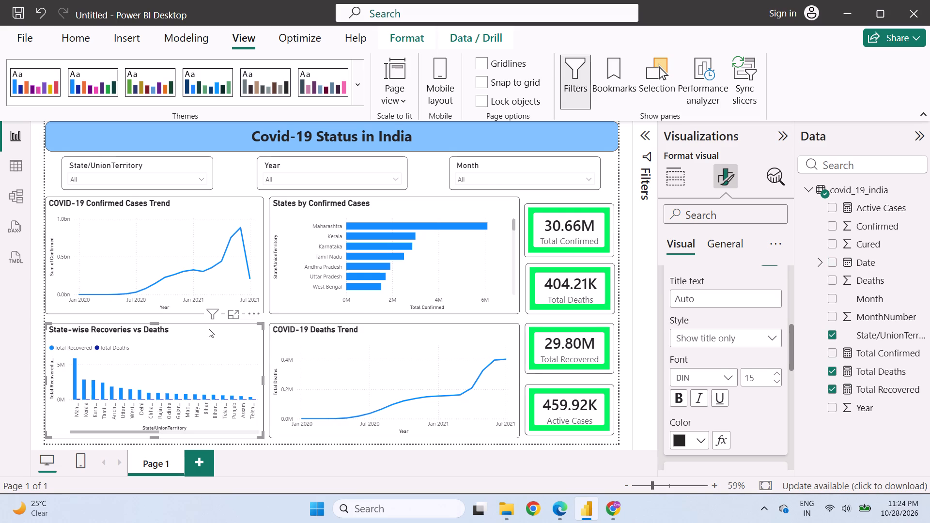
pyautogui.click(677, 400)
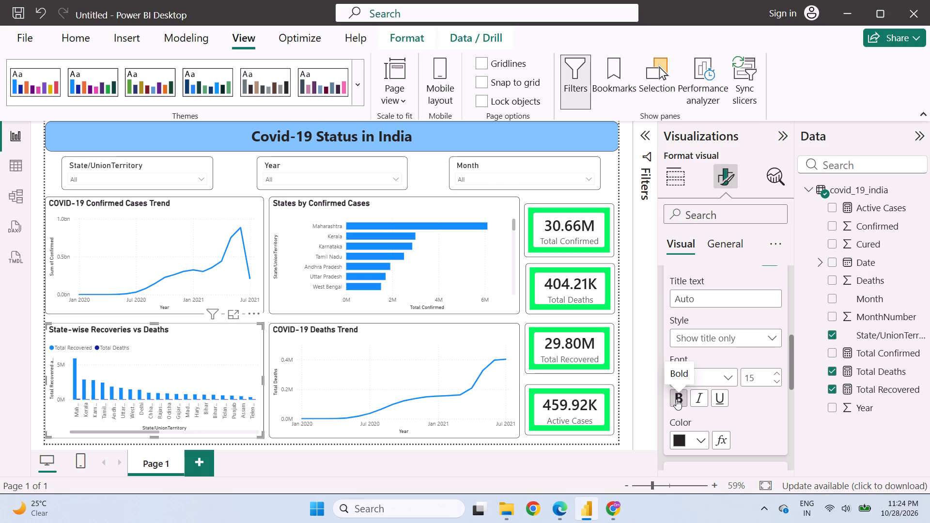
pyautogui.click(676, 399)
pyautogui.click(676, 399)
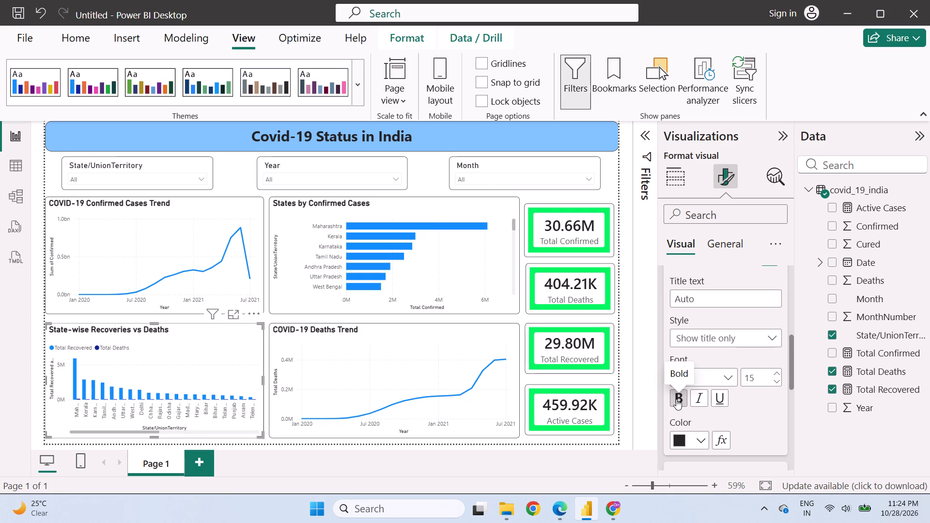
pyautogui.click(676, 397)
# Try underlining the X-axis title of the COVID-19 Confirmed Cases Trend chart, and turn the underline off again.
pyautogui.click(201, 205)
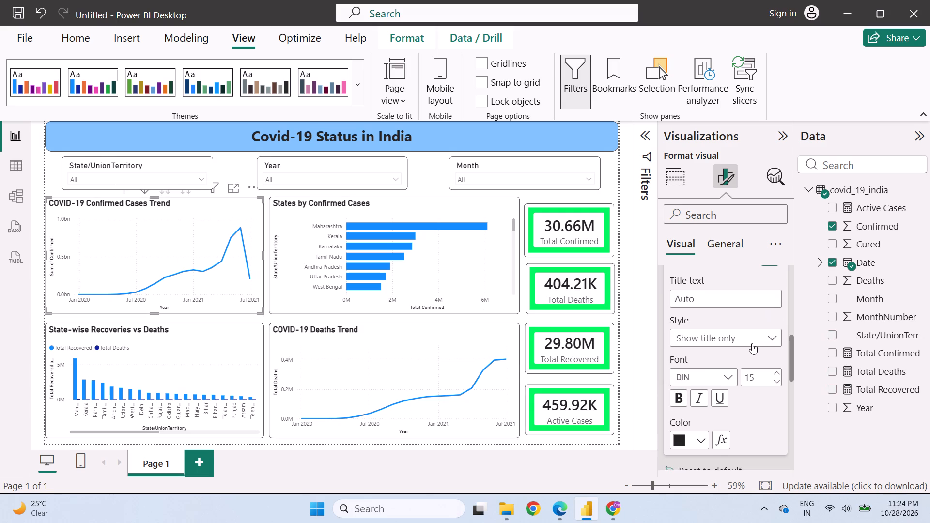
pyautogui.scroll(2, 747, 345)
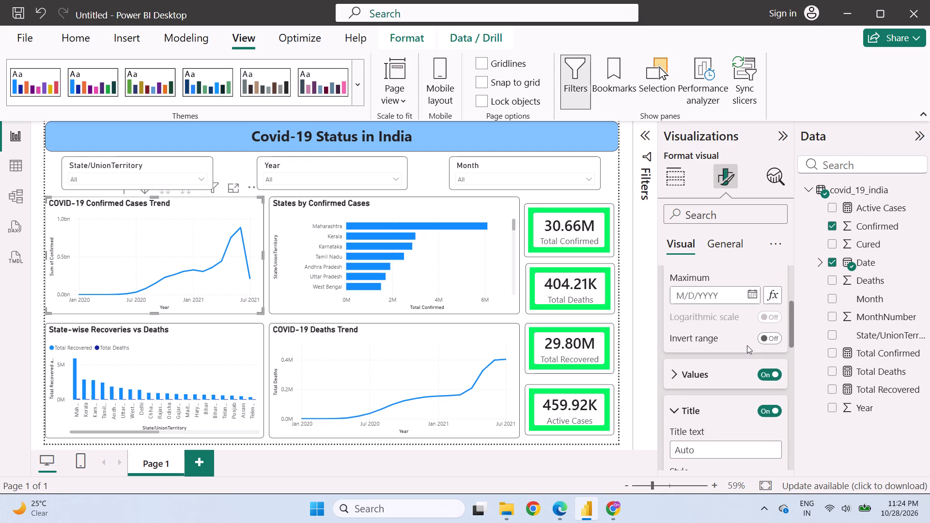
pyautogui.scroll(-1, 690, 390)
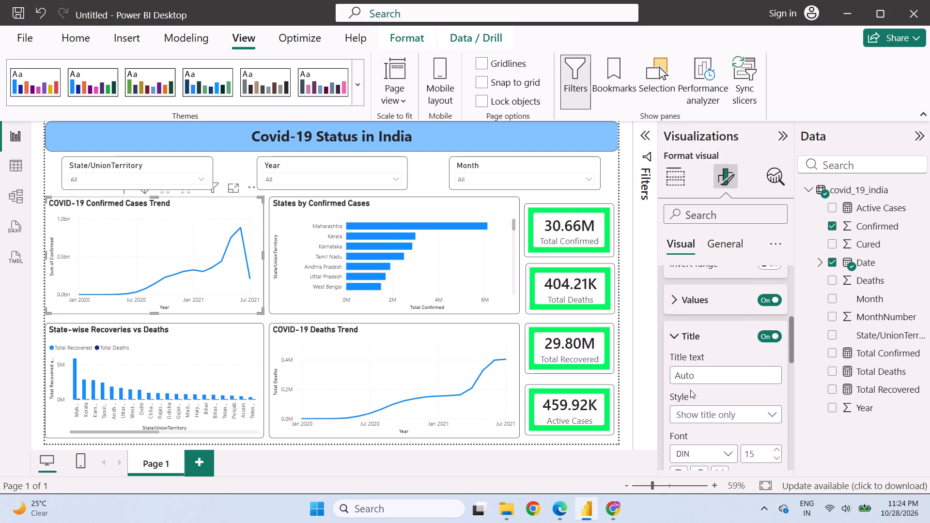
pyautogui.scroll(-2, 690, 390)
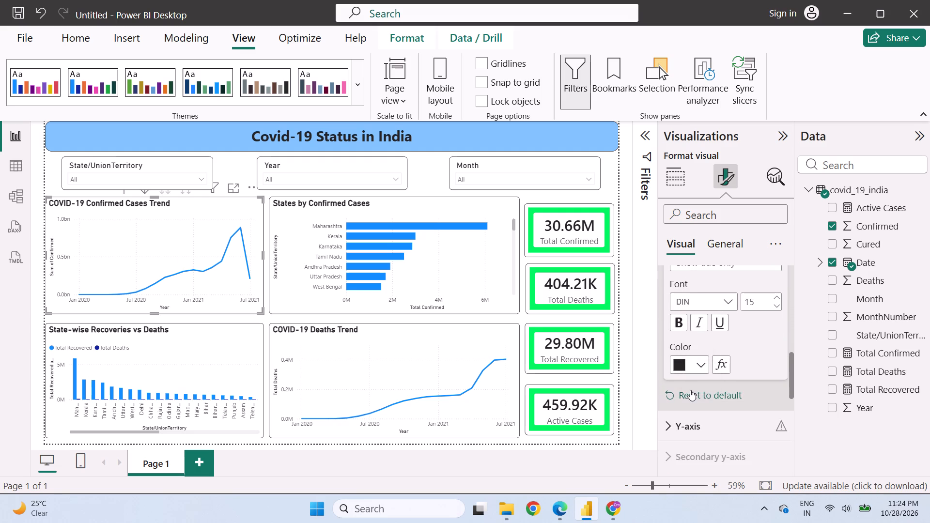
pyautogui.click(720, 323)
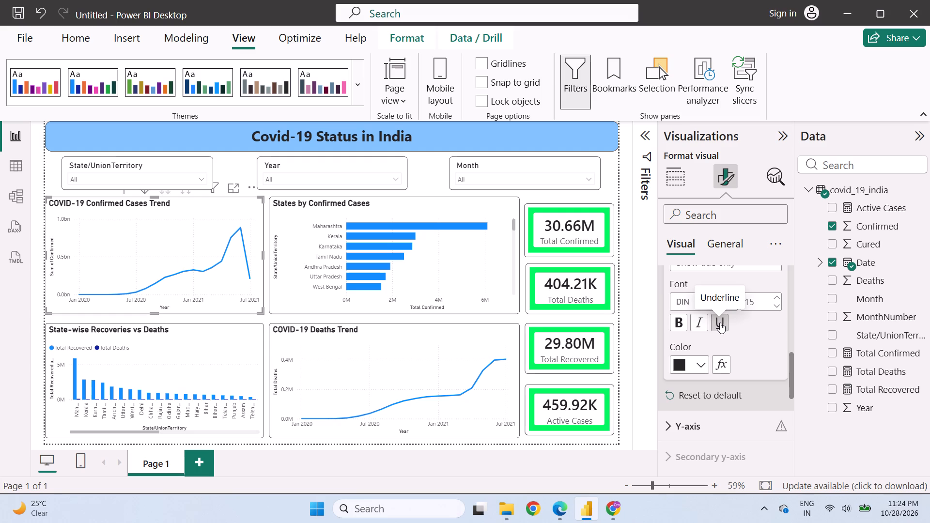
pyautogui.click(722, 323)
# Set the Y-axis title font size of the COVID-19 Confirmed Cases Trend chart to 15, trying bold and reverting it.
pyautogui.scroll(-1, 711, 329)
pyautogui.click(695, 348)
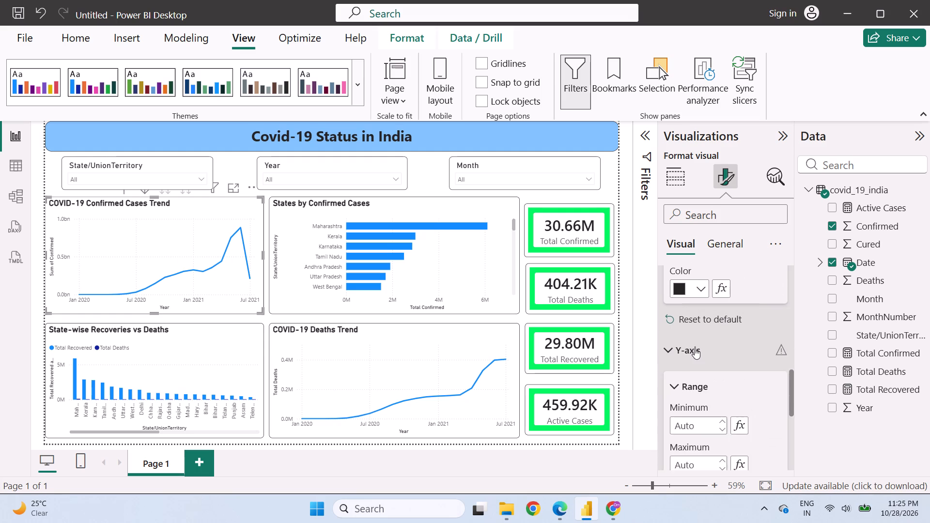
pyautogui.scroll(-3, 695, 348)
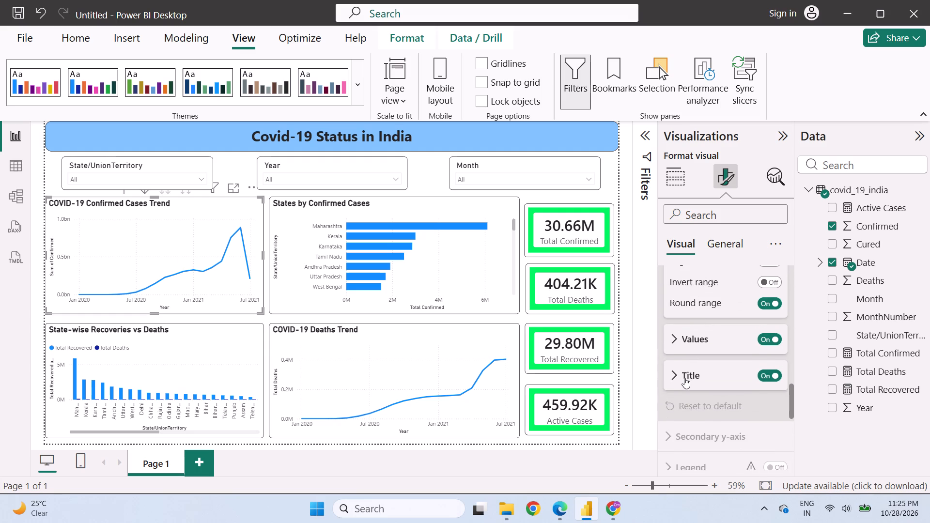
pyautogui.click(684, 378)
pyautogui.scroll(-2, 684, 377)
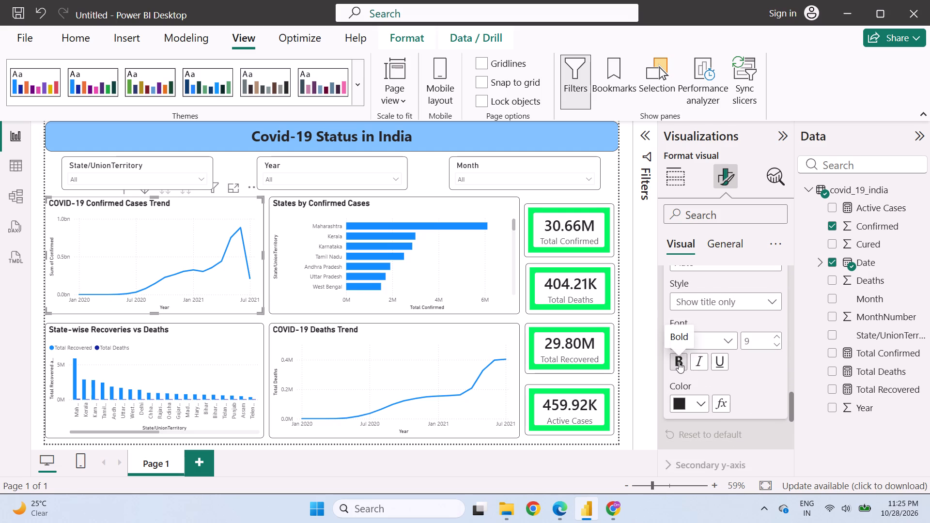
pyautogui.click(679, 362)
pyautogui.click(679, 362)
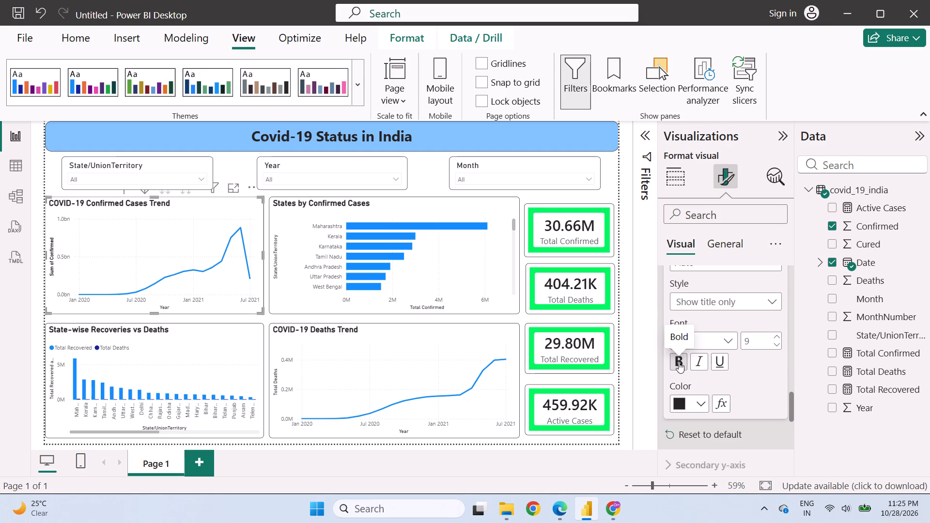
pyautogui.tripleClick(777, 338)
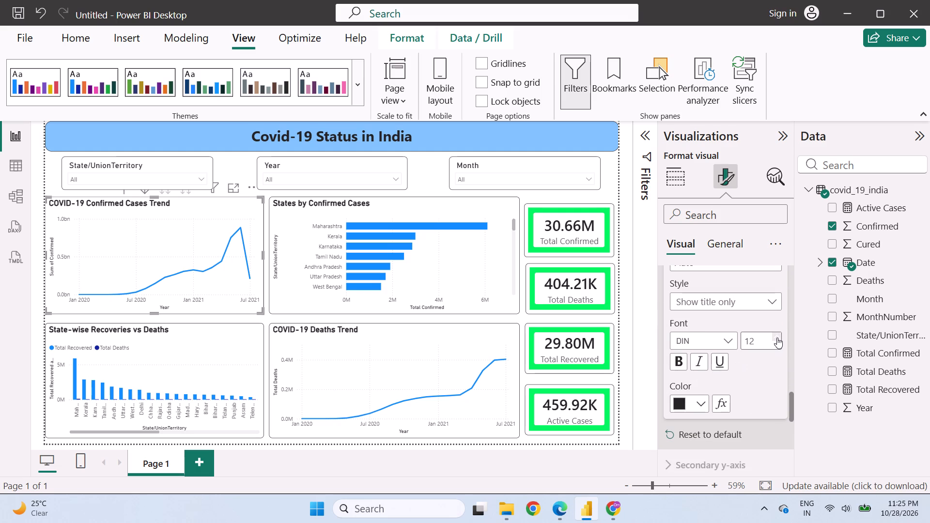
pyautogui.click(777, 338)
pyautogui.click(777, 338)
pyautogui.click(777, 338)
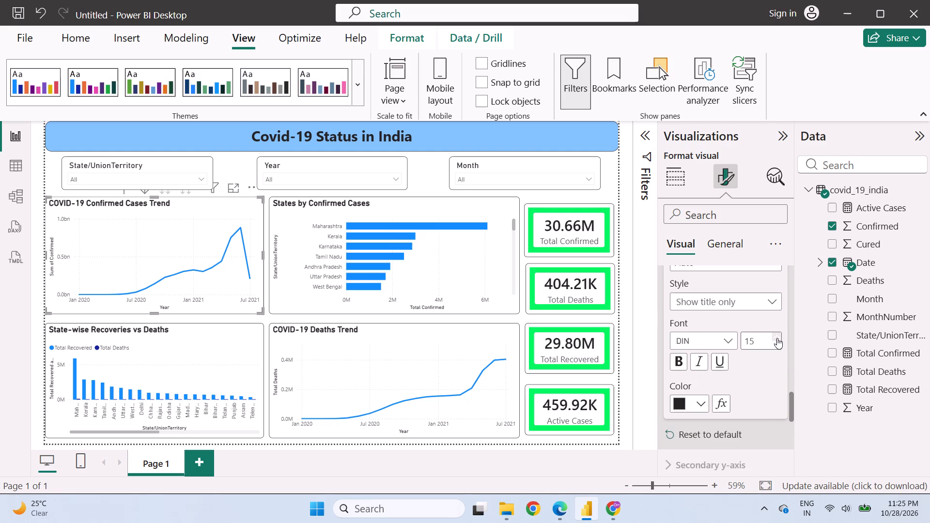
# Check the Y-axis title font settings of States by Confirmed Cases, COVID-19 Deaths Trend and State-wise Recoveries vs Deaths.
pyautogui.click(486, 207)
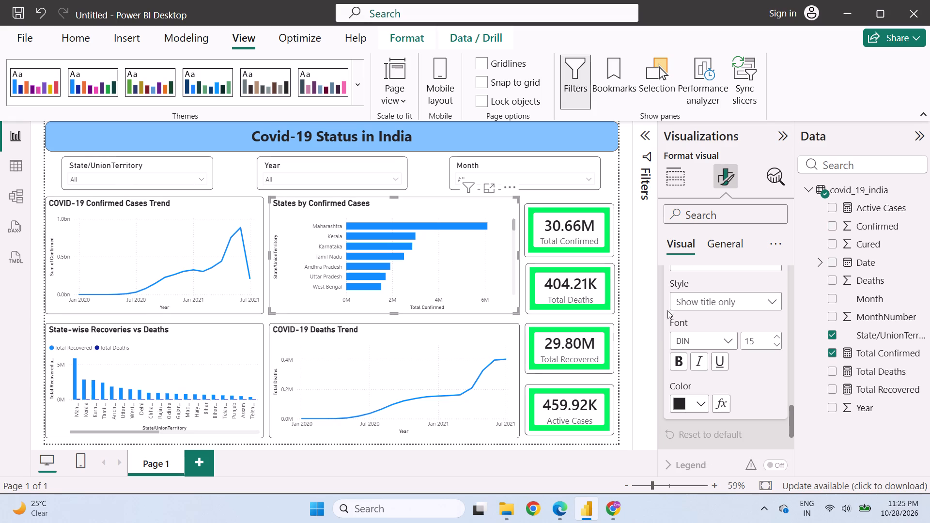
pyautogui.click(382, 331)
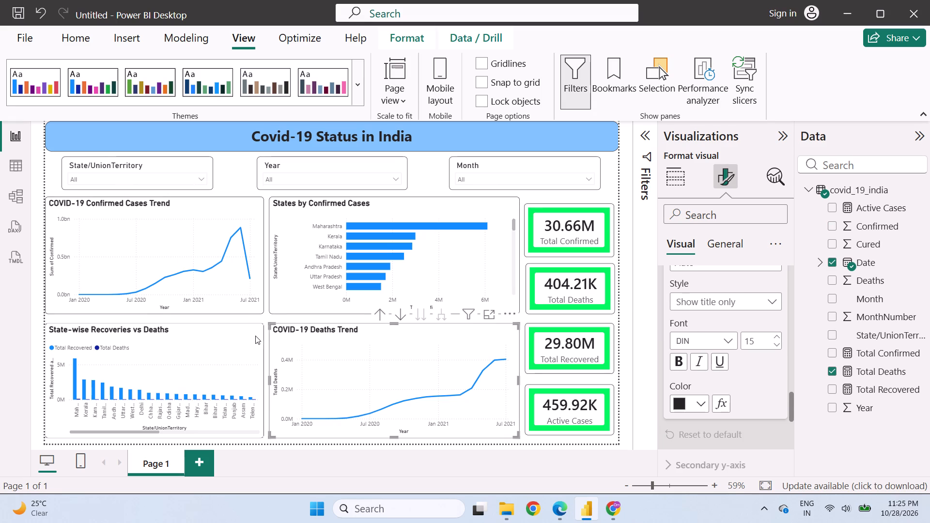
pyautogui.click(250, 332)
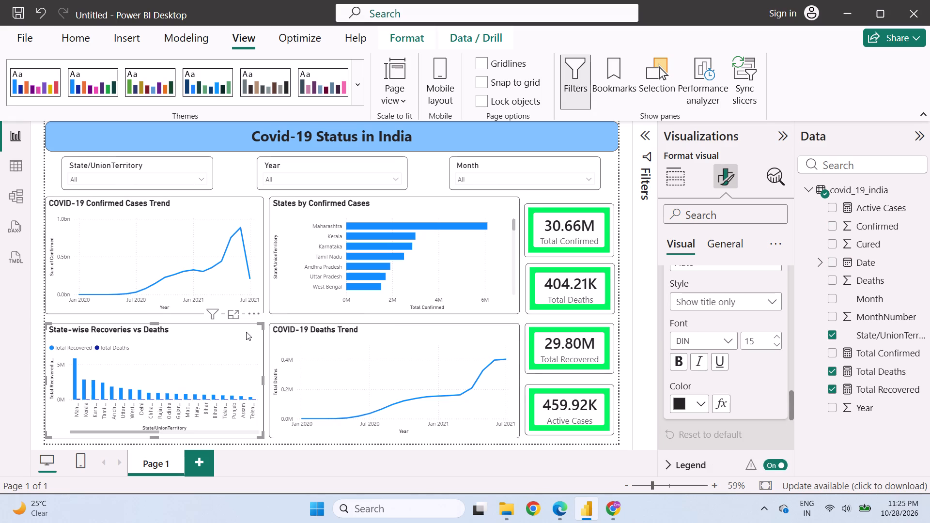
pyautogui.click(51, 365)
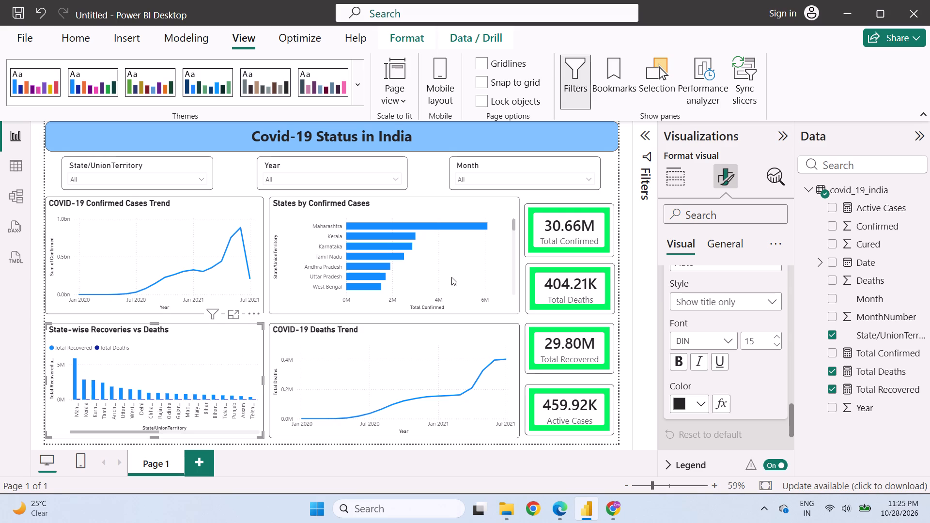
# Filter the dashboard to West Bengal with the State/UnionTerritory slicer.
pyautogui.click(149, 177)
pyautogui.click(110, 201)
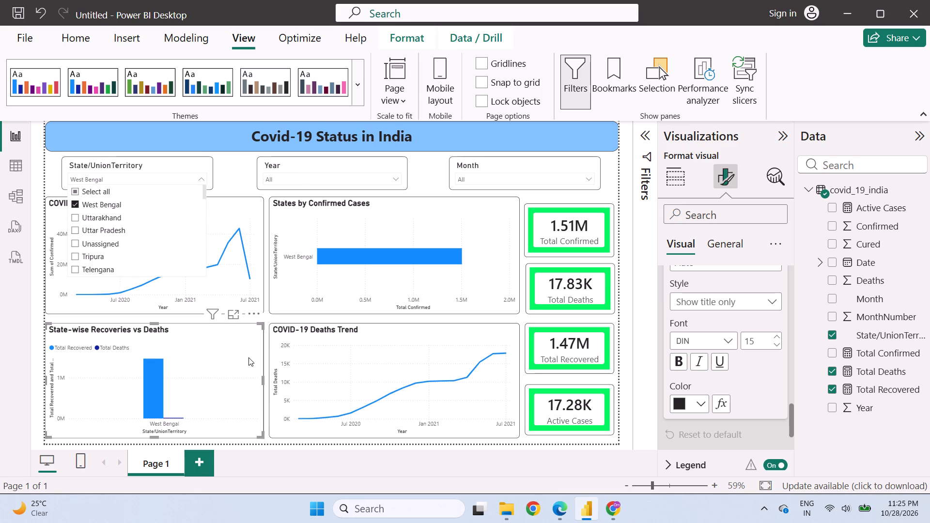
pyautogui.click(437, 163)
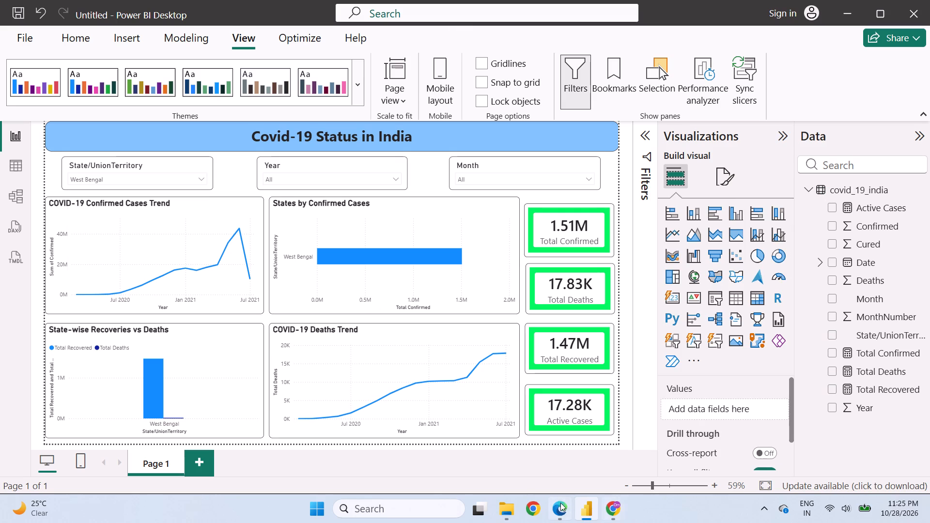
# Compare with the reference Financial Sales Dashboard PDF in Edge, returning to Power BI.
pyautogui.click(557, 508)
pyautogui.scroll(6, 448, 381)
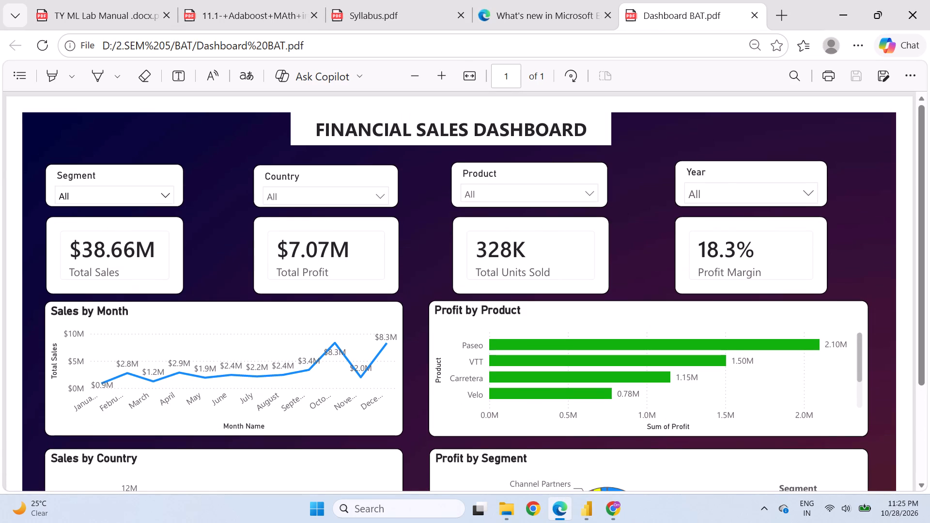
pyautogui.click(592, 516)
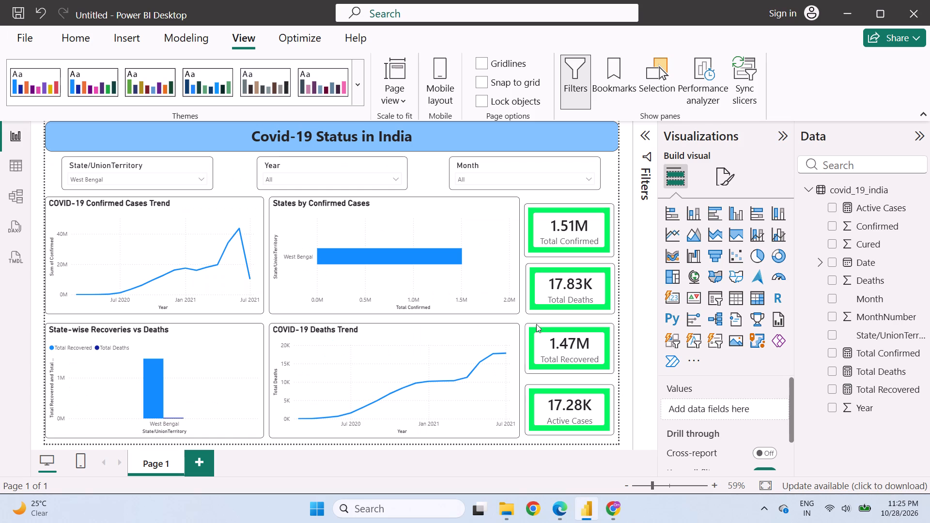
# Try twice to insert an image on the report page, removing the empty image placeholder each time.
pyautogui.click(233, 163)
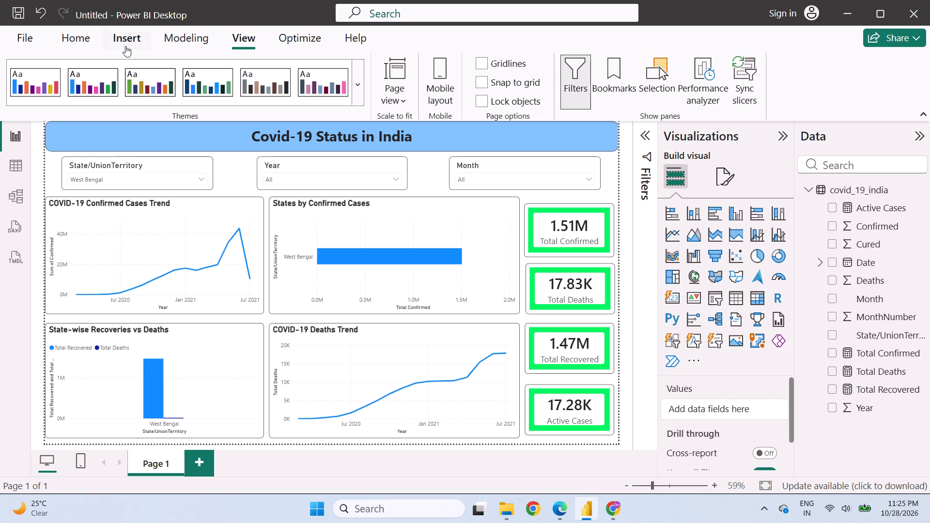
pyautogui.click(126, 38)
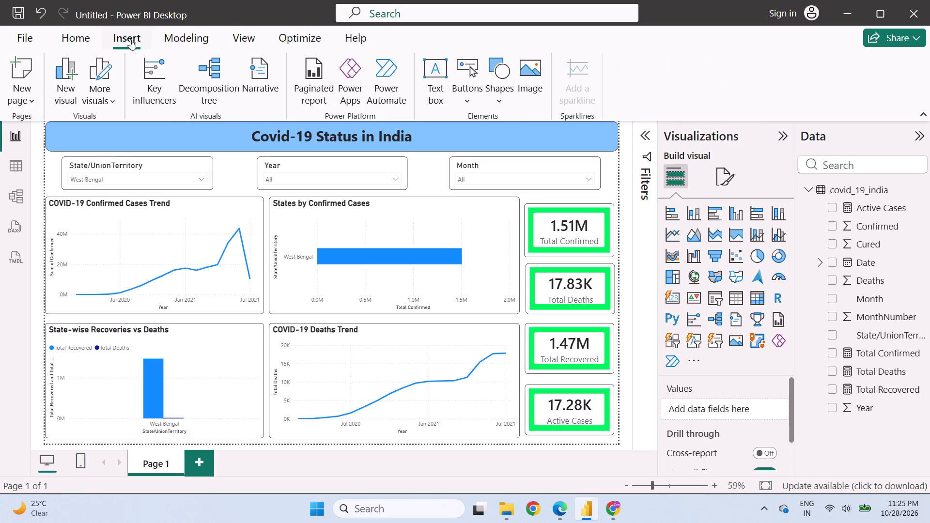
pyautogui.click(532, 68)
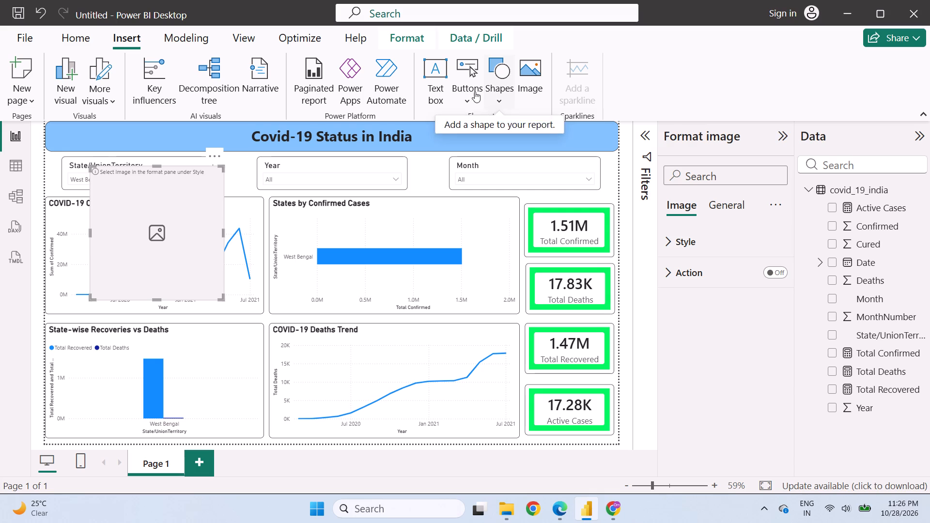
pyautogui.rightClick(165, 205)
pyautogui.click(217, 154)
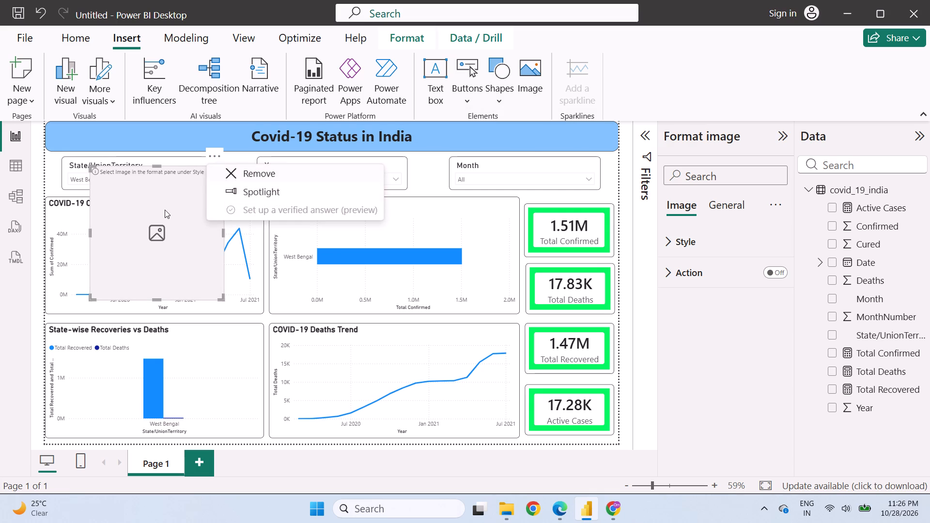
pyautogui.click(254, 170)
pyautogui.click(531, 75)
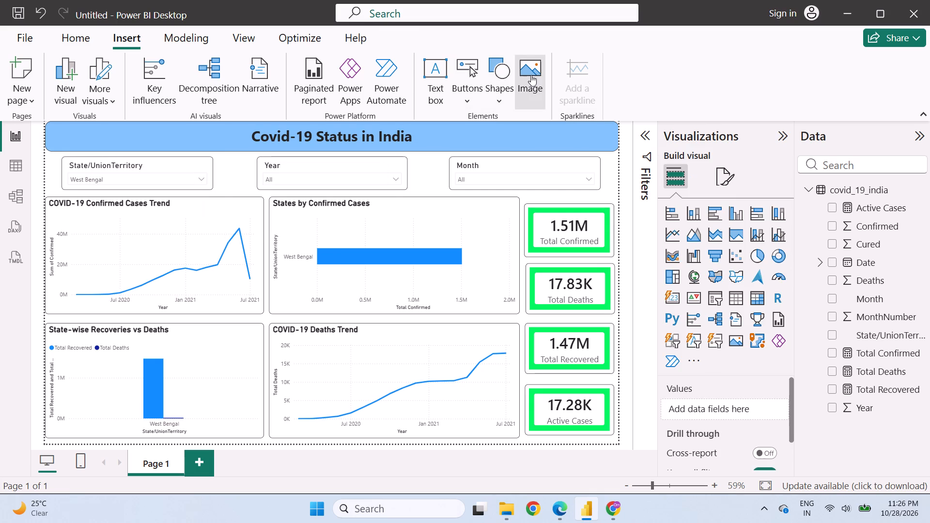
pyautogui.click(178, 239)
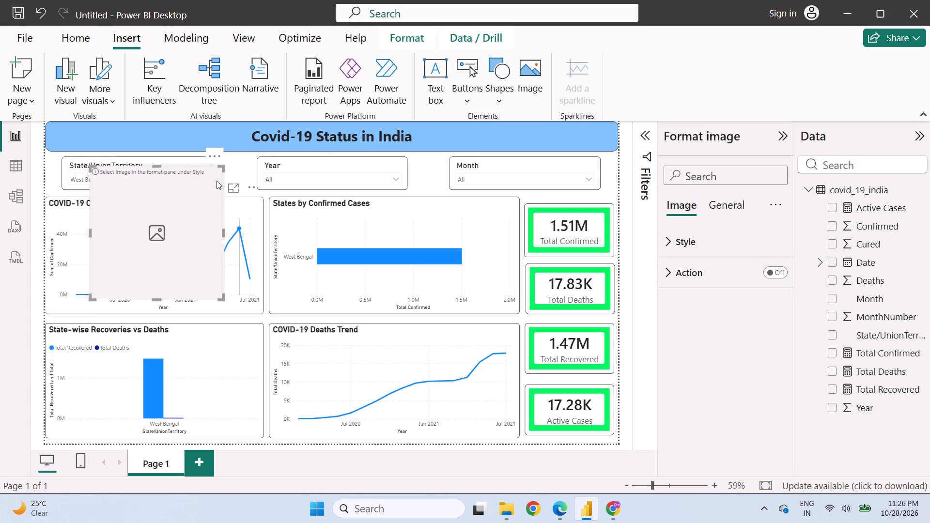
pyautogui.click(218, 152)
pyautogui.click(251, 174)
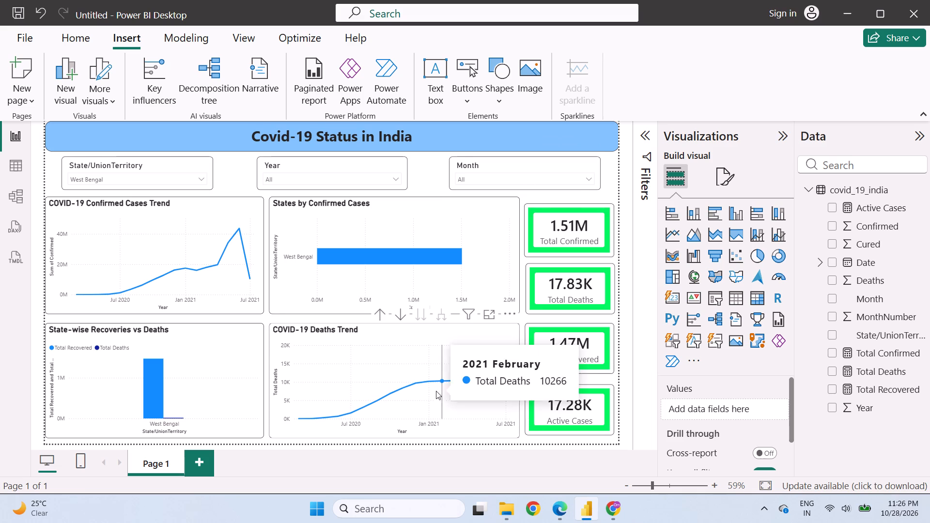
# Check the legend, column colour and column border options of the State-wise Recoveries vs Deaths chart, leaving legend and border as they were.
pyautogui.click(244, 328)
pyautogui.click(729, 173)
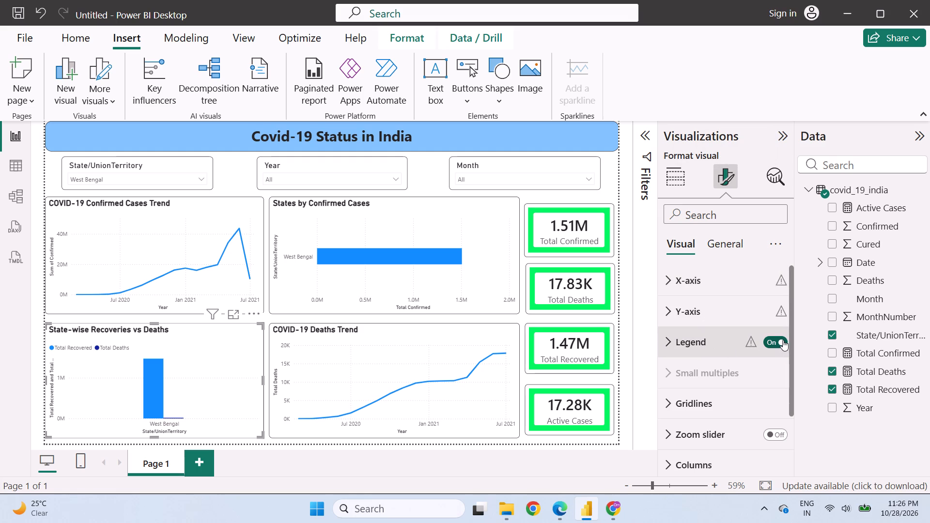
pyautogui.click(783, 339)
pyautogui.click(782, 339)
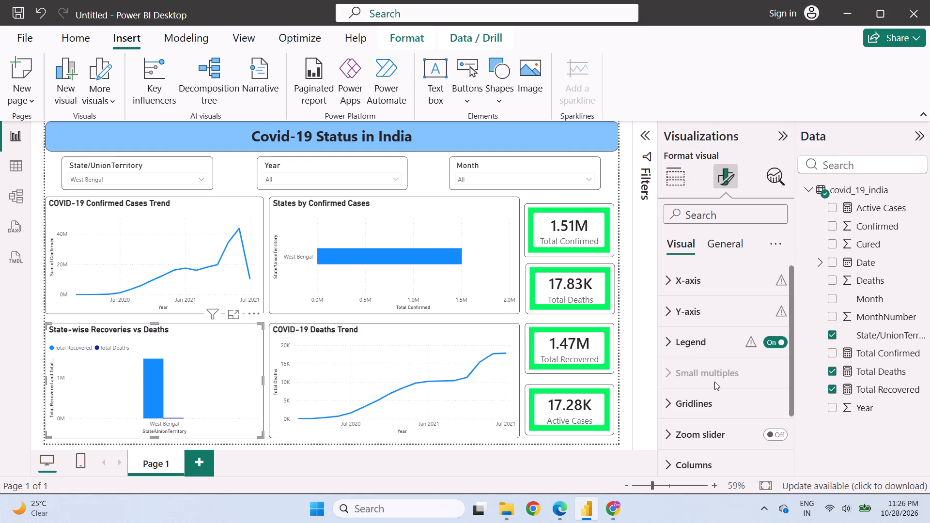
pyautogui.scroll(-5, 712, 383)
pyautogui.click(711, 381)
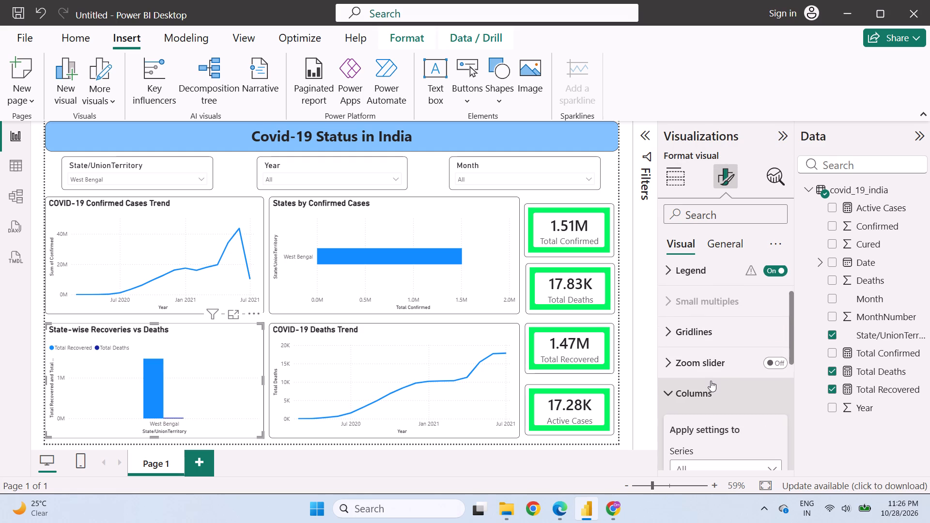
pyautogui.scroll(-2, 711, 381)
pyautogui.click(703, 390)
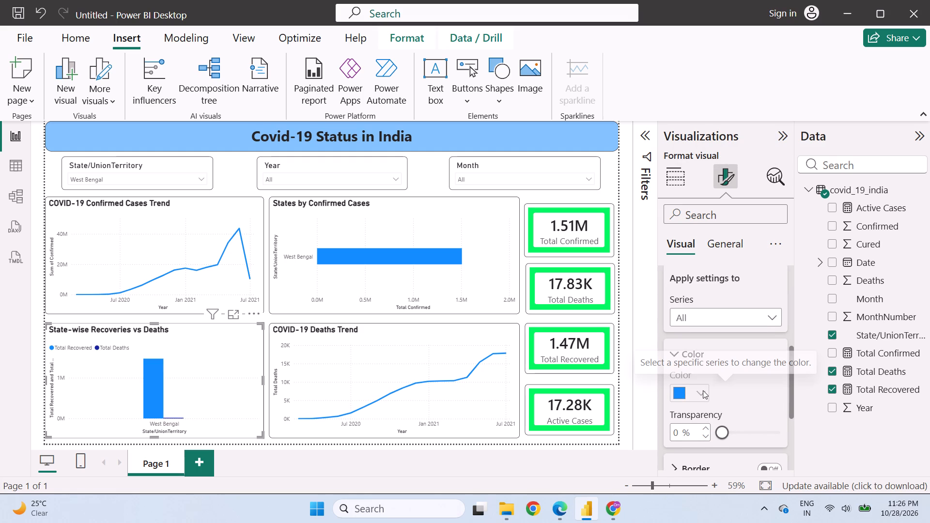
pyautogui.scroll(-2, 703, 389)
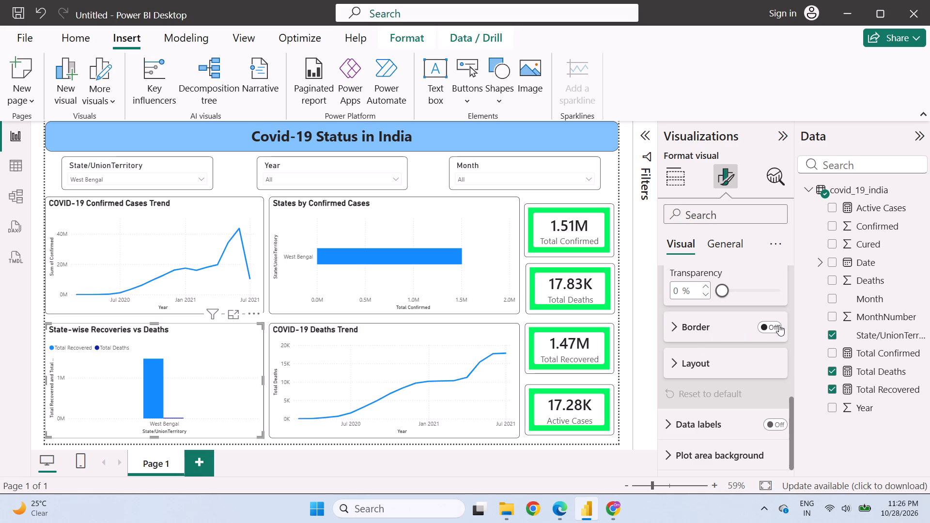
pyautogui.click(773, 323)
pyautogui.click(772, 323)
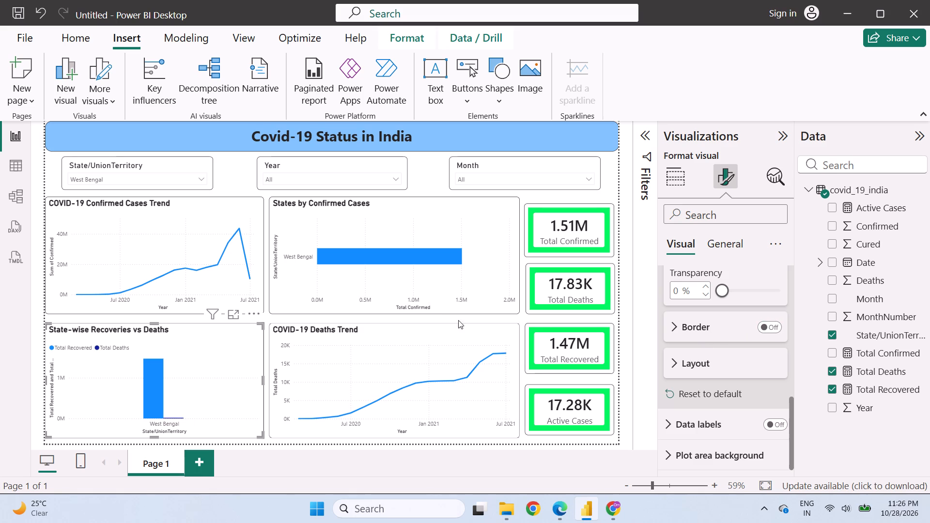
# Look through the X-axis, legend and column format settings of State-wise Recoveries vs Deaths for the series colour option.
pyautogui.scroll(2, 652, 320)
pyautogui.scroll(3, 733, 327)
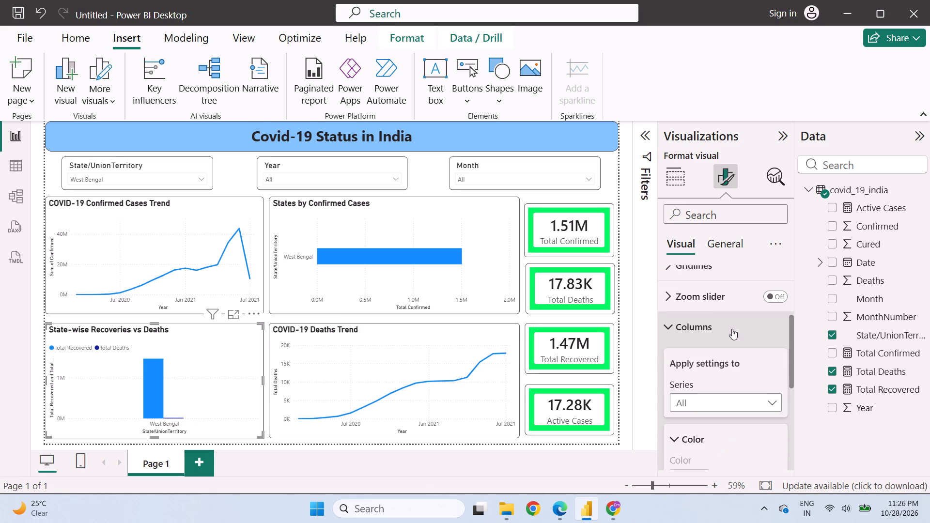
pyautogui.scroll(-2, 732, 329)
pyautogui.scroll(3, 697, 326)
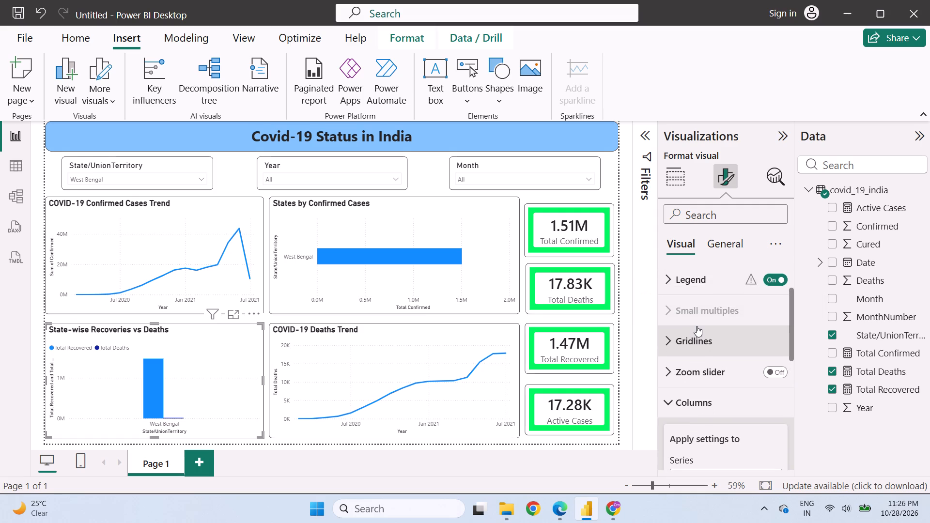
pyautogui.scroll(3, 697, 326)
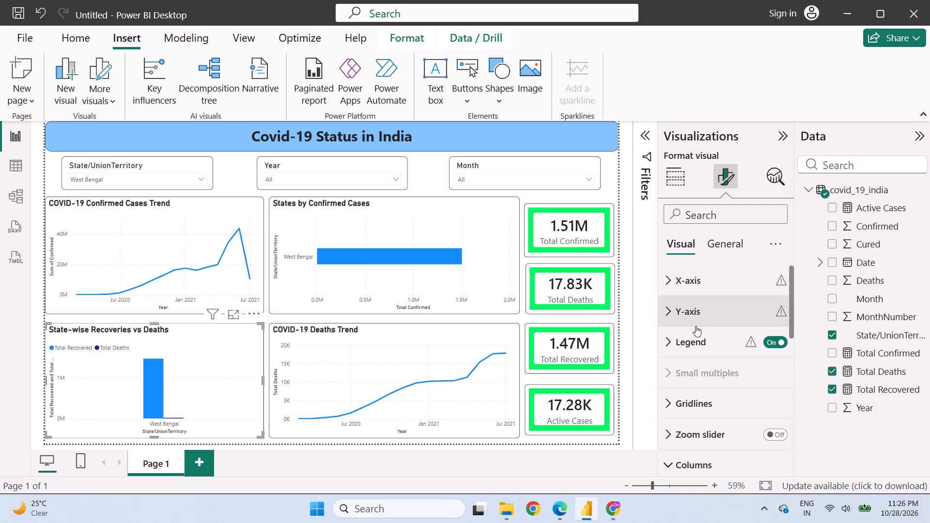
pyautogui.click(690, 274)
pyautogui.scroll(-1, 691, 277)
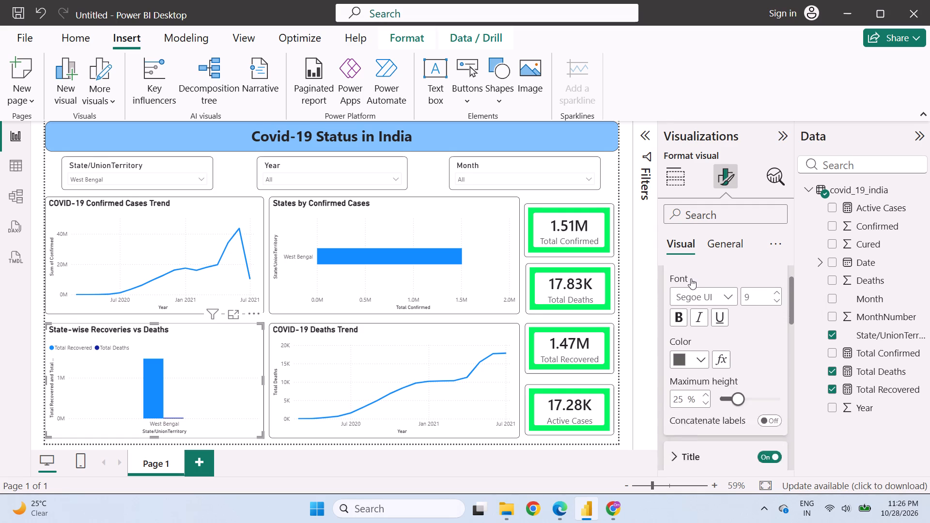
pyautogui.scroll(-2, 691, 278)
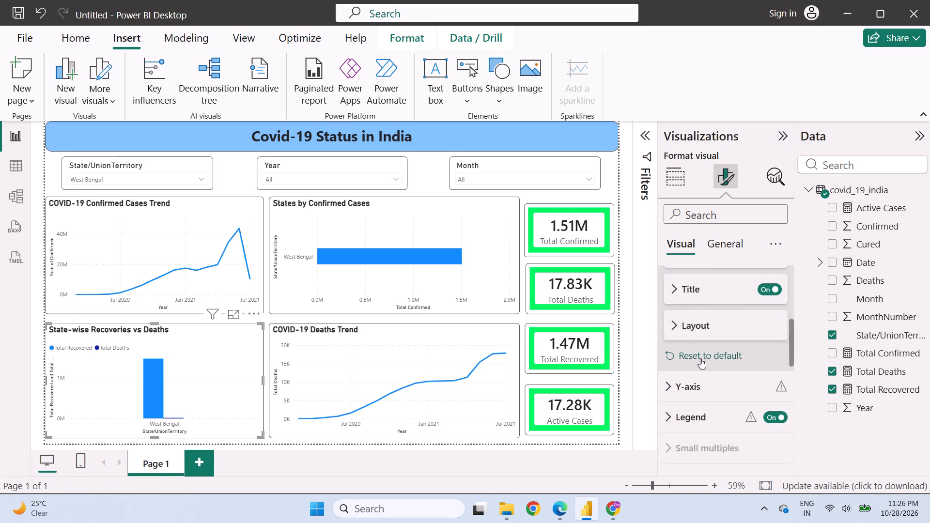
pyautogui.scroll(-2, 698, 380)
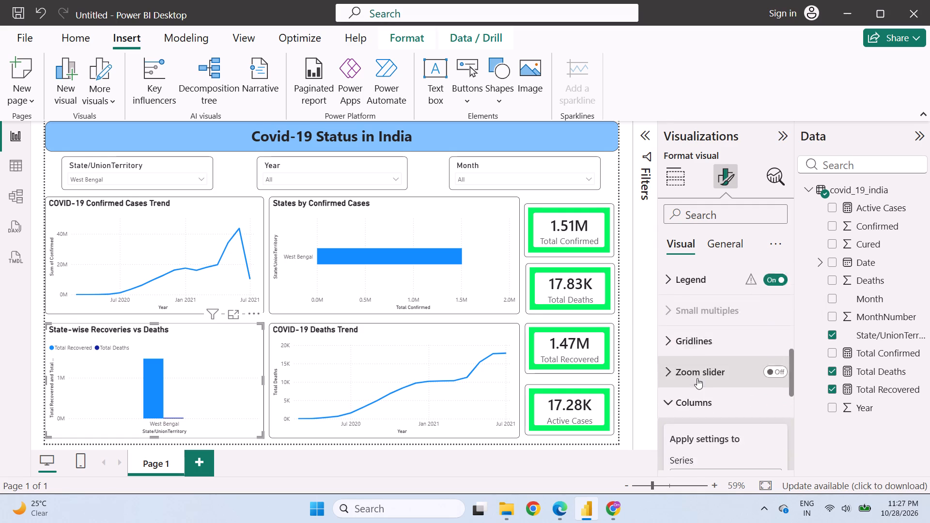
pyautogui.scroll(1, 693, 368)
pyautogui.click(699, 341)
pyautogui.scroll(-1, 700, 348)
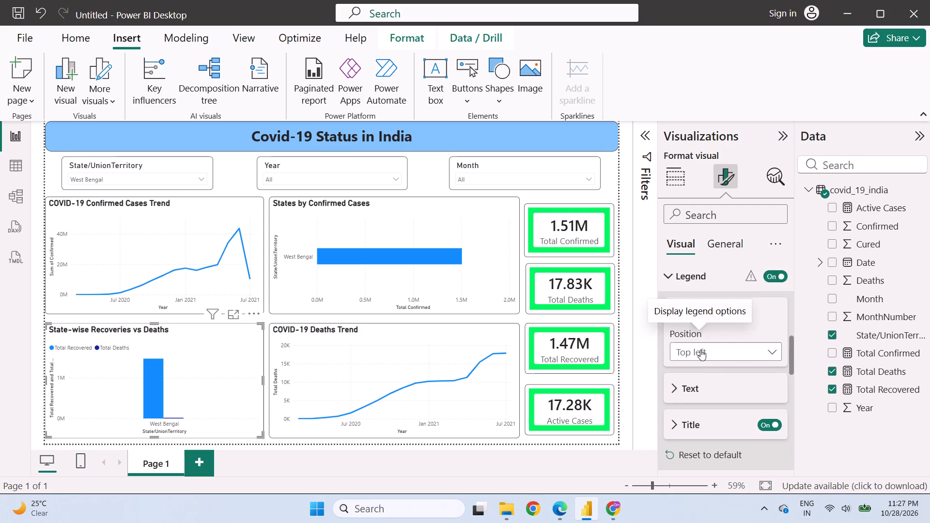
pyautogui.scroll(-1, 700, 350)
pyautogui.click(699, 342)
pyautogui.scroll(-1, 699, 342)
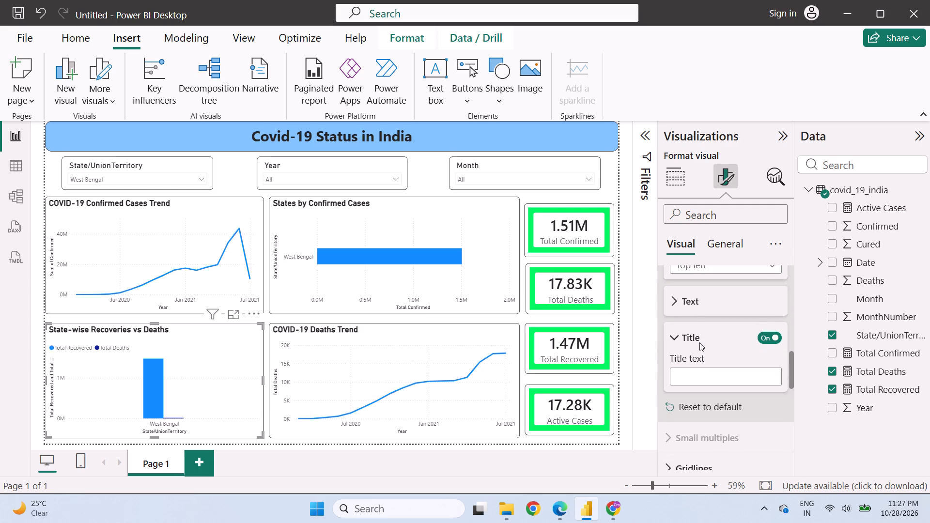
pyautogui.scroll(-2, 699, 342)
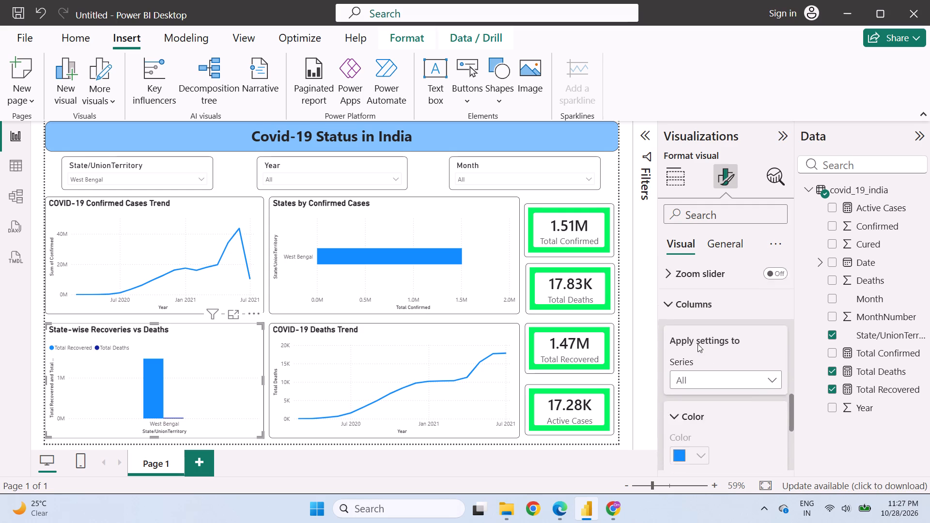
pyautogui.scroll(-1, 697, 344)
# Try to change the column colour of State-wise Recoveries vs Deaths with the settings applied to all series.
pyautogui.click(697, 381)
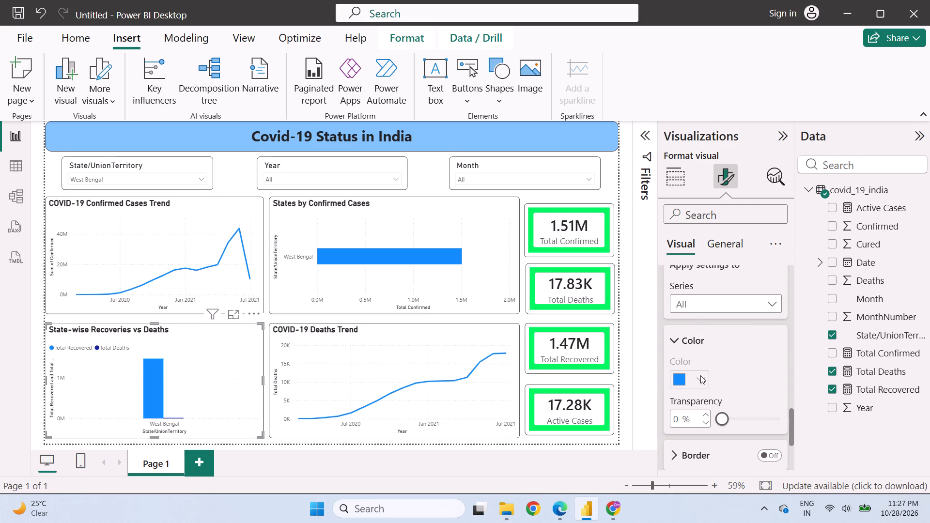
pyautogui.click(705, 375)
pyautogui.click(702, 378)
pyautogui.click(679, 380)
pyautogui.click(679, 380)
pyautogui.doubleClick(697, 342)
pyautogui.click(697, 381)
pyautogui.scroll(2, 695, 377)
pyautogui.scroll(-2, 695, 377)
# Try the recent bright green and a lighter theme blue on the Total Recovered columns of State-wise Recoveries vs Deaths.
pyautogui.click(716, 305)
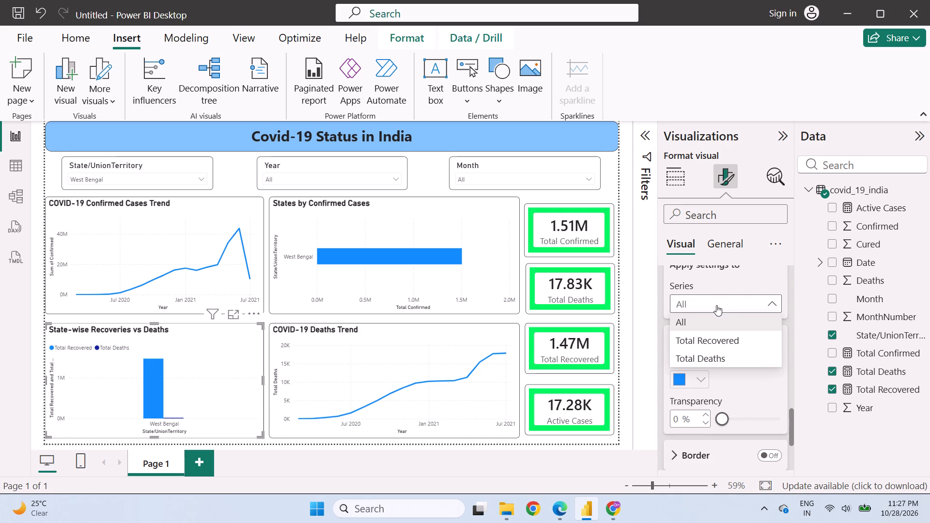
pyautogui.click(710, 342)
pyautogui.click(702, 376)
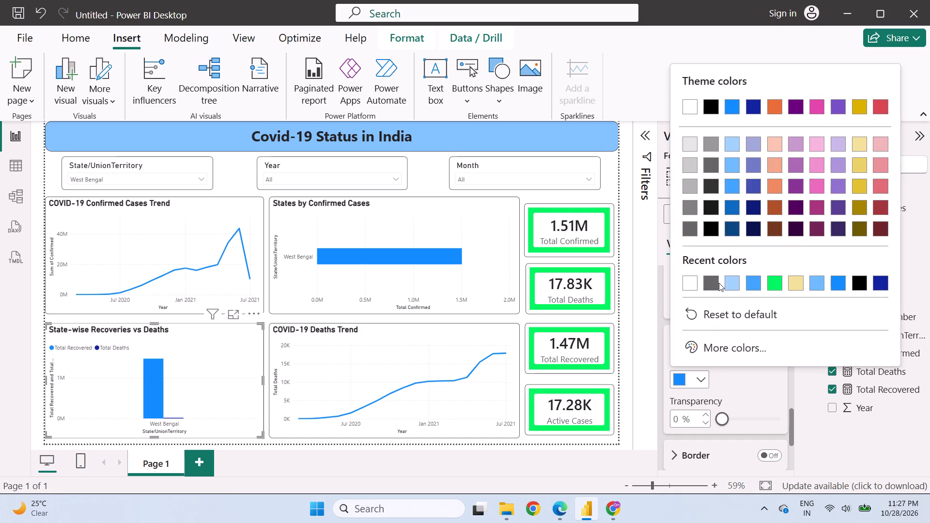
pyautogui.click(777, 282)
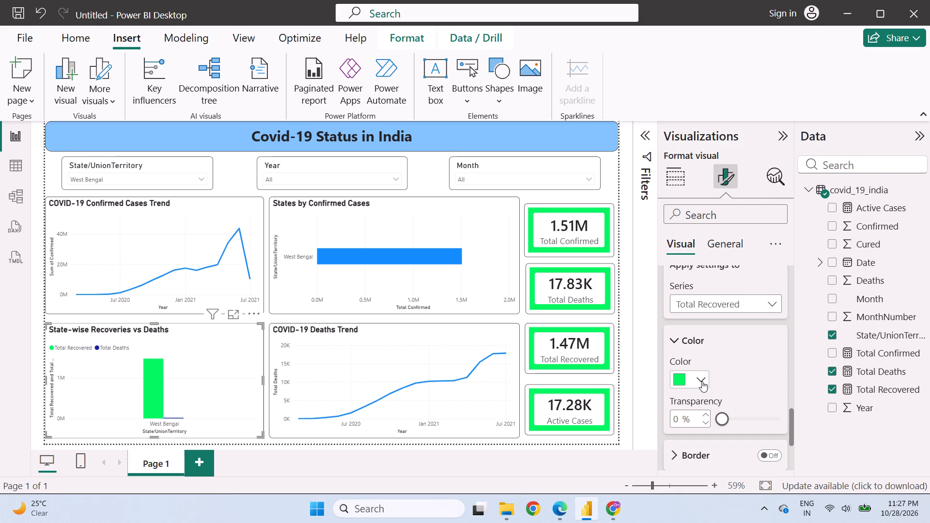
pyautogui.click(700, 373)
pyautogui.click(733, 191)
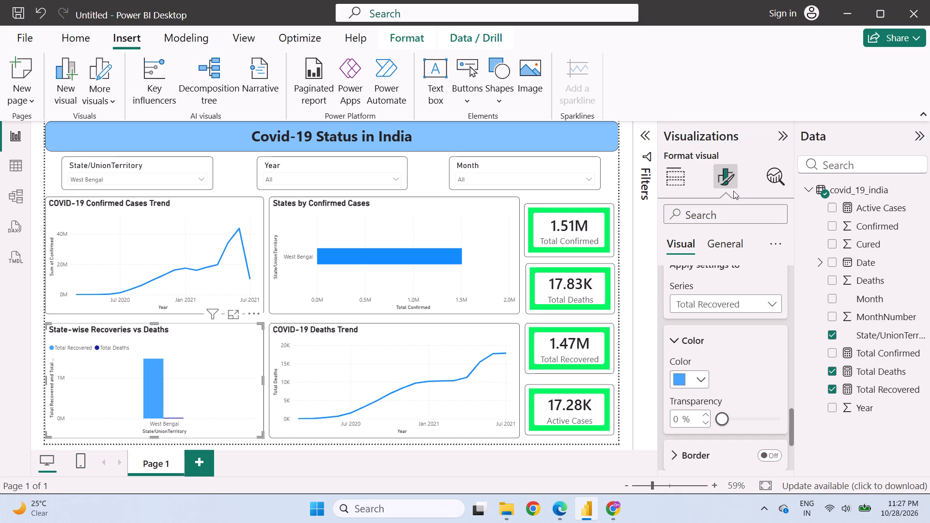
# Set the Total Recovered columns of State-wise Recoveries vs Deaths to the custom green #38E308.
pyautogui.click(739, 300)
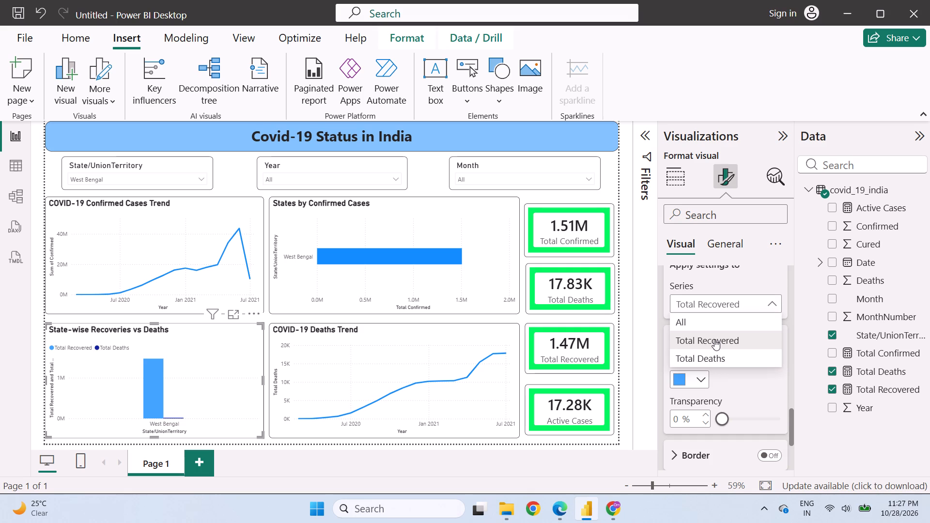
pyautogui.click(703, 376)
pyautogui.click(699, 381)
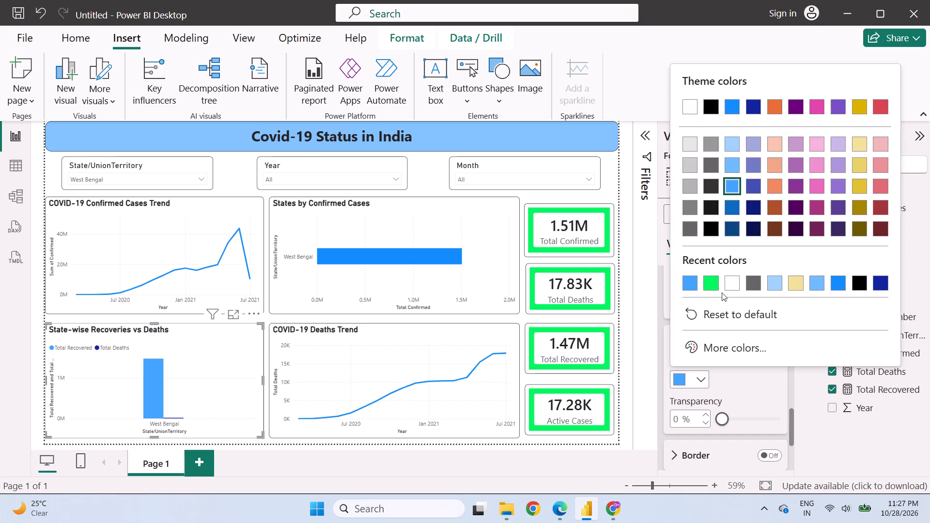
pyautogui.click(709, 355)
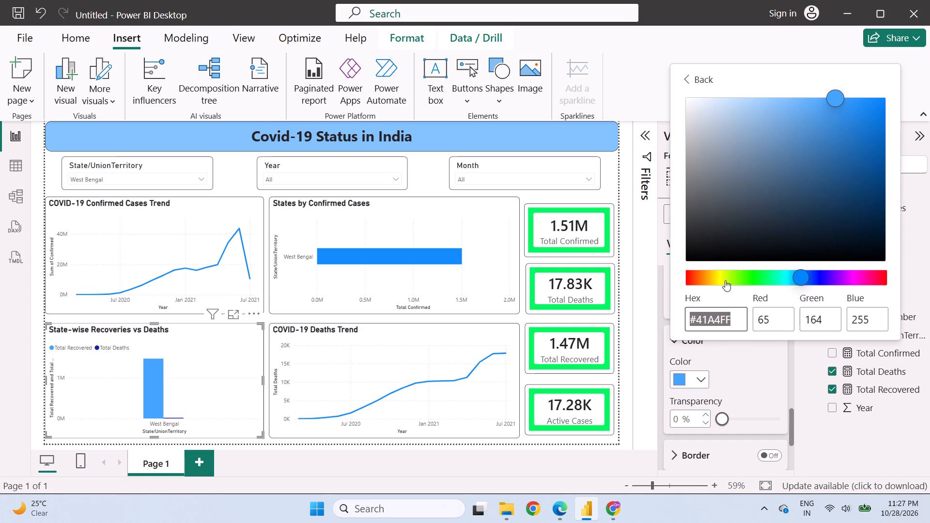
pyautogui.click(737, 274)
pyautogui.moveTo(837, 94); pyautogui.dragTo(864, 104)
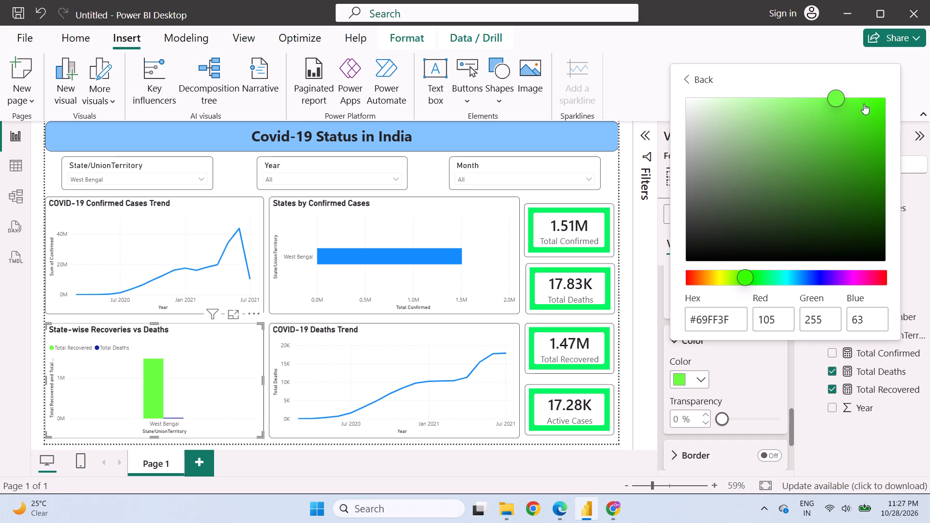
pyautogui.moveTo(864, 104); pyautogui.dragTo(870, 104)
pyautogui.moveTo(834, 96); pyautogui.dragTo(858, 108)
pyautogui.moveTo(852, 103); pyautogui.dragTo(856, 106)
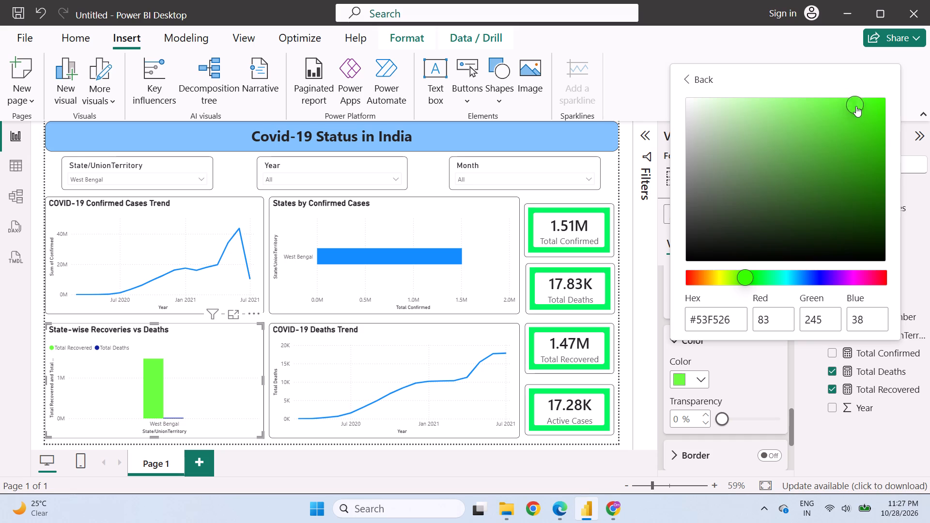
pyautogui.moveTo(856, 106); pyautogui.dragTo(888, 207)
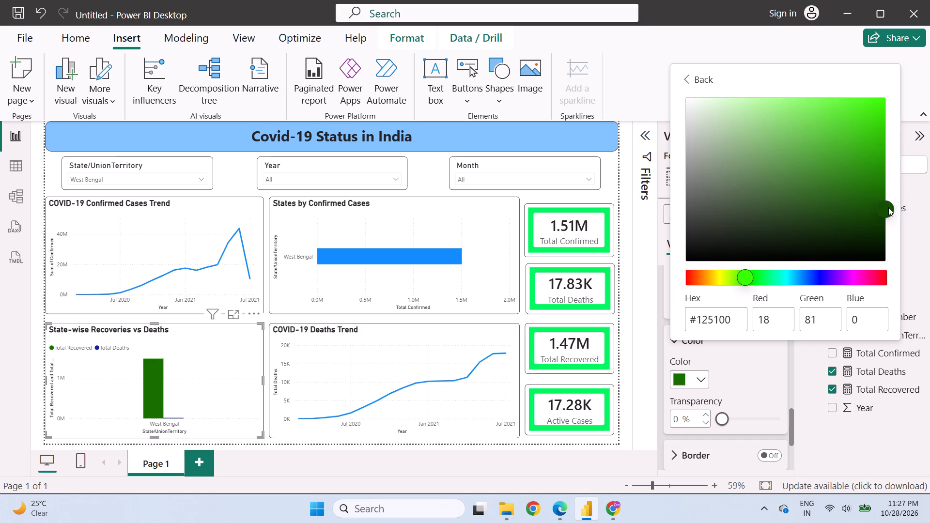
pyautogui.moveTo(888, 207); pyautogui.dragTo(886, 161)
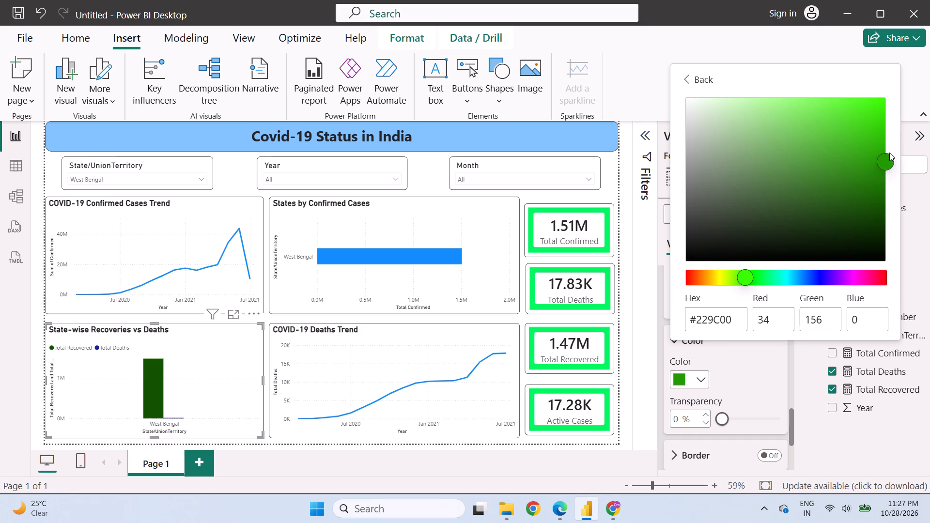
pyautogui.moveTo(889, 153); pyautogui.dragTo(878, 121)
pyautogui.moveTo(878, 161); pyautogui.dragTo(878, 115)
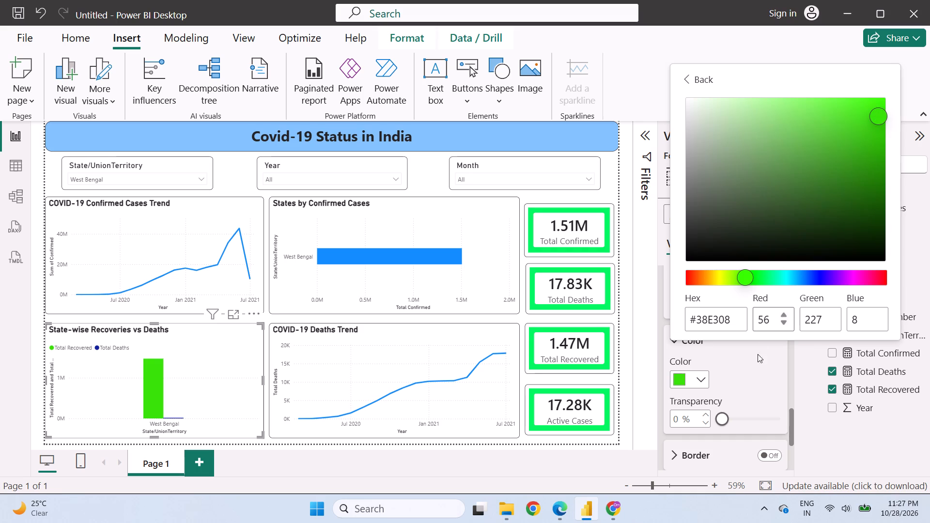
pyautogui.click(746, 367)
pyautogui.click(743, 361)
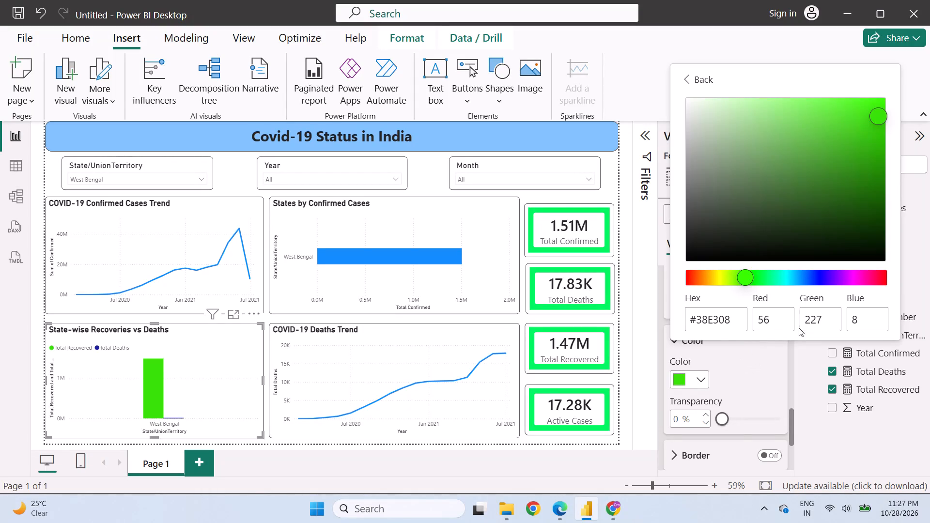
pyautogui.click(751, 390)
# Set the Total Deaths columns of State-wise Recoveries vs Deaths to the custom red #EC0808.
pyautogui.click(740, 302)
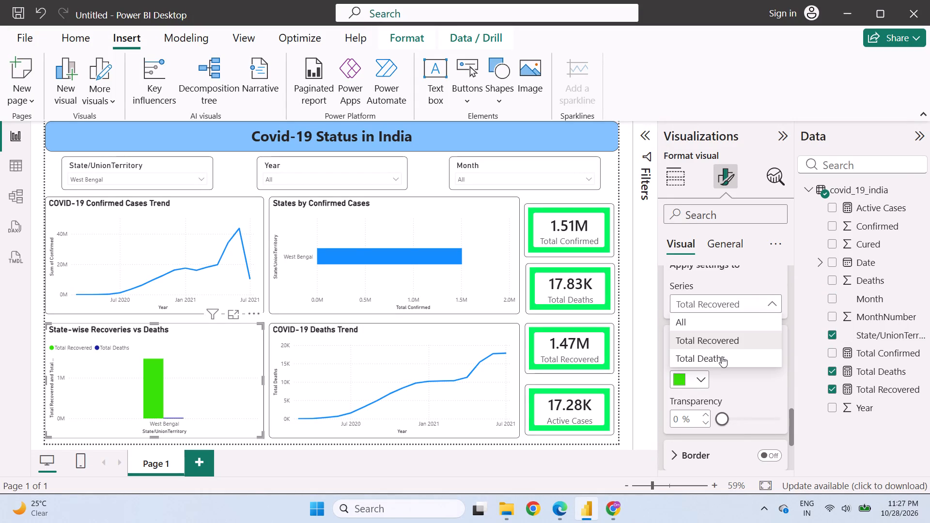
pyautogui.click(722, 356)
pyautogui.click(701, 378)
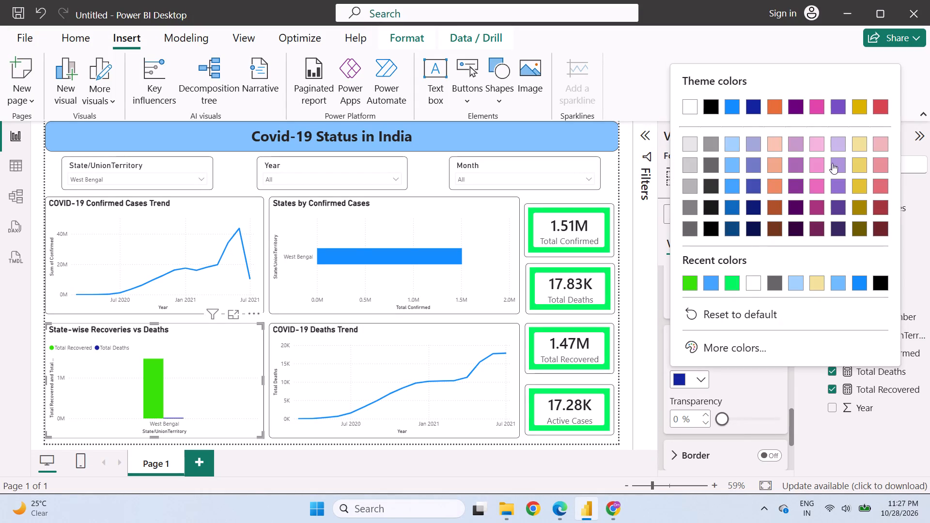
pyautogui.click(711, 346)
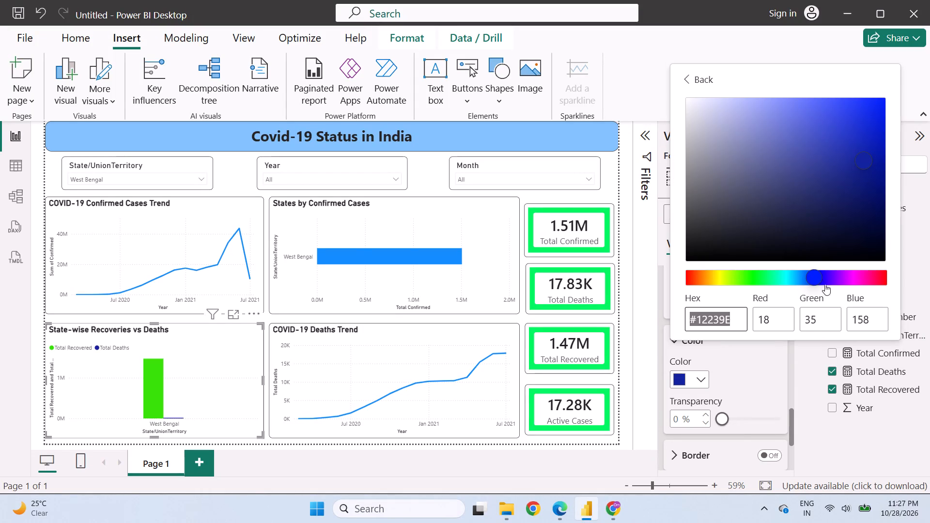
pyautogui.moveTo(815, 274); pyautogui.dragTo(929, 268)
pyautogui.moveTo(863, 155); pyautogui.dragTo(876, 120)
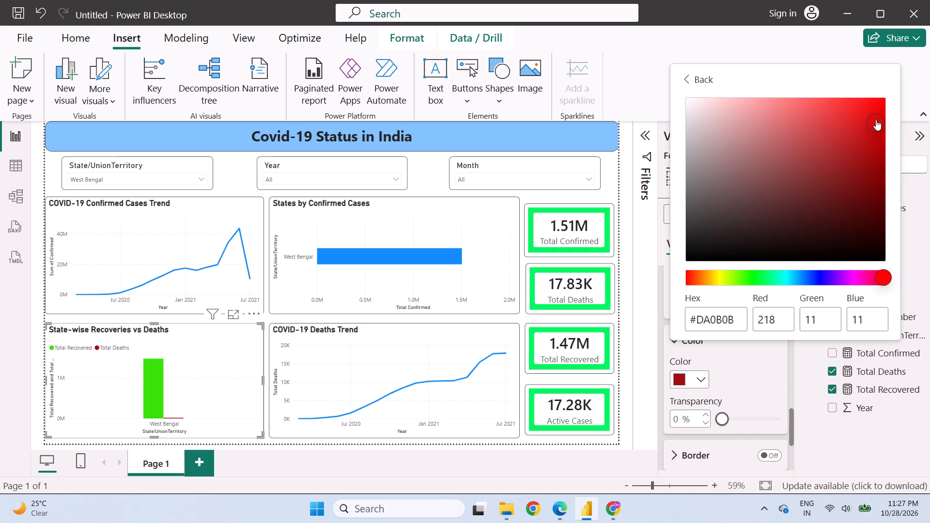
pyautogui.moveTo(876, 120); pyautogui.dragTo(878, 109)
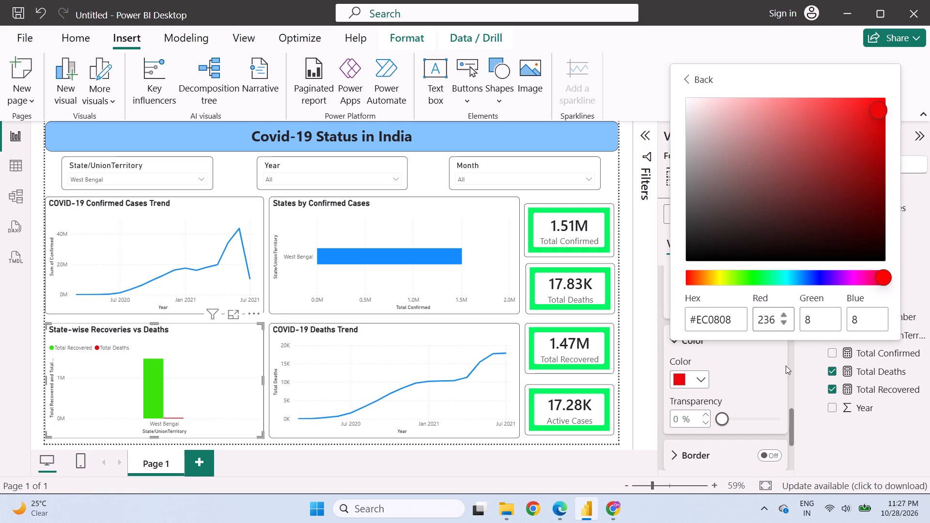
# Add Uttar Pradesh to West Bengal in the State/UnionTerritory slicer selection.
pyautogui.click(776, 368)
pyautogui.click(751, 360)
pyautogui.click(728, 401)
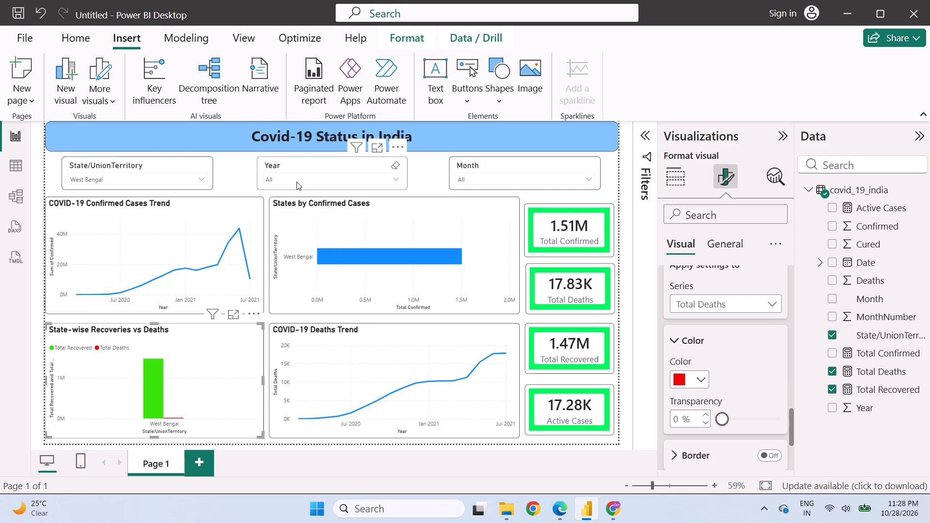
pyautogui.click(164, 183)
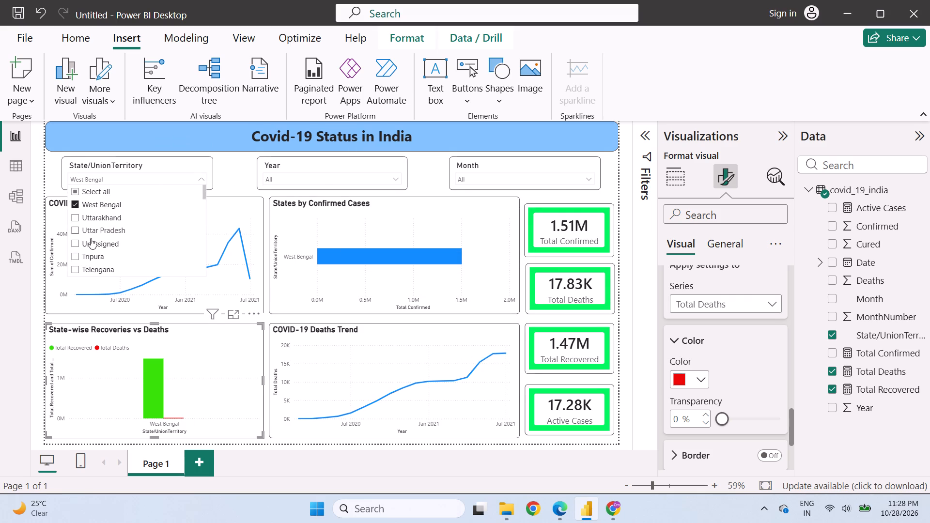
pyautogui.click(90, 228)
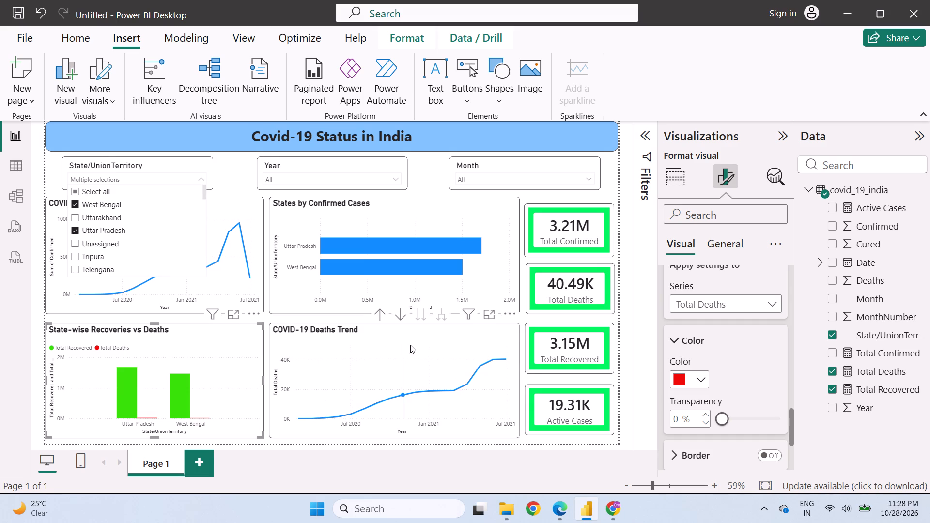
pyautogui.click(221, 371)
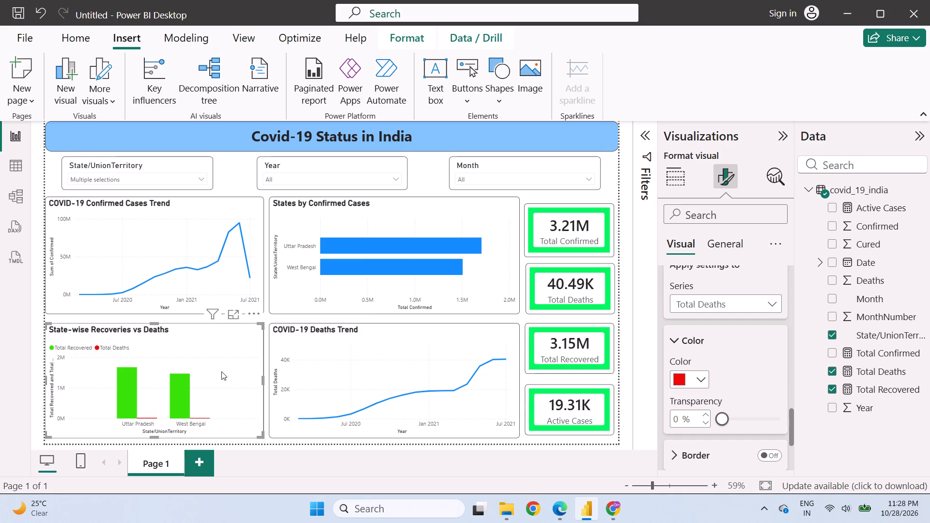
# Turn on data labels for the State-wise Recoveries vs Deaths chart.
pyautogui.click(209, 328)
pyautogui.scroll(-2, 735, 368)
pyautogui.scroll(4, 723, 365)
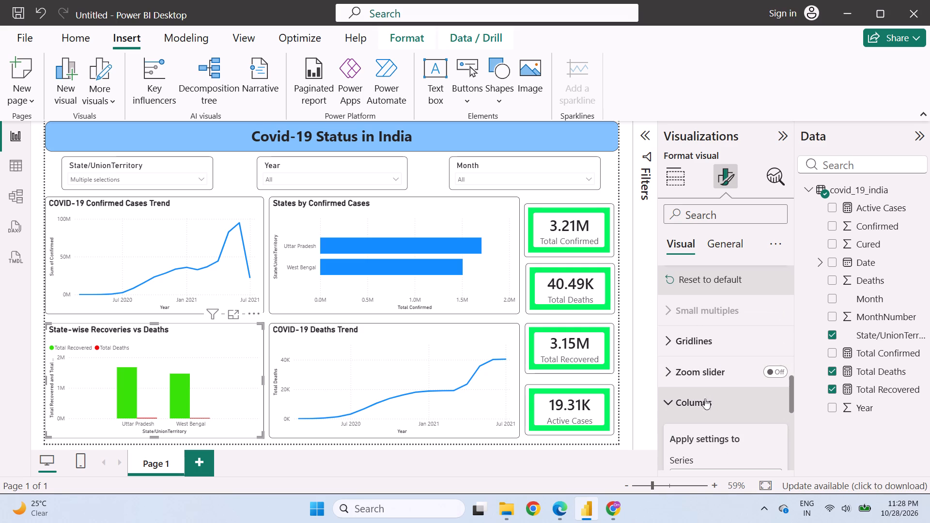
pyautogui.scroll(-4, 699, 401)
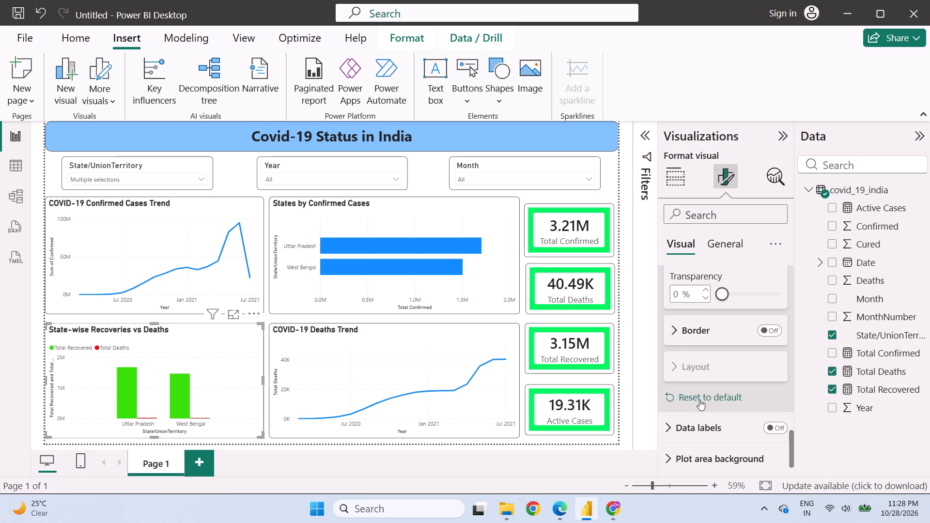
pyautogui.scroll(-2, 699, 400)
pyautogui.click(694, 422)
pyautogui.scroll(-2, 695, 420)
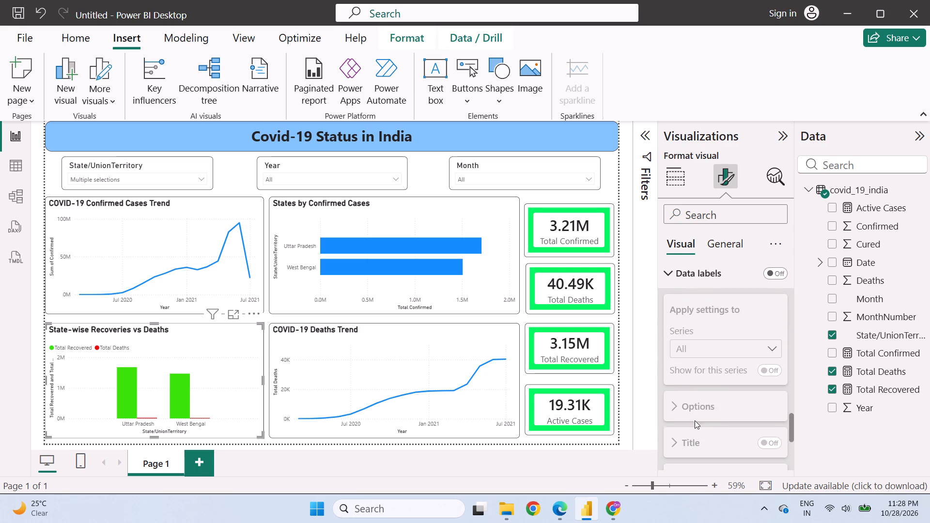
pyautogui.scroll(2, 727, 367)
pyautogui.click(767, 424)
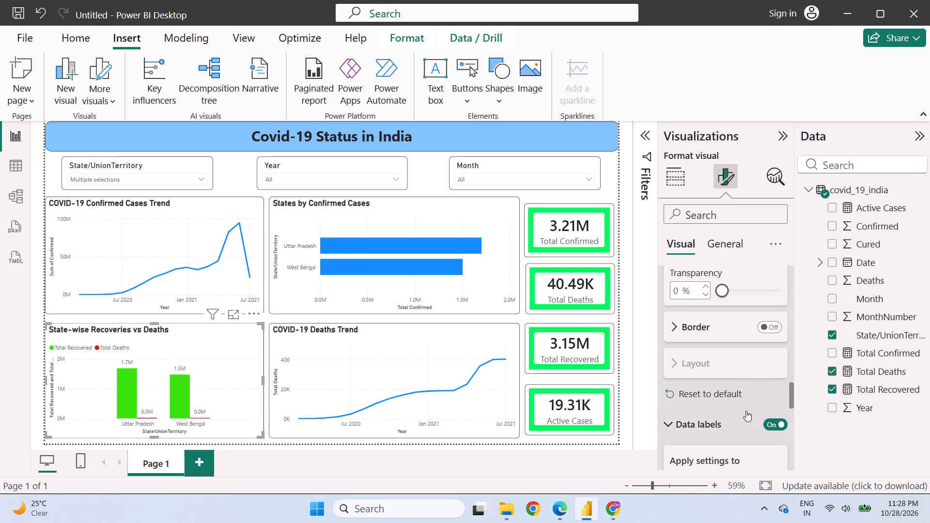
# Set the data label values of State-wise Recoveries vs Deaths to display in Thousands for all series.
pyautogui.scroll(-2, 746, 408)
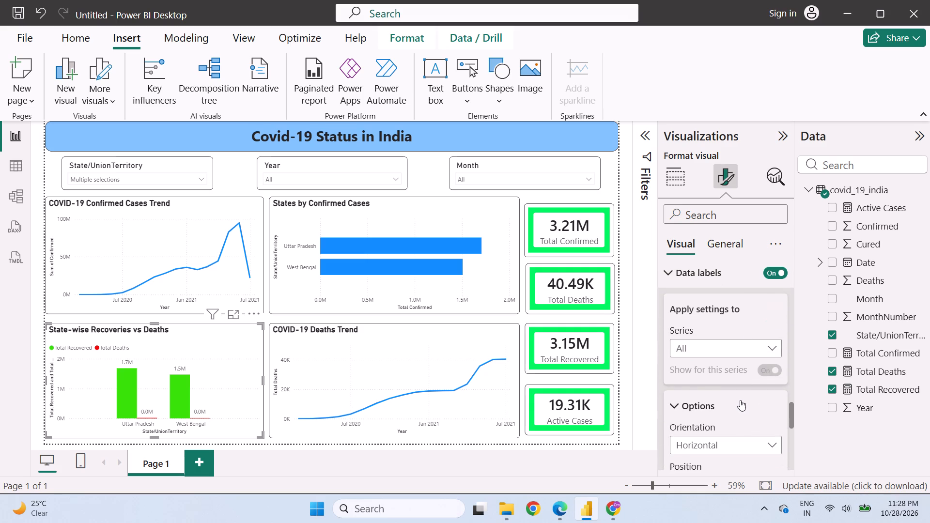
pyautogui.scroll(-1, 740, 400)
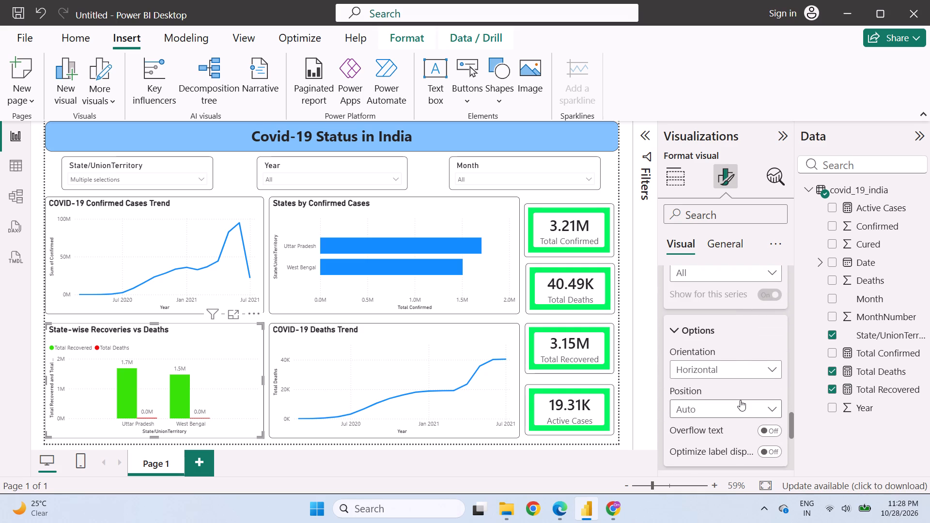
pyautogui.scroll(1, 740, 400)
pyautogui.click(721, 349)
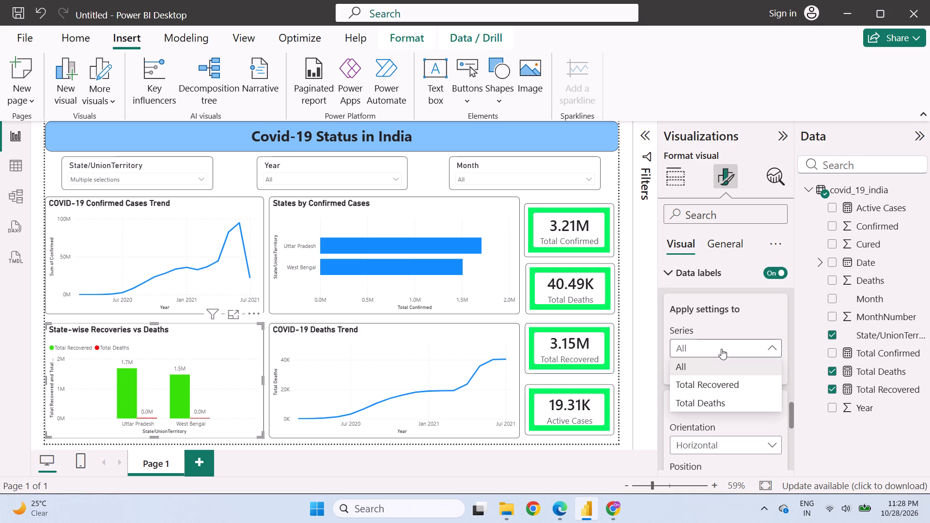
pyautogui.click(721, 349)
pyautogui.scroll(-1, 721, 349)
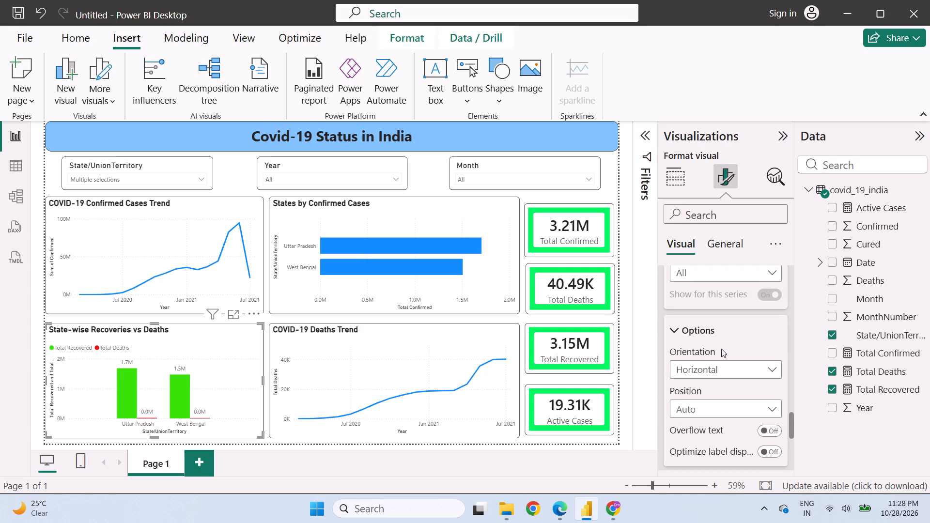
pyautogui.click(728, 369)
pyautogui.click(727, 369)
pyautogui.scroll(-1, 727, 369)
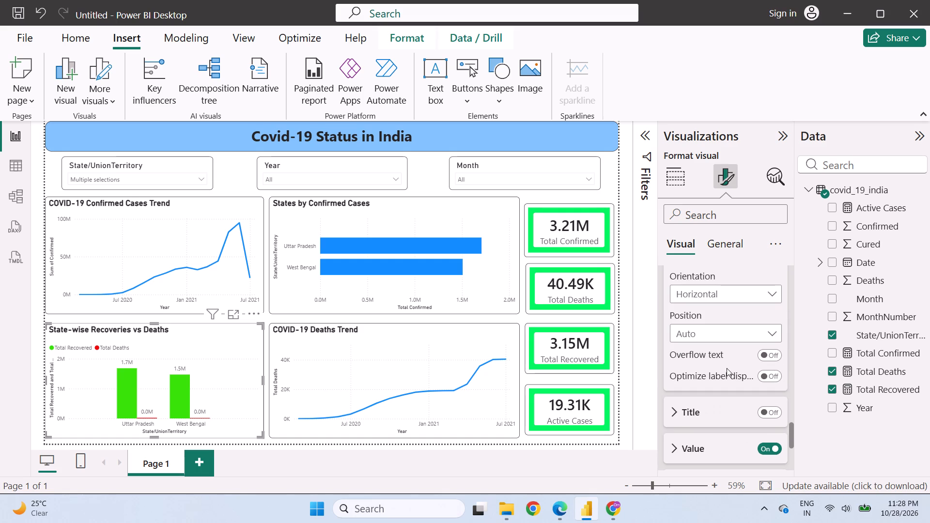
pyautogui.scroll(-1, 726, 365)
pyautogui.click(693, 380)
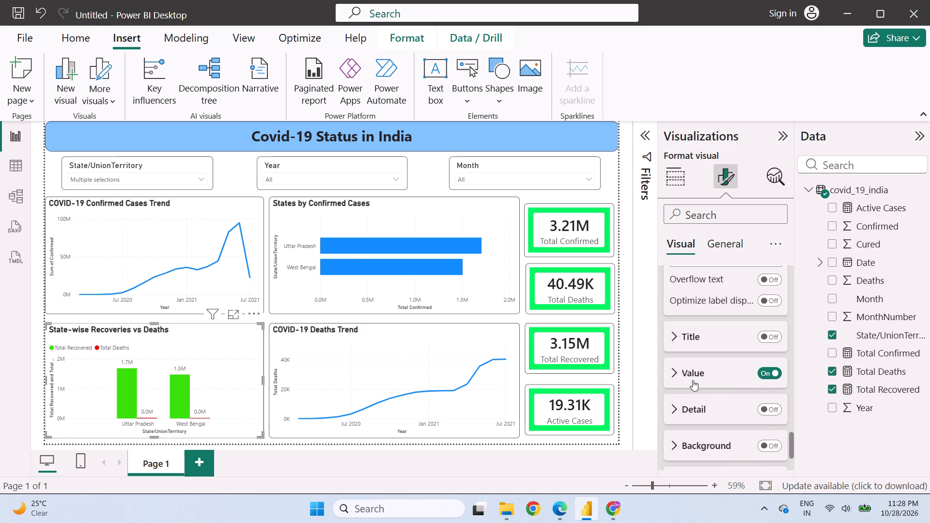
pyautogui.scroll(-3, 693, 380)
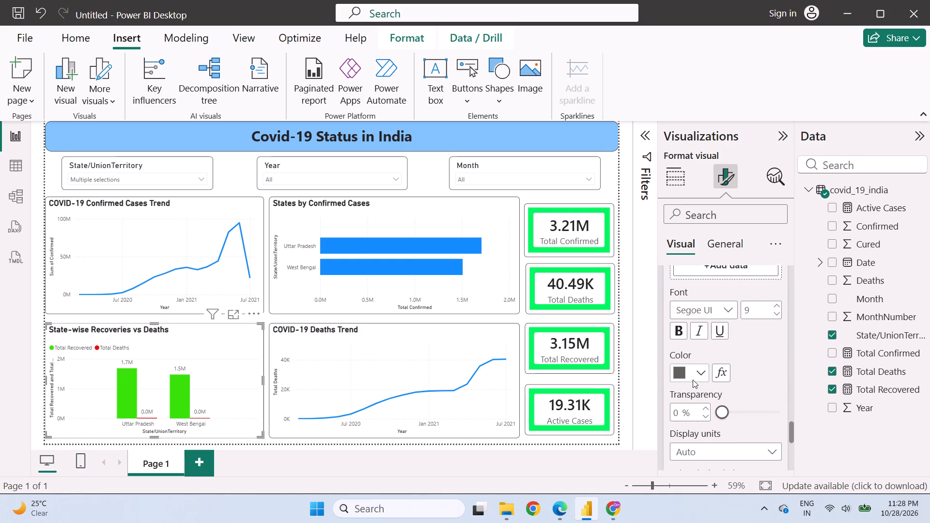
pyautogui.click(771, 378)
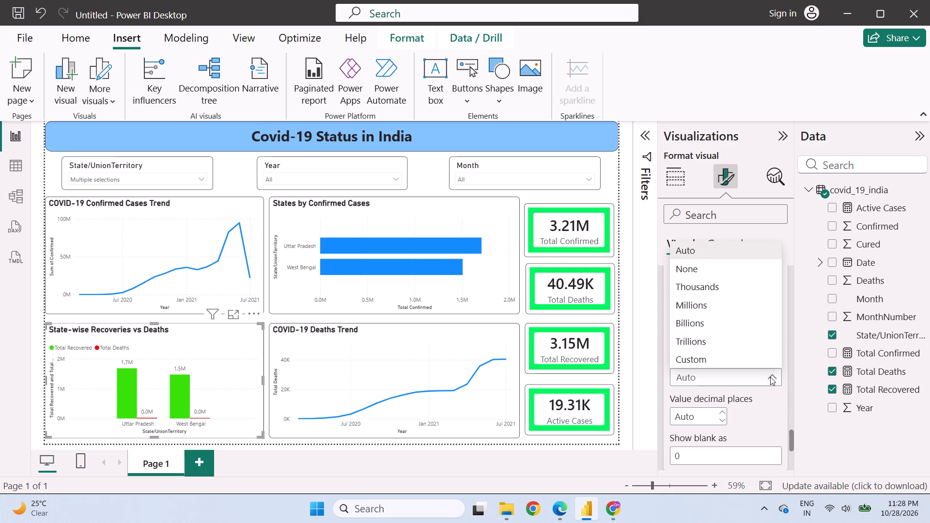
pyautogui.click(713, 290)
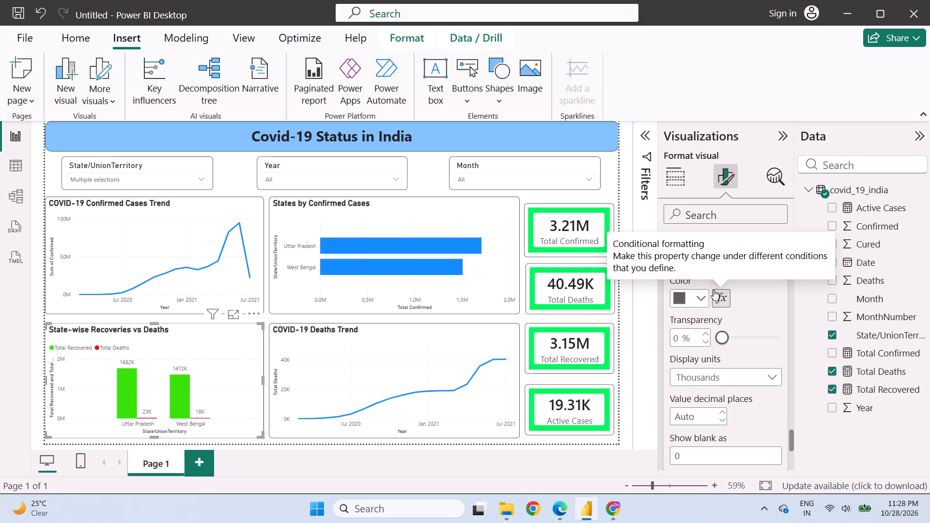
pyautogui.scroll(-2, 726, 380)
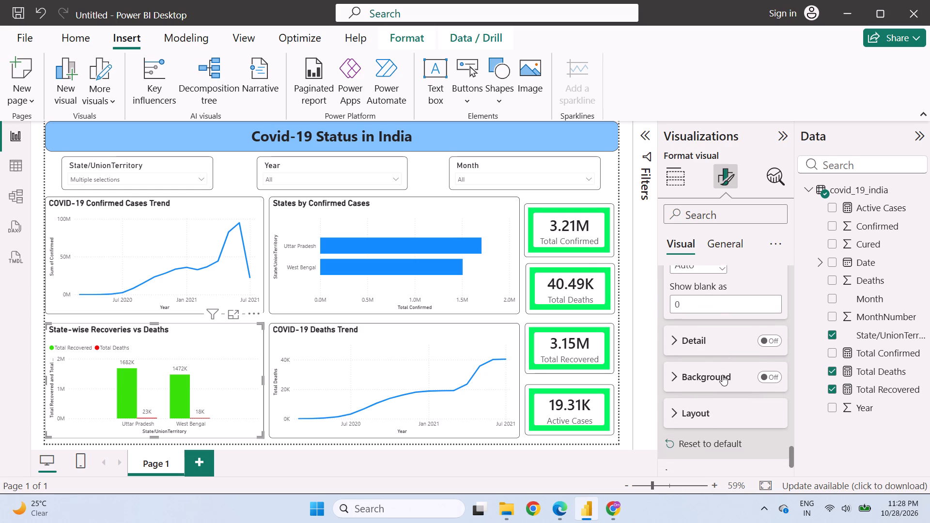
pyautogui.scroll(-1, 721, 373)
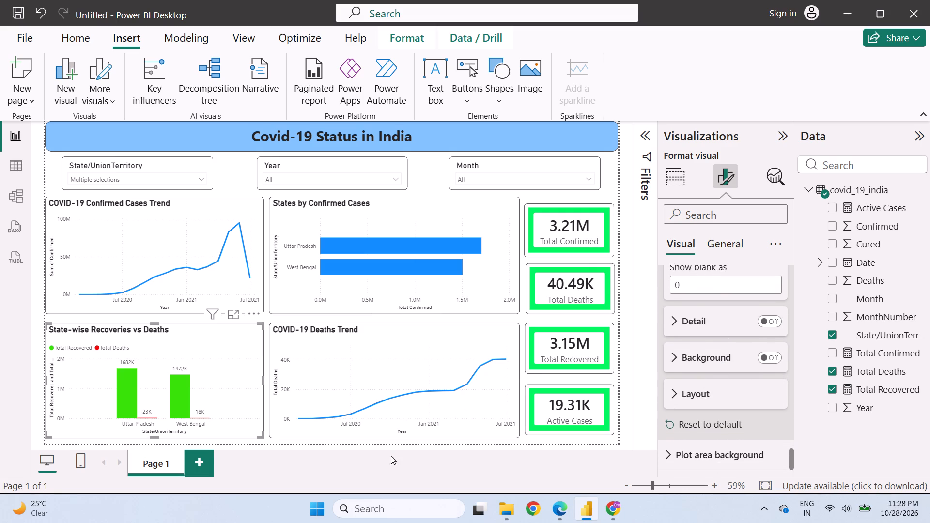
pyautogui.click(394, 462)
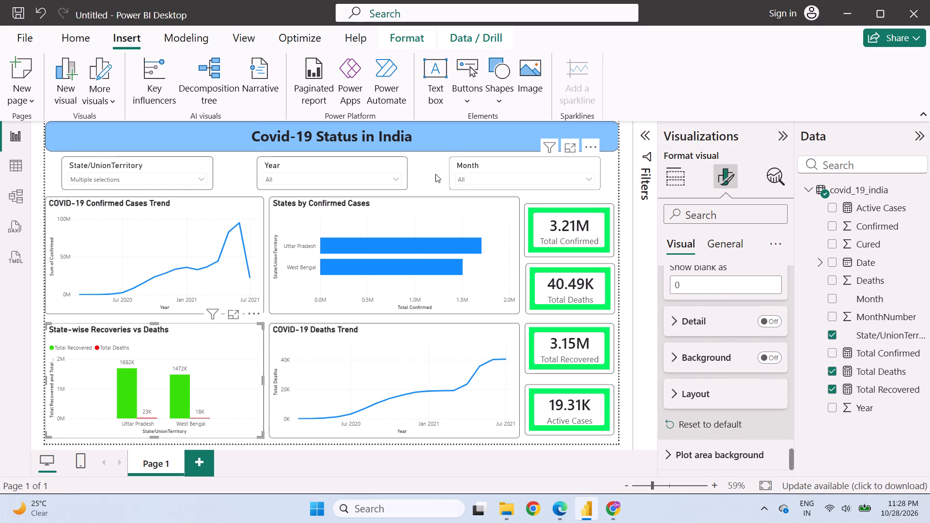
pyautogui.click(428, 176)
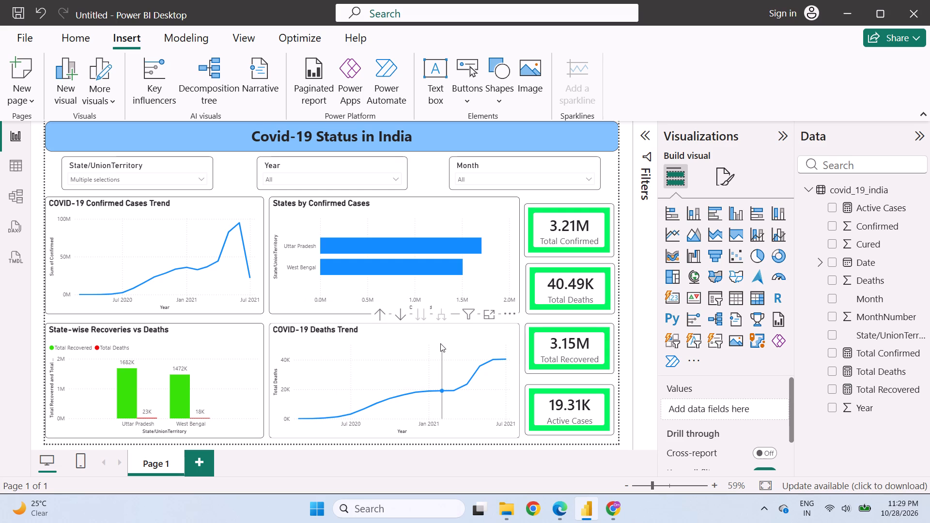
# Add Maharashtra and Tamil Nadu to the State/UnionTerritory slicer selection.
pyautogui.click(199, 176)
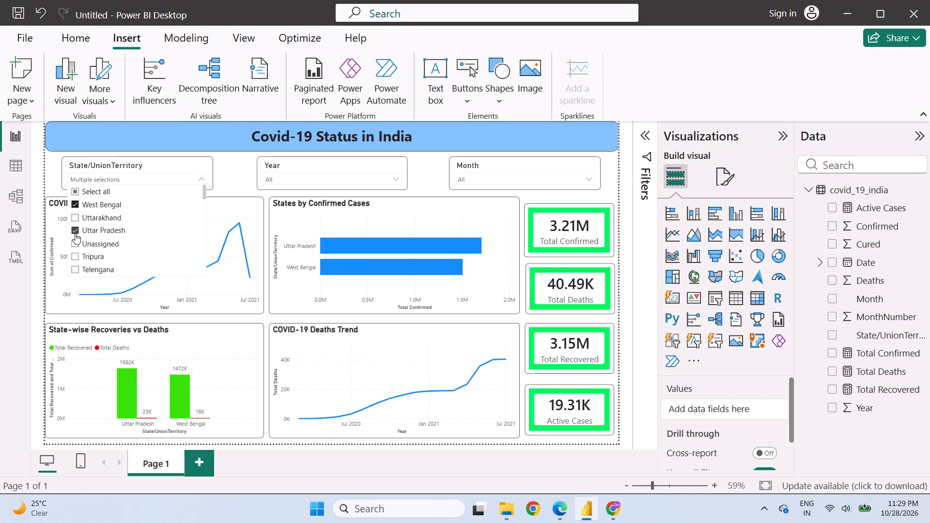
pyautogui.scroll(-3, 83, 227)
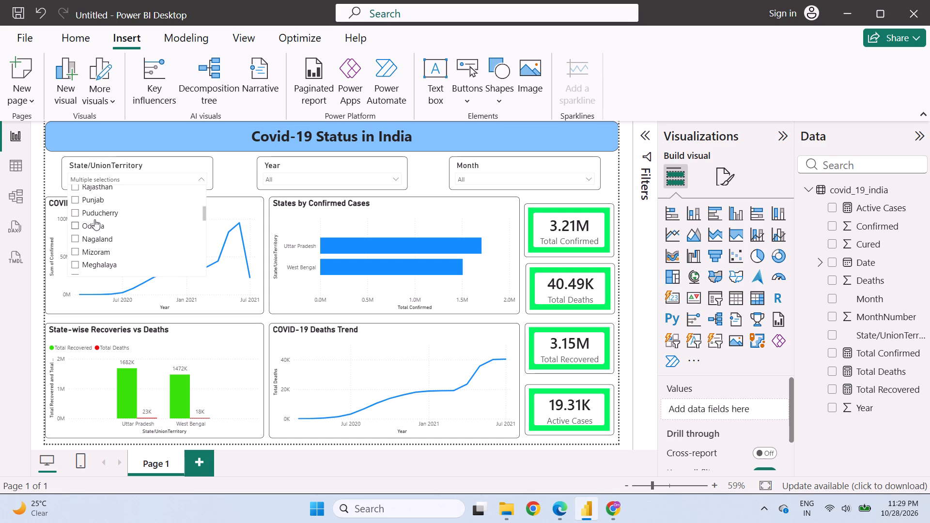
pyautogui.scroll(-1, 94, 219)
pyautogui.click(77, 243)
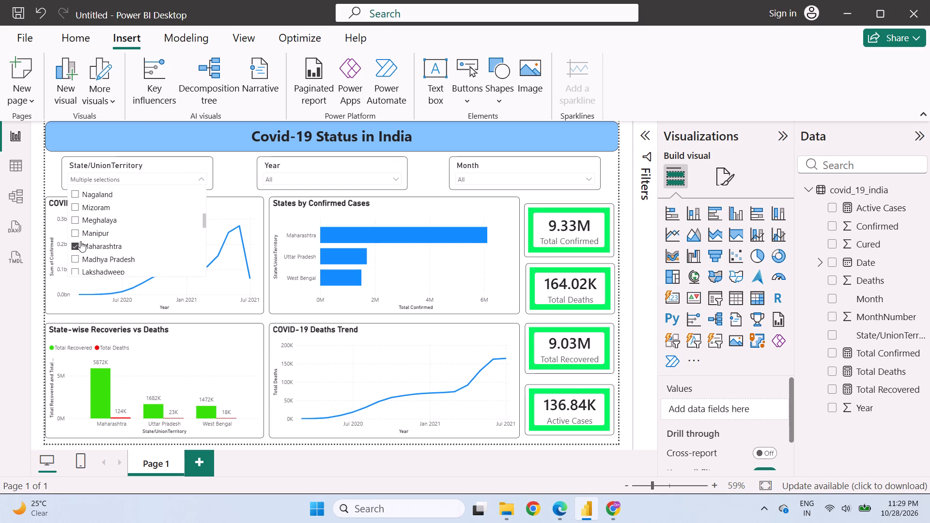
pyautogui.scroll(3, 81, 241)
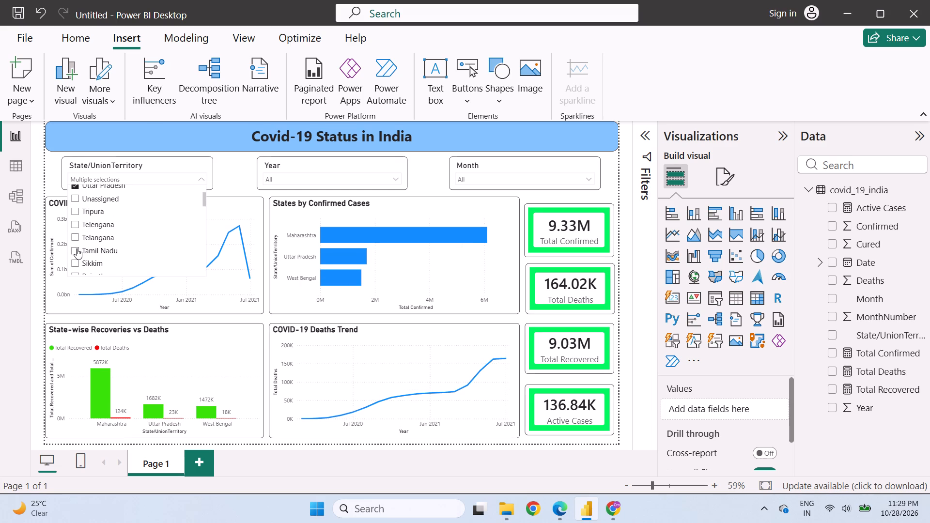
pyautogui.click(77, 248)
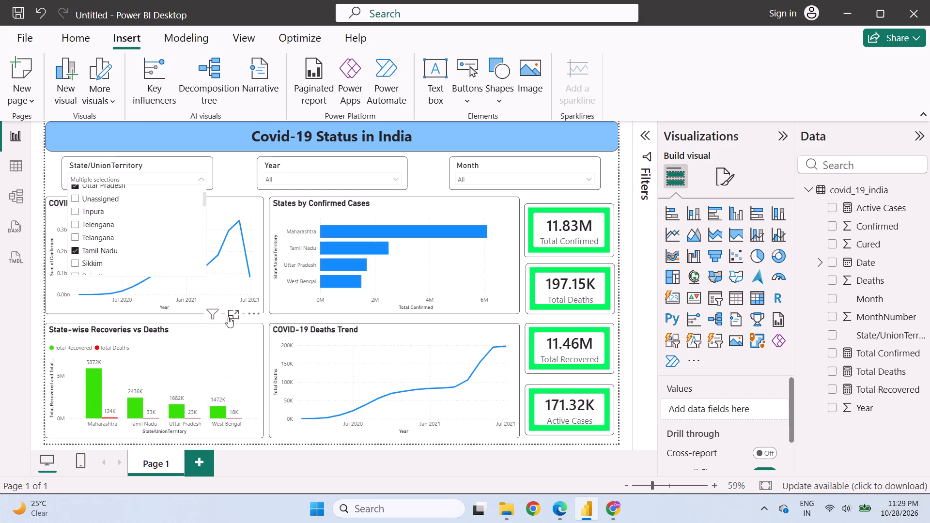
pyautogui.click(235, 172)
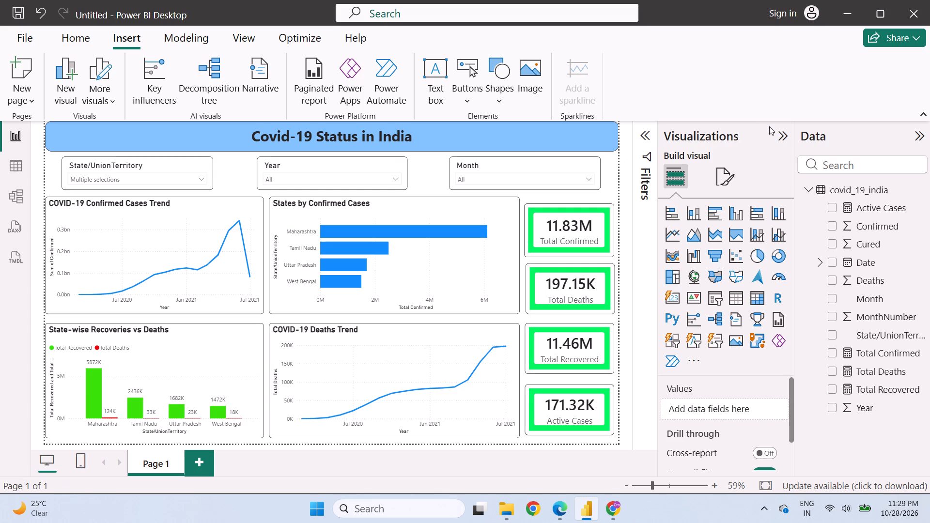
# Filter the Year slicer to 2020.
pyautogui.click(392, 177)
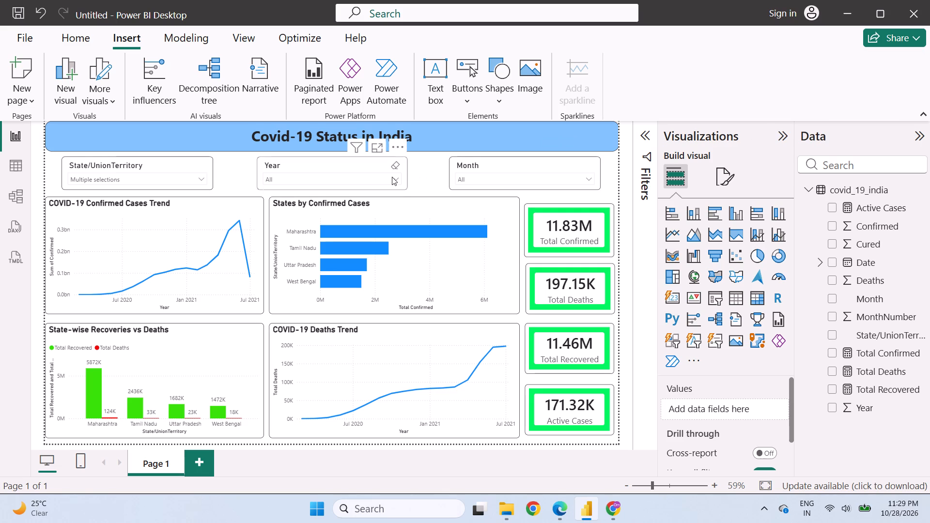
pyautogui.click(281, 204)
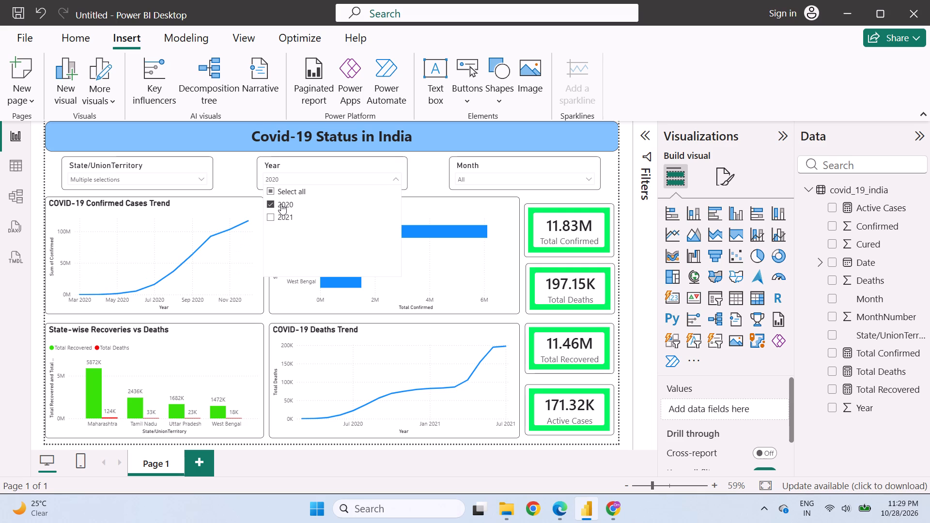
# Add Tripura to the State/UnionTerritory slicer selection.
pyautogui.click(203, 177)
pyautogui.click(93, 253)
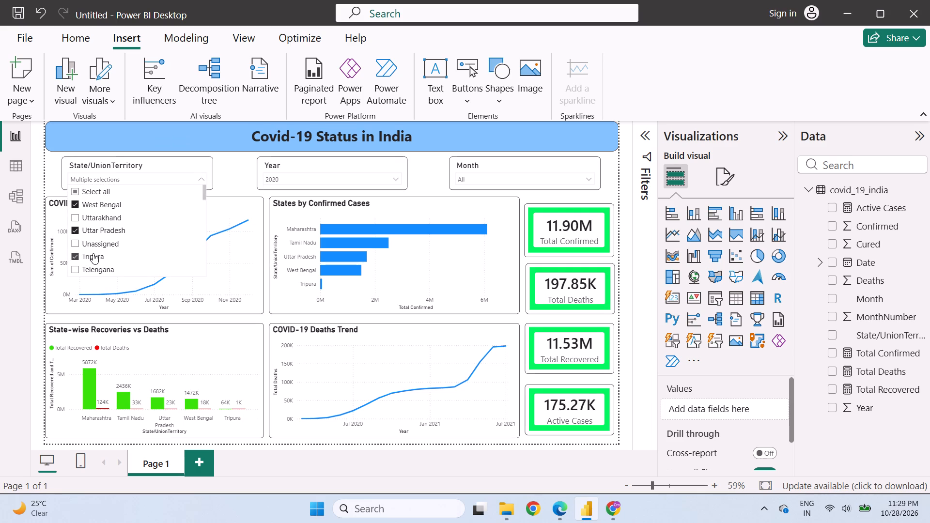
pyautogui.click(428, 174)
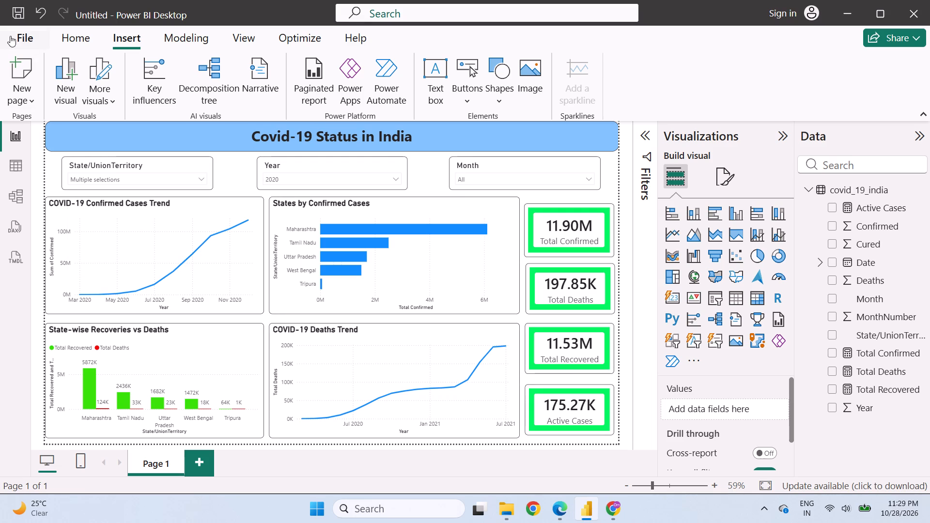
# Save the report as covid-19 status india in the BAT mini project folder.
pyautogui.hotkey('ctrl', 's')
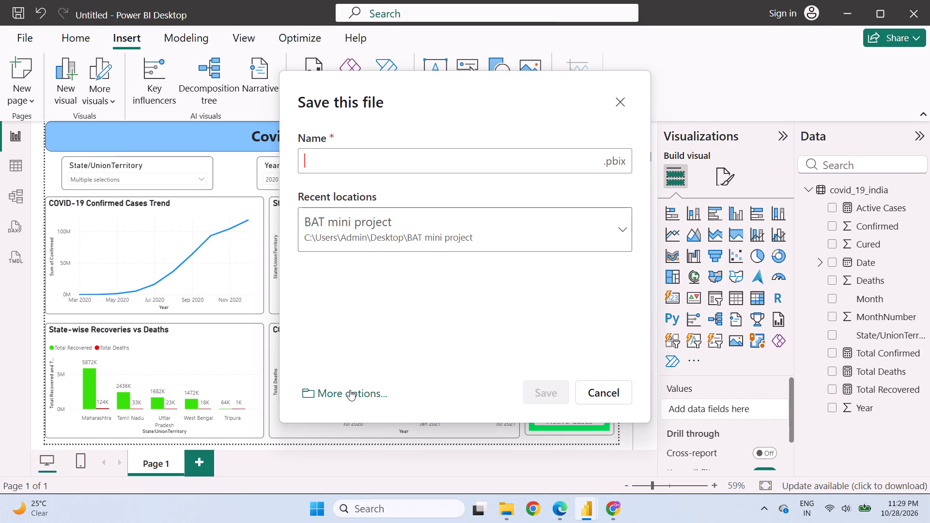
pyautogui.click(350, 390)
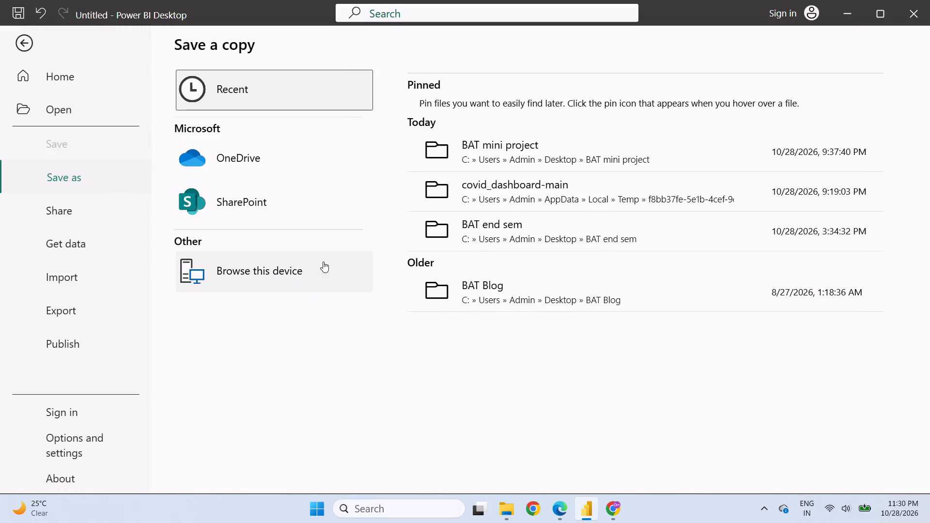
pyautogui.doubleClick(529, 148)
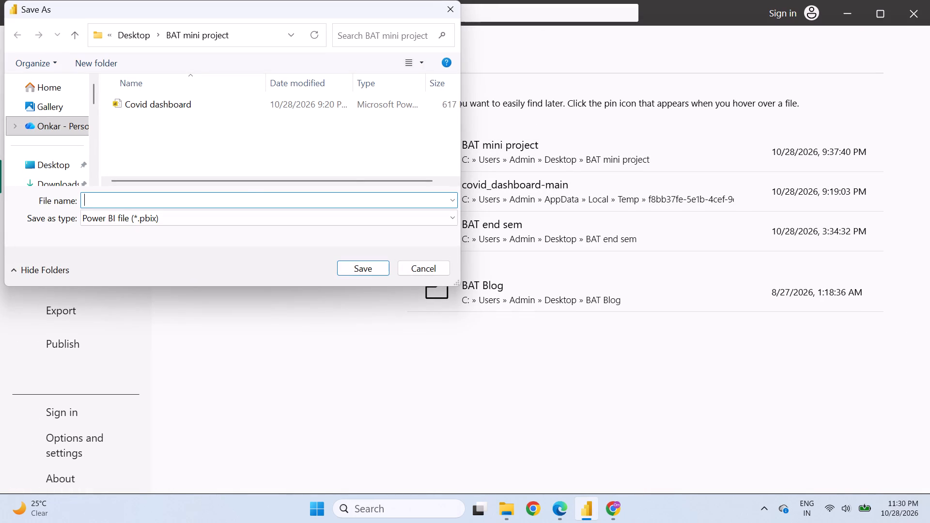
pyautogui.write('covid')
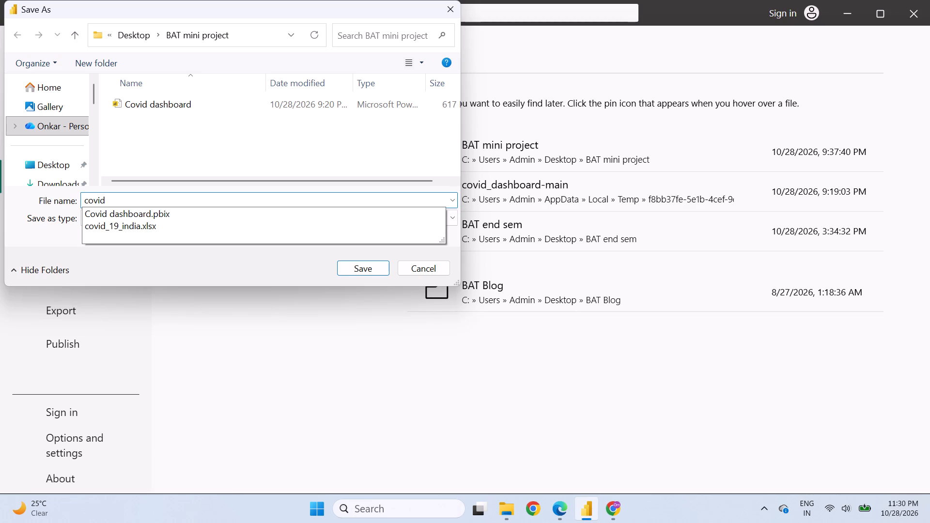
pyautogui.write('-1')
pyautogui.write('9 statuw')
pyautogui.press('space')
pyautogui.press('BackSpace')
pyautogui.press('BackSpace')
pyautogui.write('s india')
pyautogui.press('Return')
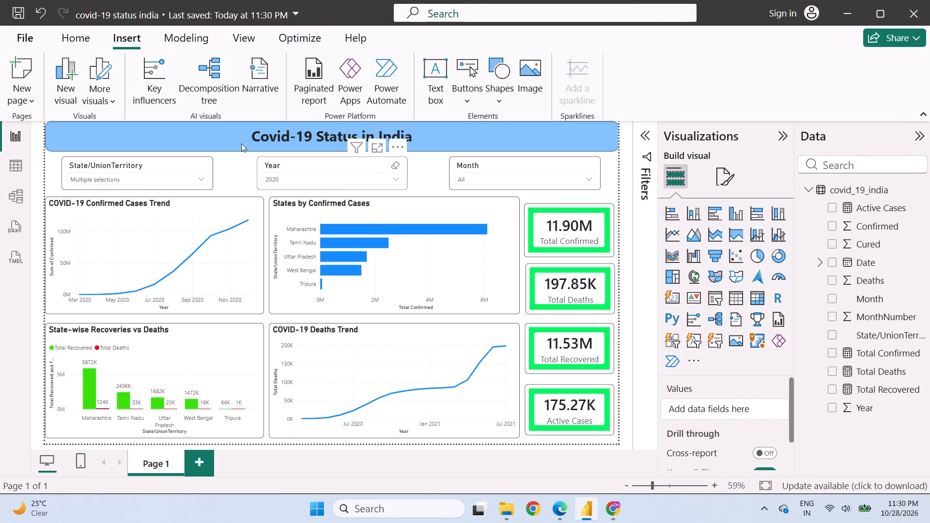
# Export the Covid-19 Status in India report to PDF.
pyautogui.click(22, 34)
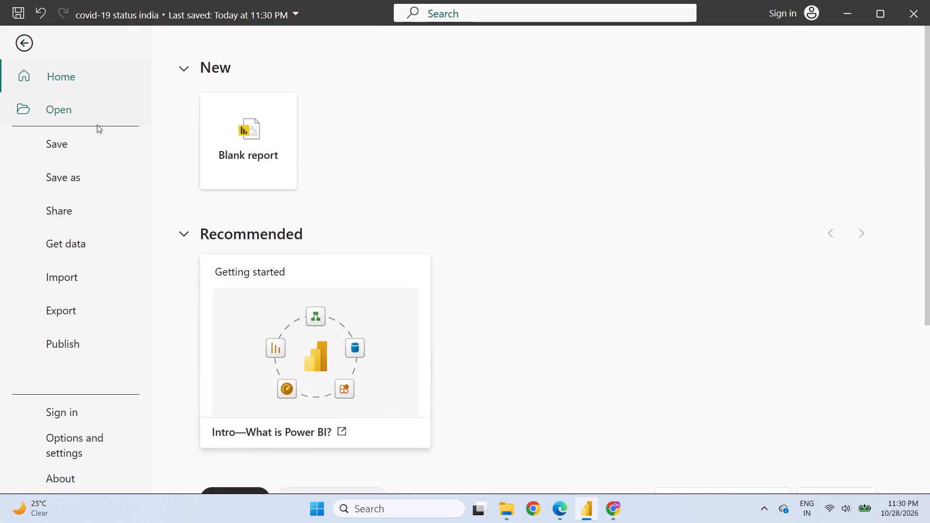
pyautogui.click(67, 310)
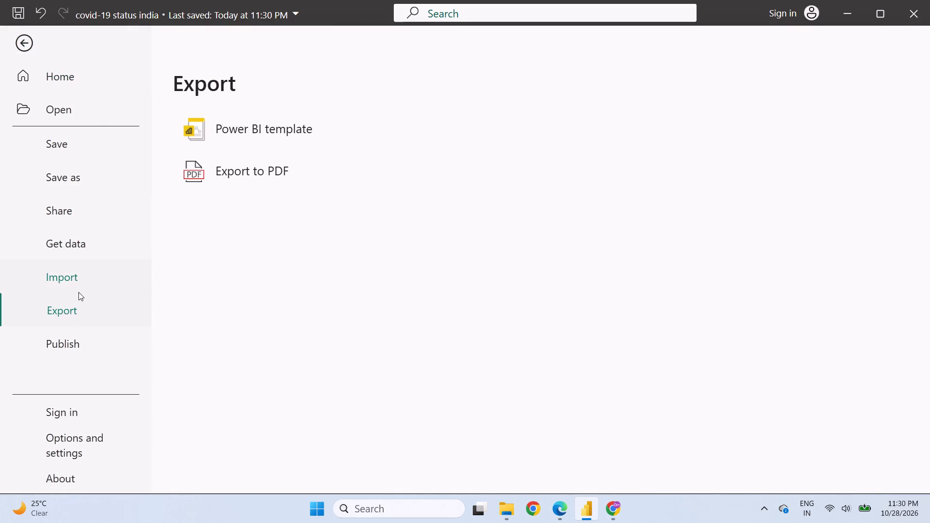
pyautogui.click(265, 172)
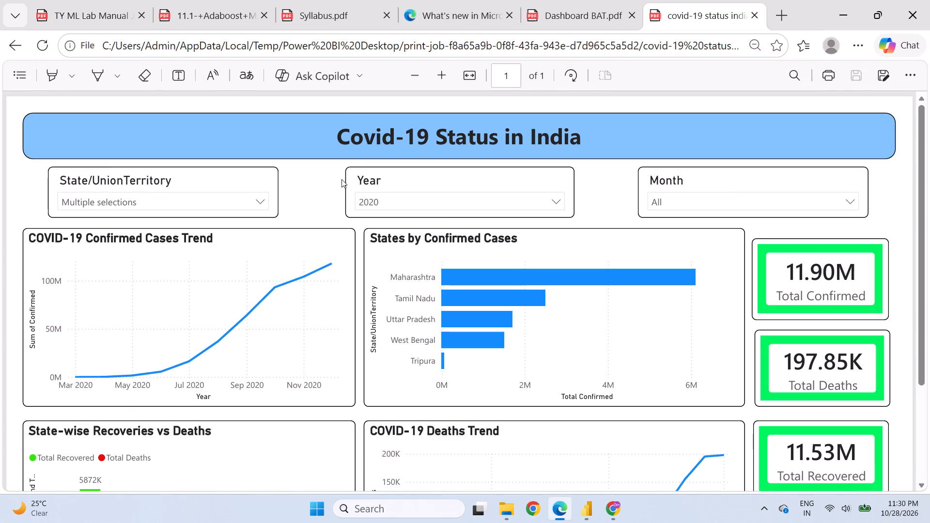
# Examine the exported dashboard PDF, checking the title, slicers, four charts and KPI cards for readability.
pyautogui.keyDown('ctrl'); pyautogui.scroll(-1, 448, 210); pyautogui.keyUp('ctrl')
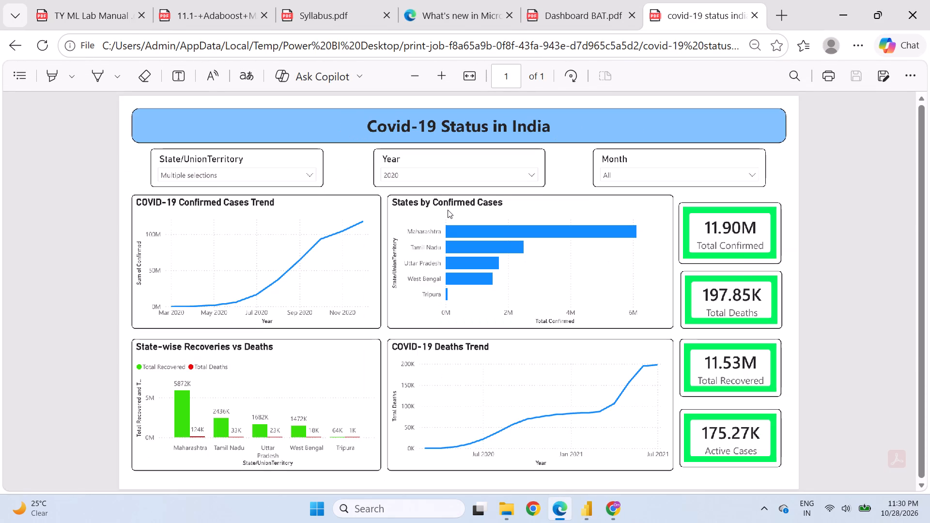
pyautogui.scroll(-7, 448, 209)
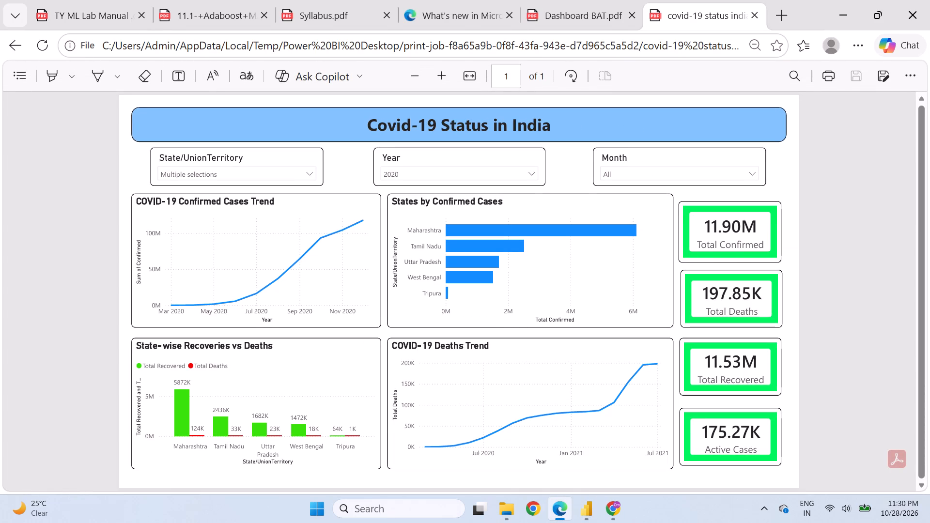
pyautogui.keyDown('ctrl'); pyautogui.scroll(4, 362, 393); pyautogui.keyUp('ctrl')
pyautogui.scroll(-6, 388, 363)
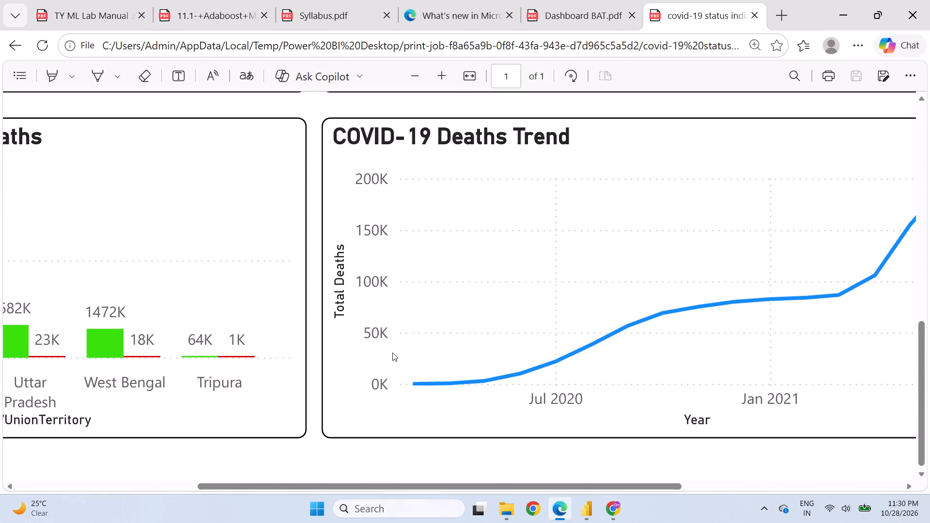
pyautogui.keyDown('ctrl'); pyautogui.scroll(3, 392, 353); pyautogui.keyUp('ctrl')
pyautogui.keyDown('ctrl'); pyautogui.scroll(-8, 108, 230); pyautogui.keyUp('ctrl')
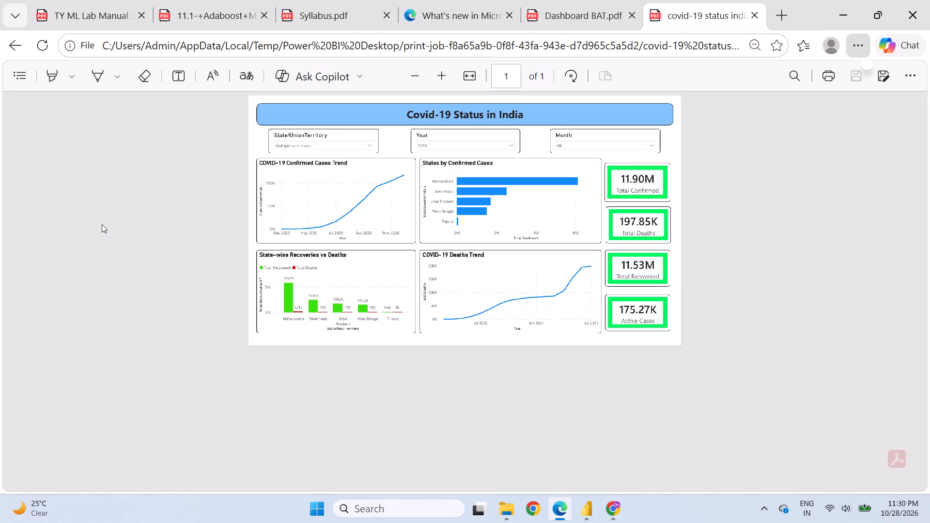
pyautogui.keyDown('ctrl'); pyautogui.scroll(13, 288, 206); pyautogui.keyUp('ctrl')
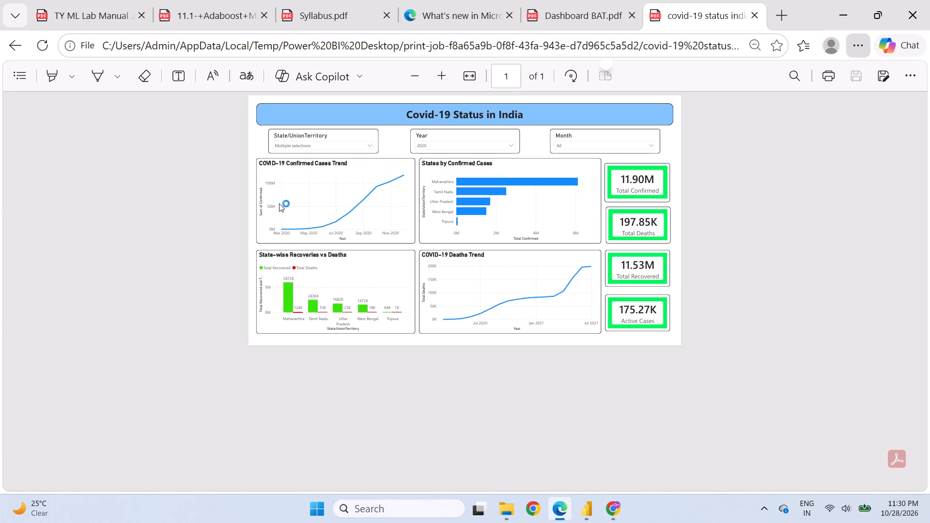
pyautogui.scroll(-4, 276, 206)
pyautogui.scroll(6, 276, 206)
pyautogui.click(351, 207)
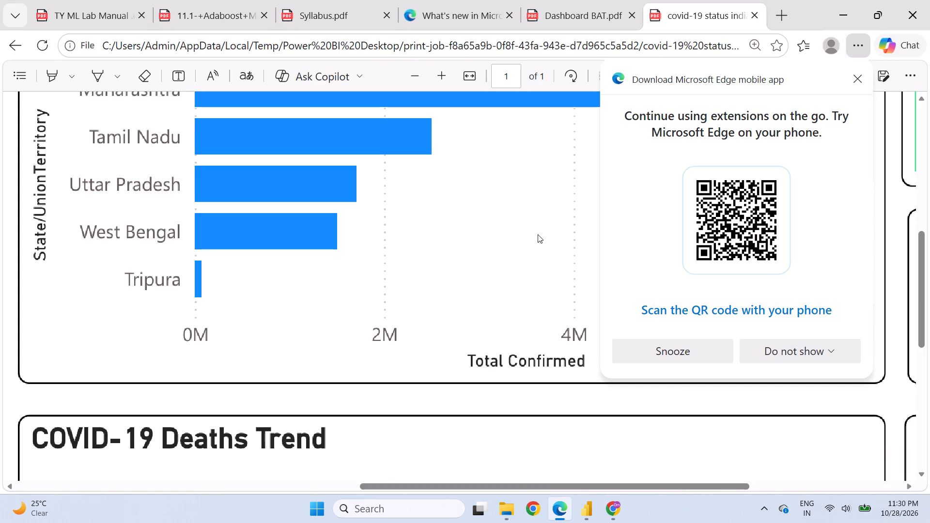
pyautogui.keyDown('ctrl'); pyautogui.scroll(-1, 465, 206); pyautogui.keyUp('ctrl')
pyautogui.click(861, 74)
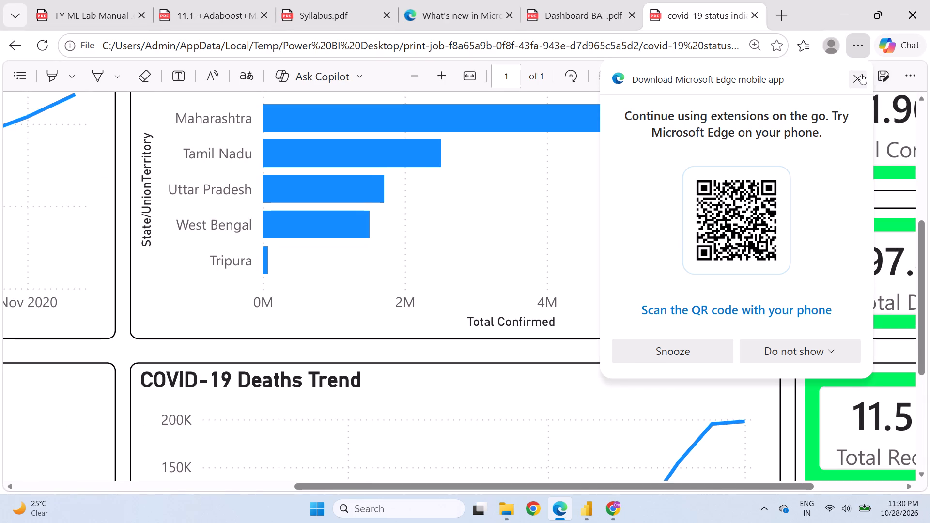
pyautogui.keyDown('ctrl'); pyautogui.scroll(-3, 96, 163); pyautogui.keyUp('ctrl')
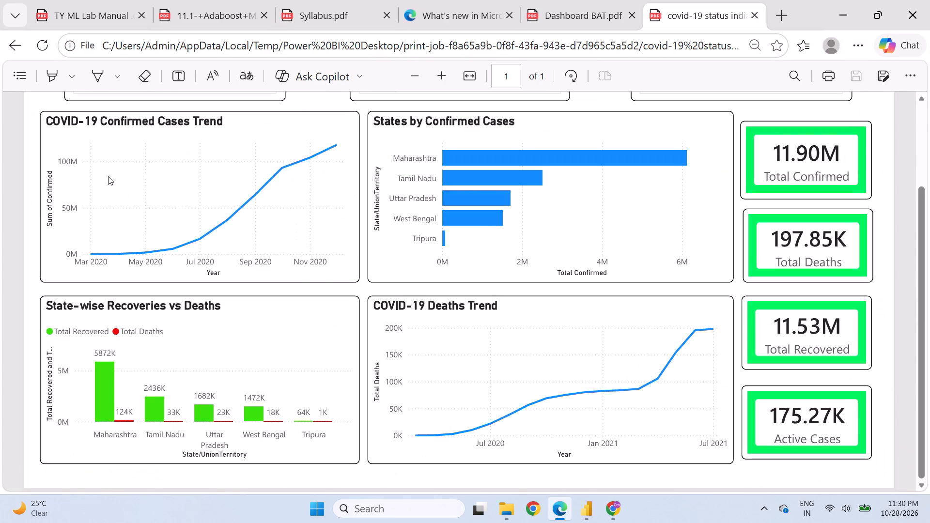
pyautogui.keyDown('ctrl'); pyautogui.scroll(-1, 108, 176); pyautogui.keyUp('ctrl')
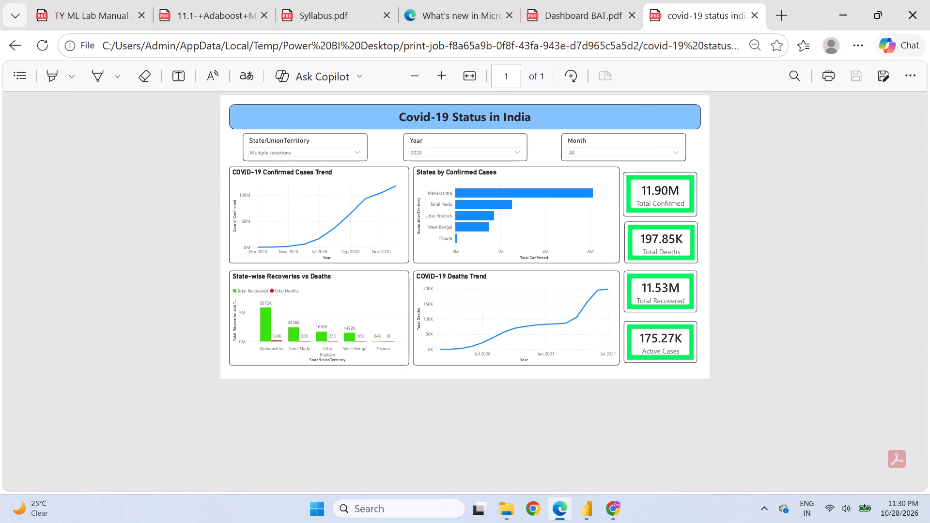
# Close the exported dashboard PDF and Dashboard BAT.pdf, and return to the report in Power BI Desktop.
pyautogui.click(755, 16)
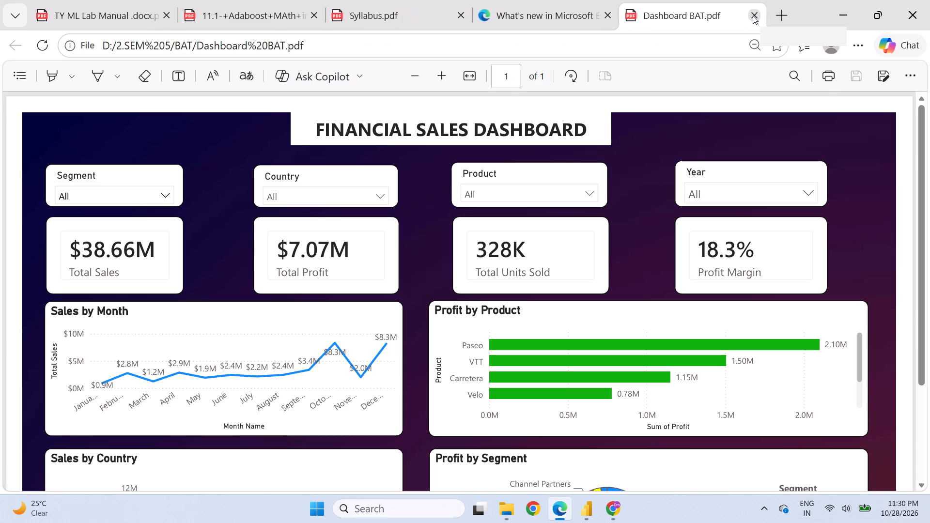
pyautogui.click(753, 15)
pyautogui.click(844, 12)
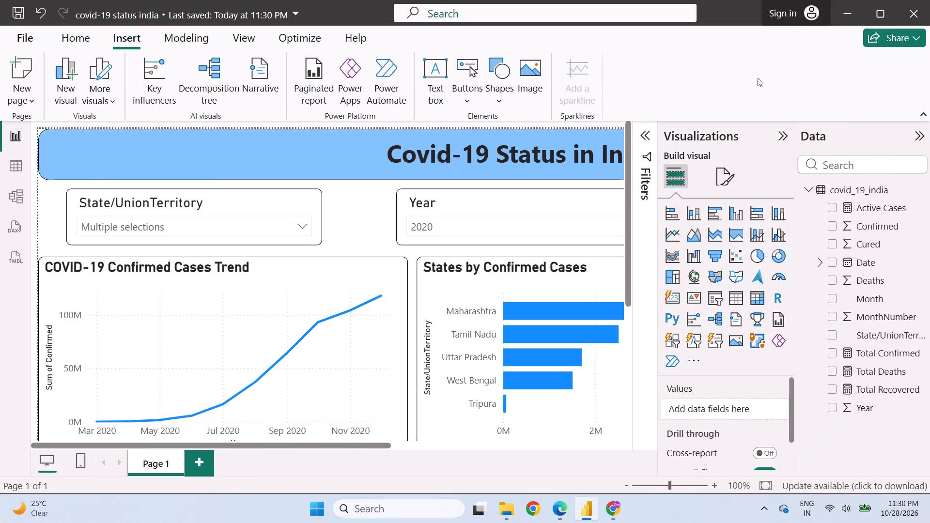
# Save the covid-19 status india report again.
pyautogui.hotkey('ctrl', 's')
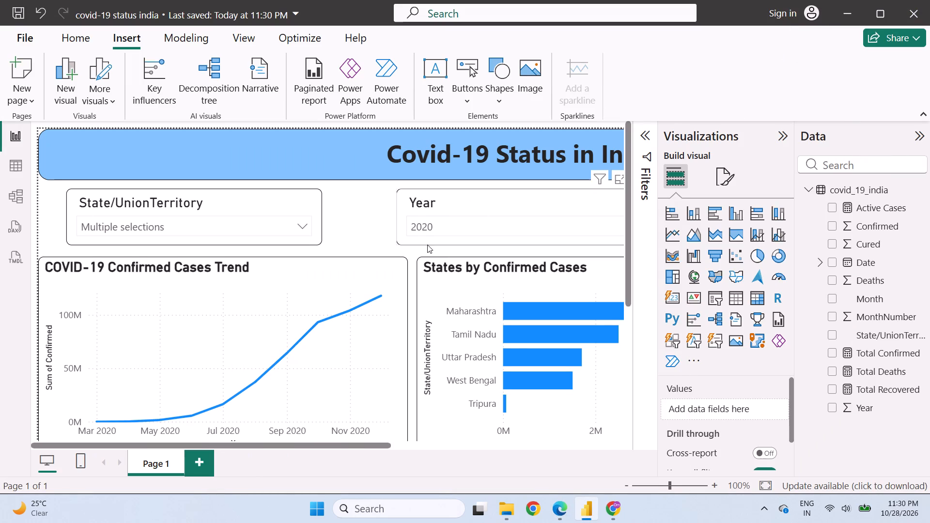
pyautogui.keyDown('ctrl'); pyautogui.scroll(-2, 427, 245); pyautogui.keyUp('ctrl')
pyautogui.scroll(-1, 427, 244)
pyautogui.keyDown('ctrl'); pyautogui.scroll(-2, 427, 240); pyautogui.keyUp('ctrl')
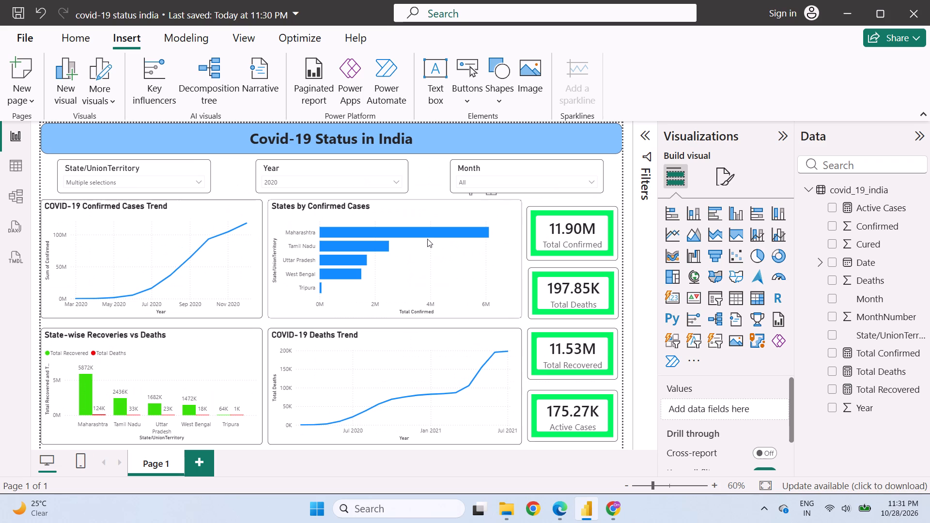
# Close the Power BI Desktop, ChatGPT browser and BAT folder windows.
pyautogui.click(929, 0)
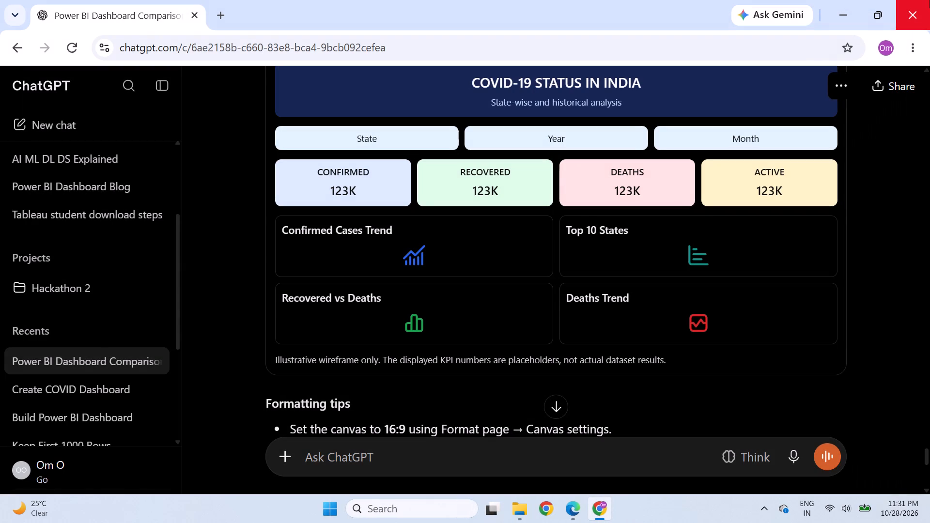
pyautogui.click(929, 0)
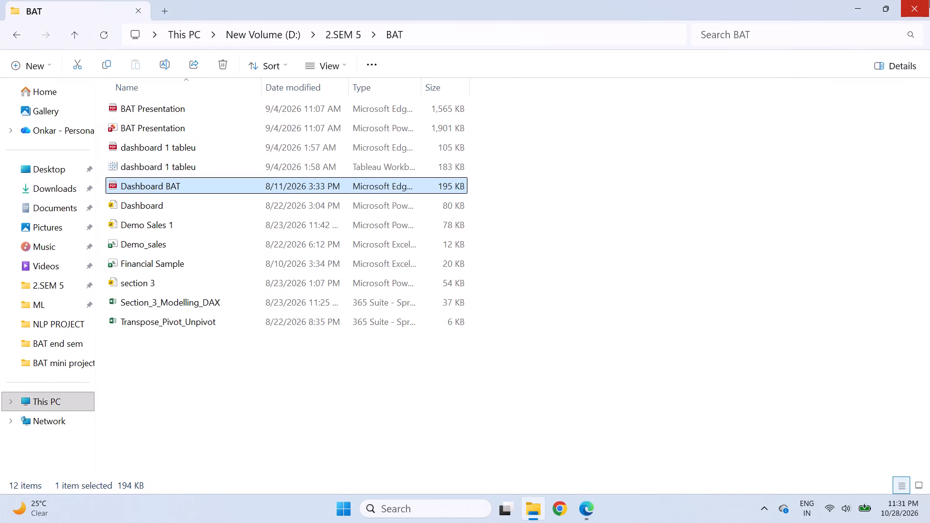
pyautogui.click(929, 0)
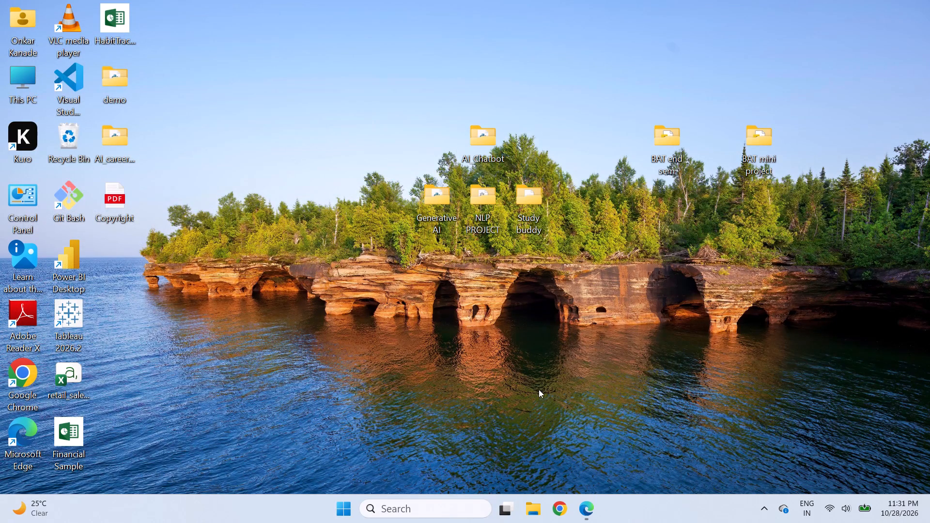
# Open WhatsApp.
pyautogui.click(335, 500)
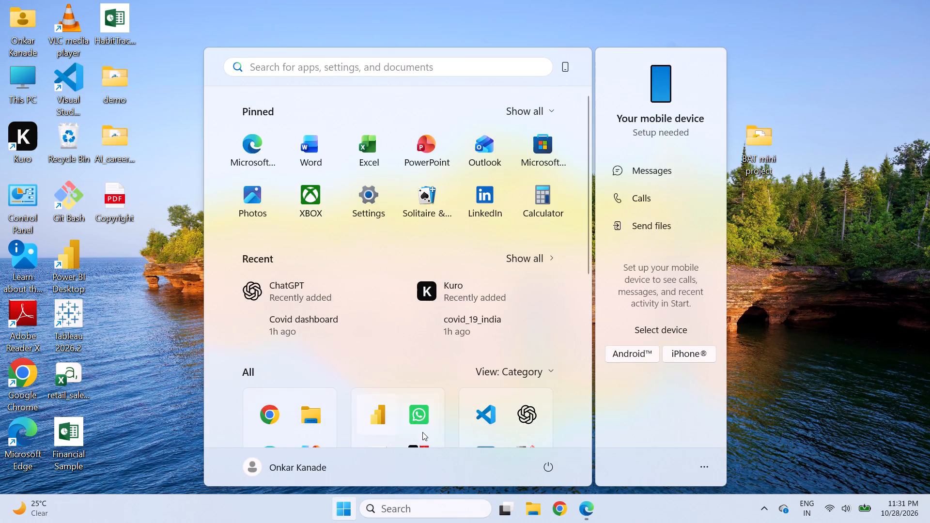
pyautogui.click(415, 412)
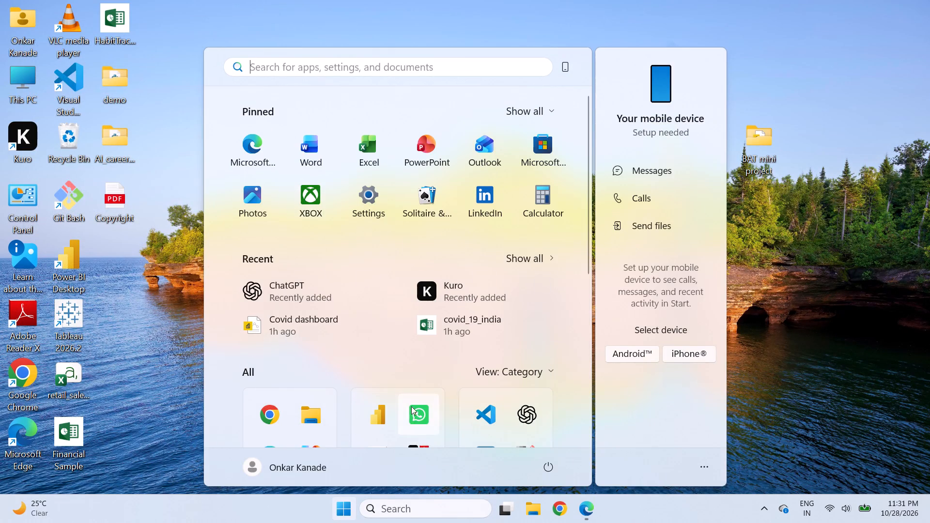
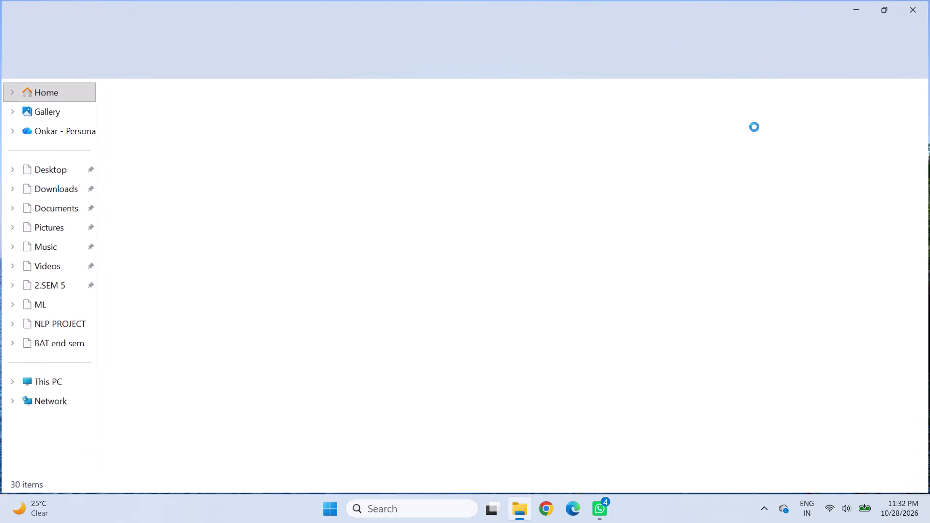
# Look through the recent files and the Desktop, BAT end sem, Downloads, Documents and This PC locations in File Explorer, and close it.
pyautogui.click(915, 10)
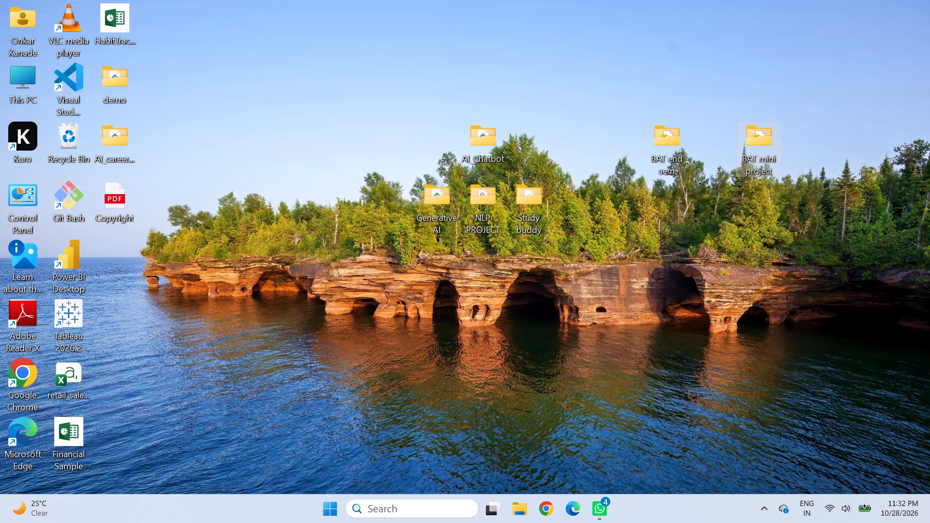
pyautogui.click(520, 511)
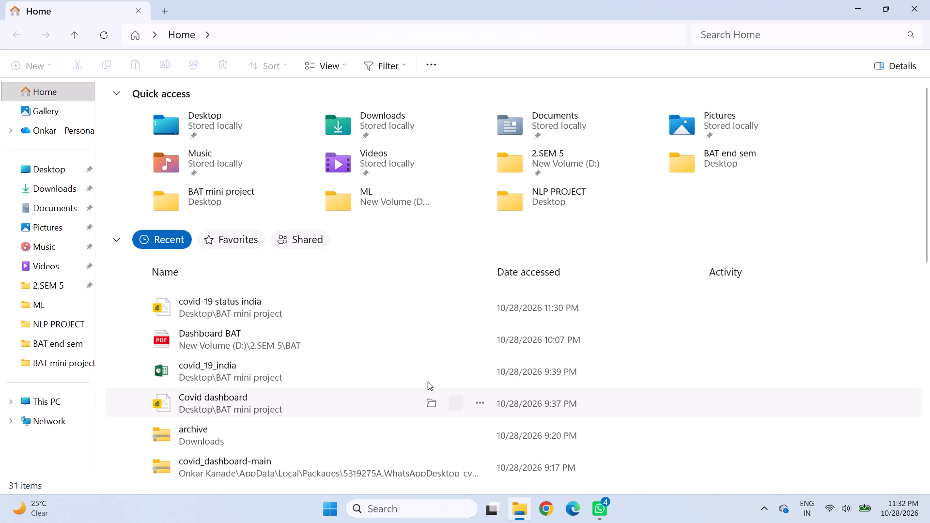
pyautogui.scroll(-4, 389, 362)
pyautogui.scroll(1, 389, 362)
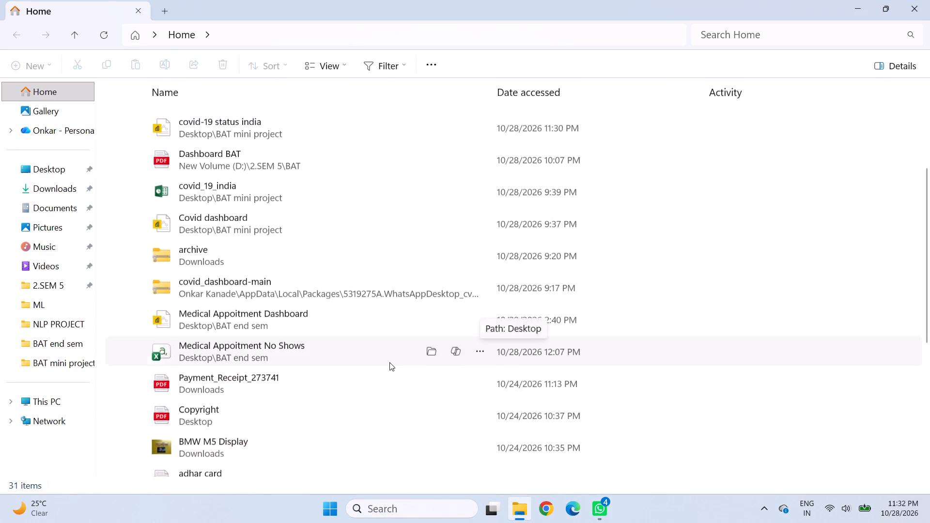
pyautogui.scroll(3, 389, 362)
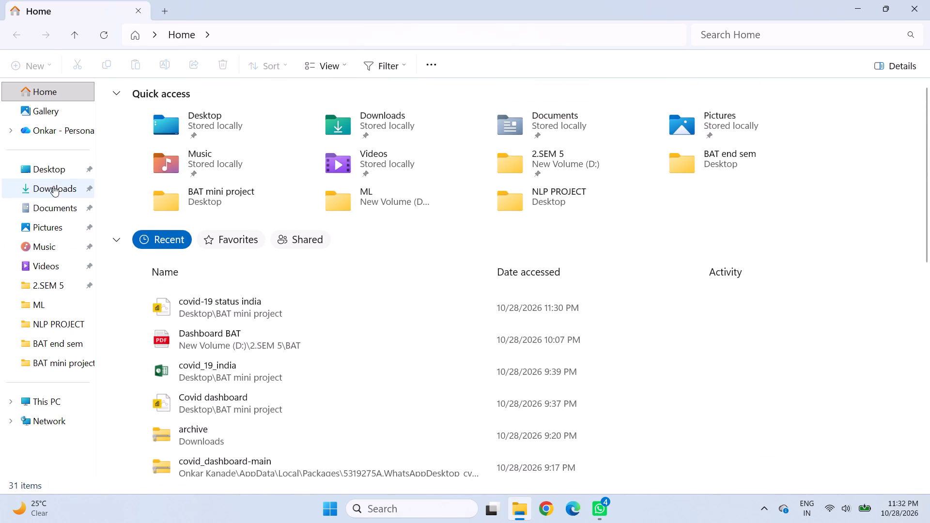
pyautogui.click(59, 169)
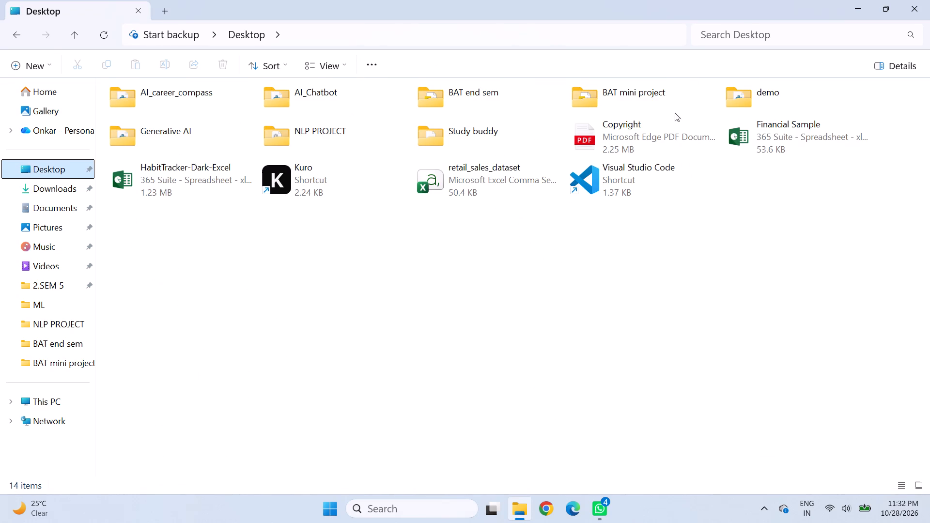
pyautogui.doubleClick(481, 99)
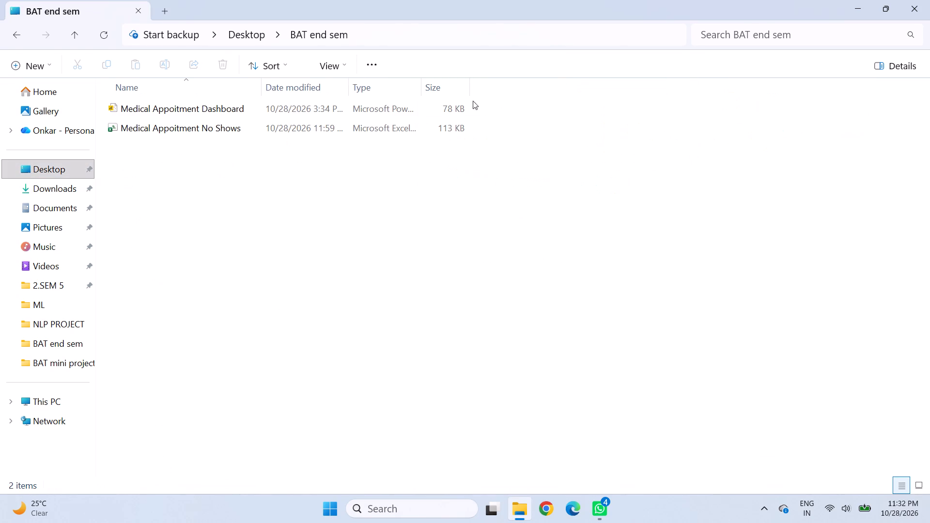
pyautogui.click(15, 38)
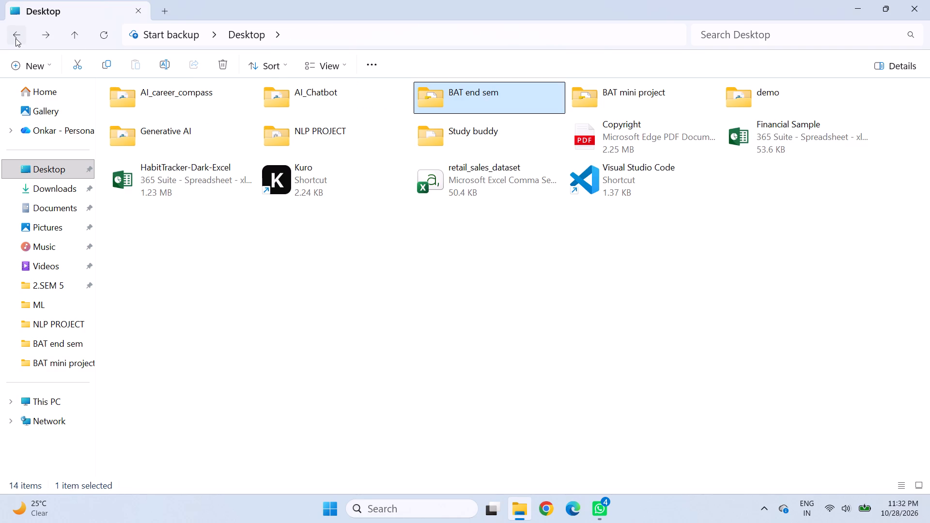
pyautogui.click(15, 38)
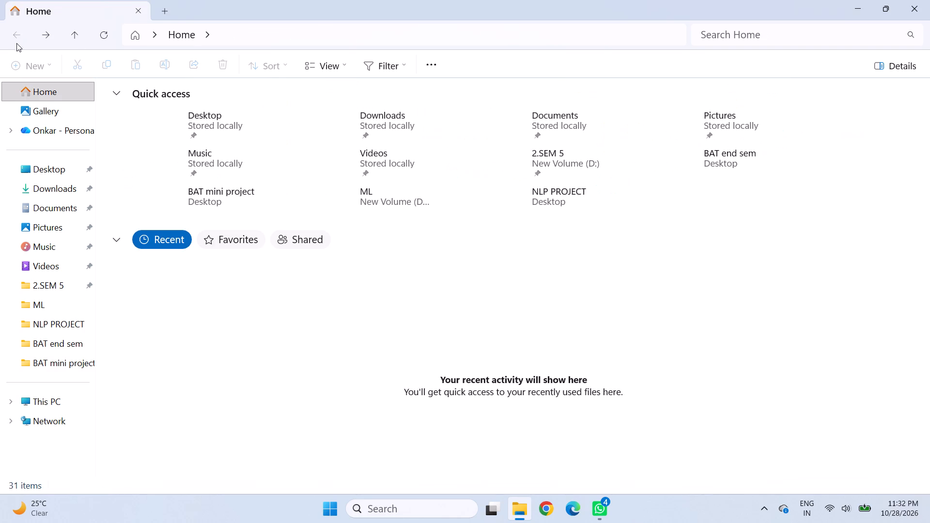
pyautogui.click(55, 179)
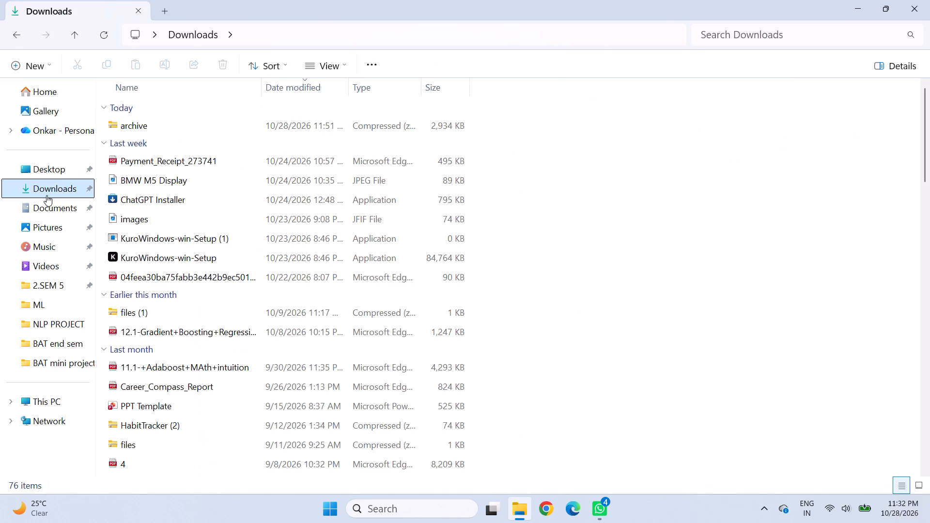
pyautogui.click(47, 198)
pyautogui.click(49, 209)
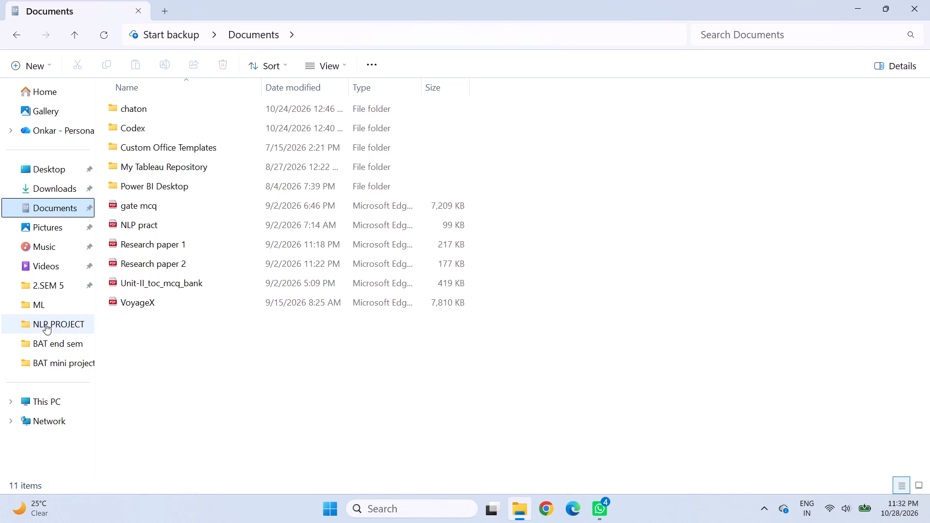
pyautogui.click(47, 396)
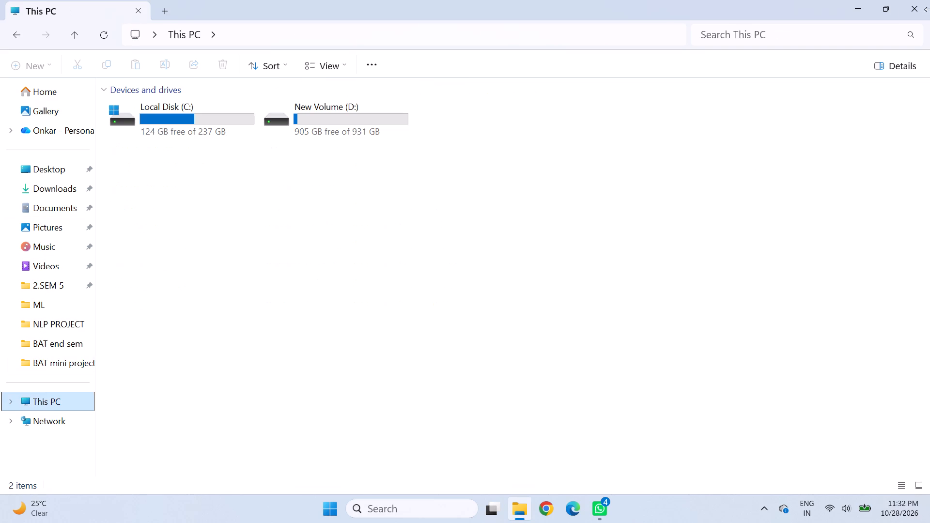
pyautogui.click(929, 0)
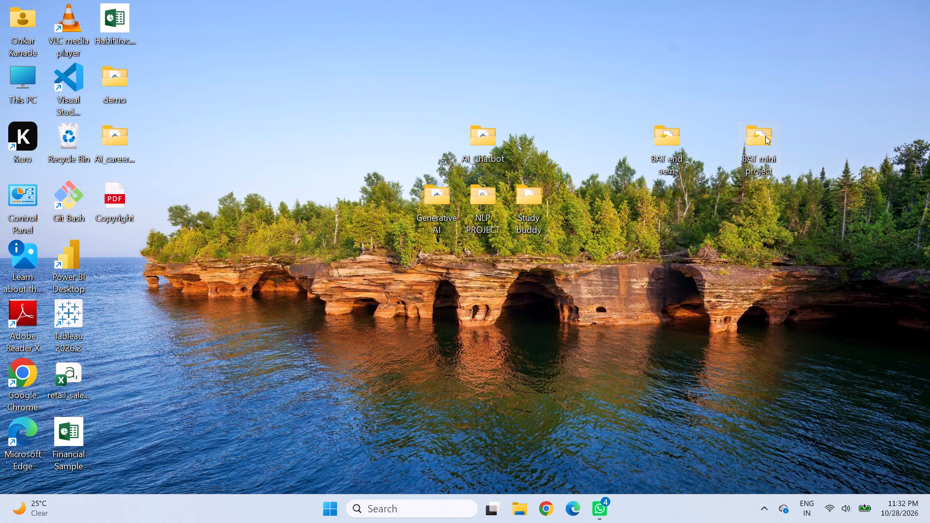
# Open the covid-19 status india report from the BAT mini project folder on the desktop.
pyautogui.doubleClick(759, 136)
pyautogui.doubleClick(168, 147)
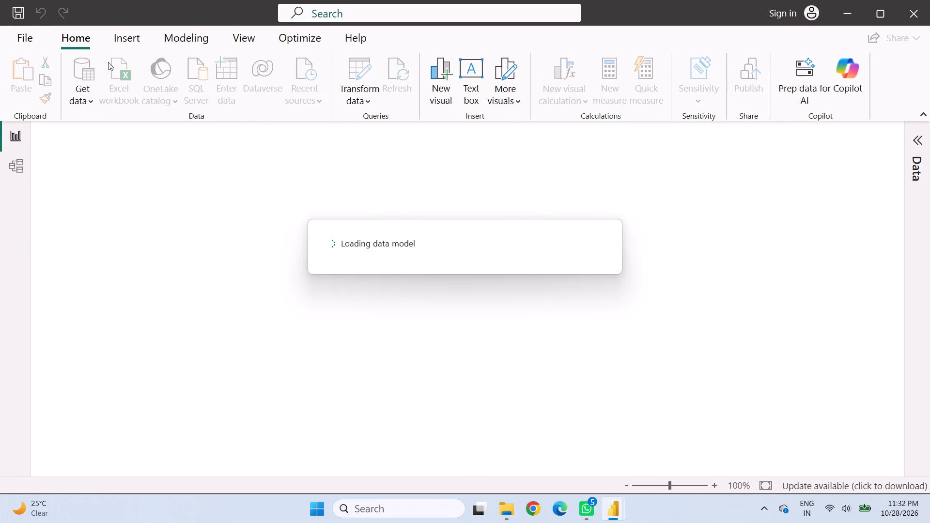
pyautogui.click(552, 518)
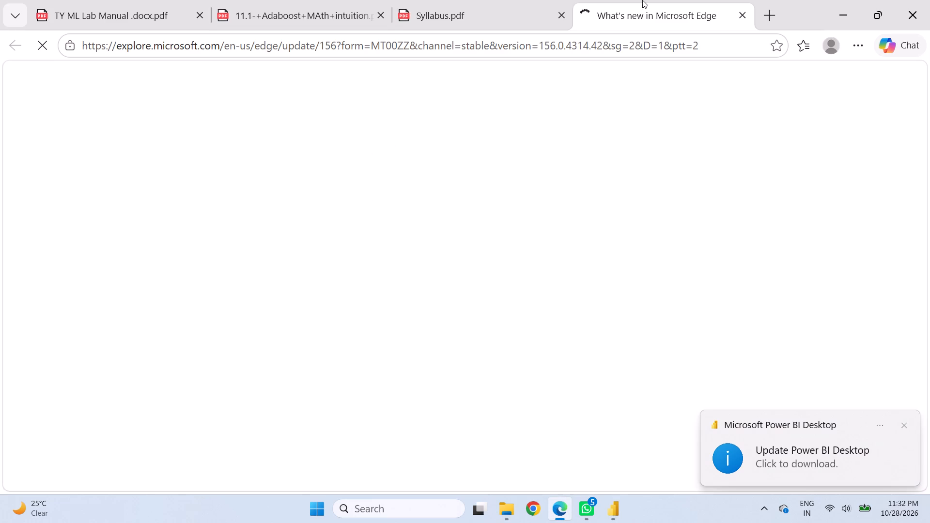
pyautogui.click(929, 0)
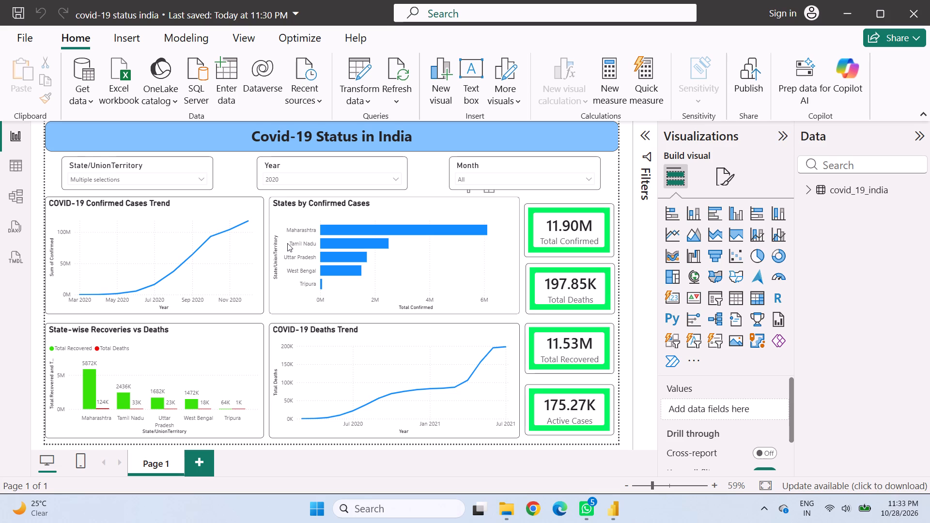
# Export the covid-19 status india report to PDF and view the exported file in Microsoft Edge.
pyautogui.click(15, 35)
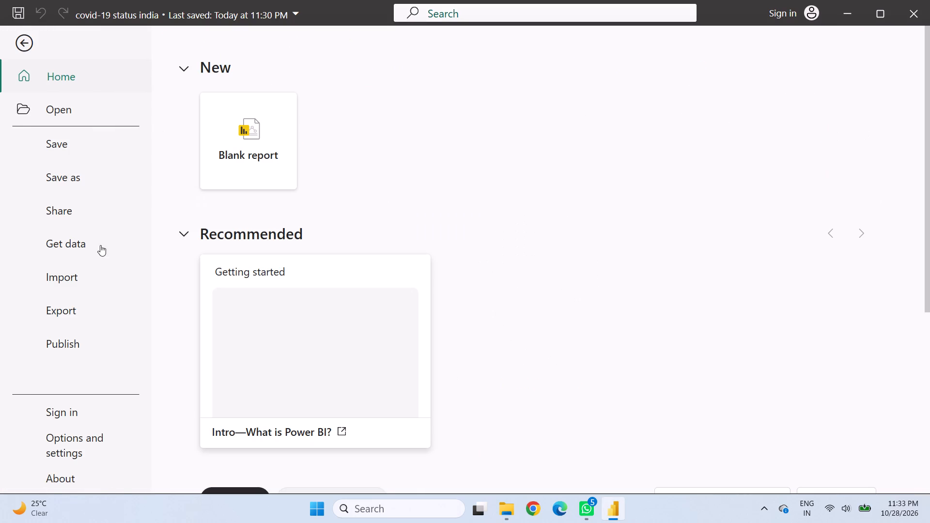
pyautogui.click(77, 316)
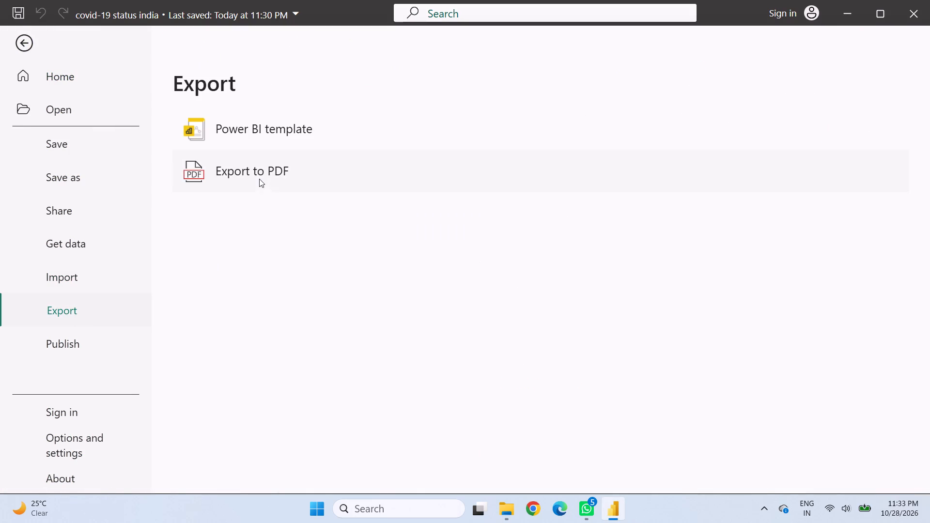
pyautogui.click(259, 174)
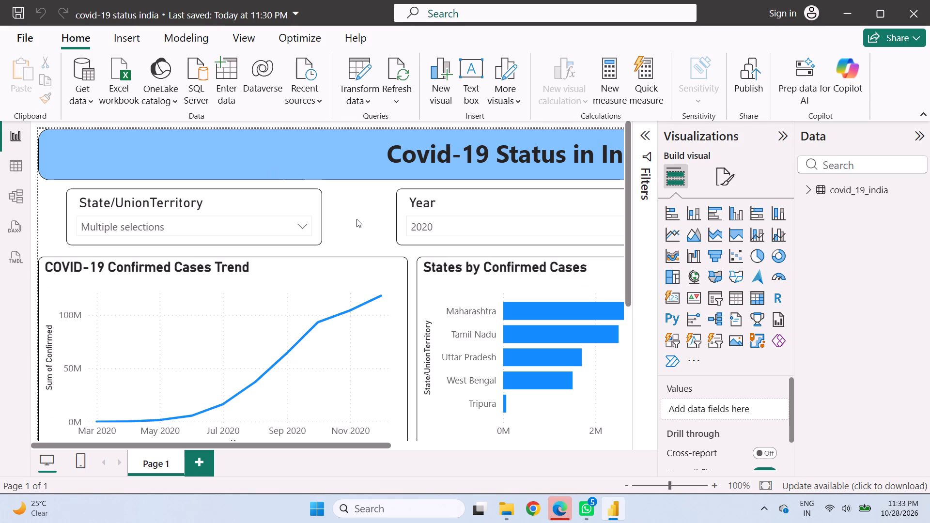
pyautogui.click(560, 504)
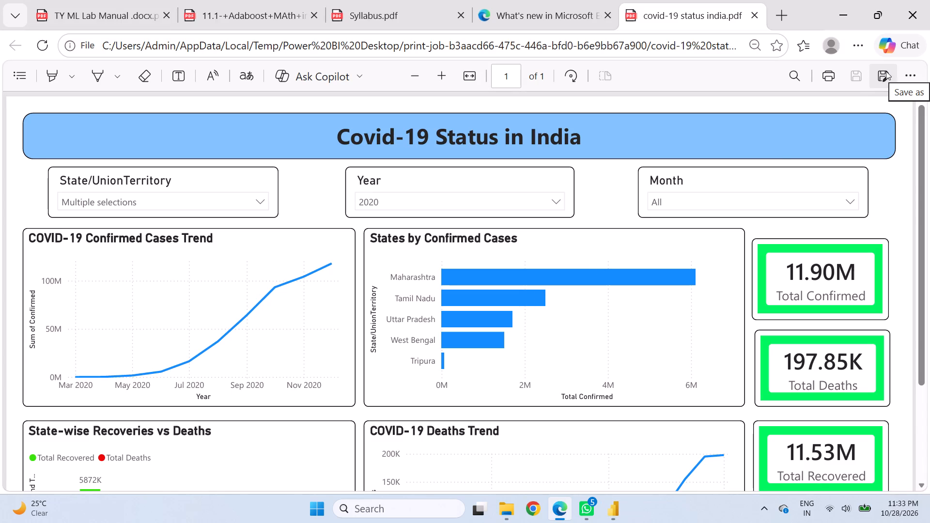
# Save the PDF as covid-19 status india in Desktop > BAT mini project, and close the PDF and browser window.
pyautogui.keyDown('ctrl'); pyautogui.scroll(-1, 620, 227); pyautogui.keyUp('ctrl')
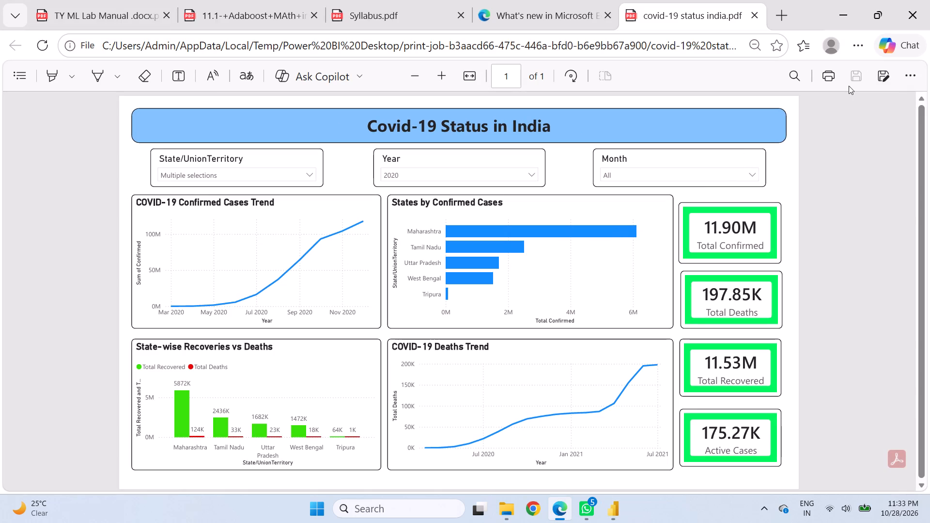
pyautogui.click(892, 71)
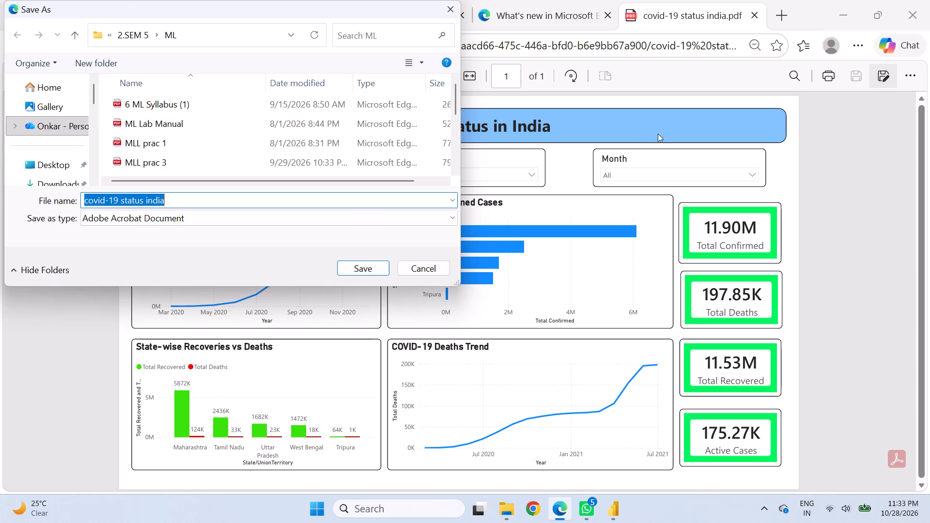
pyautogui.click(48, 164)
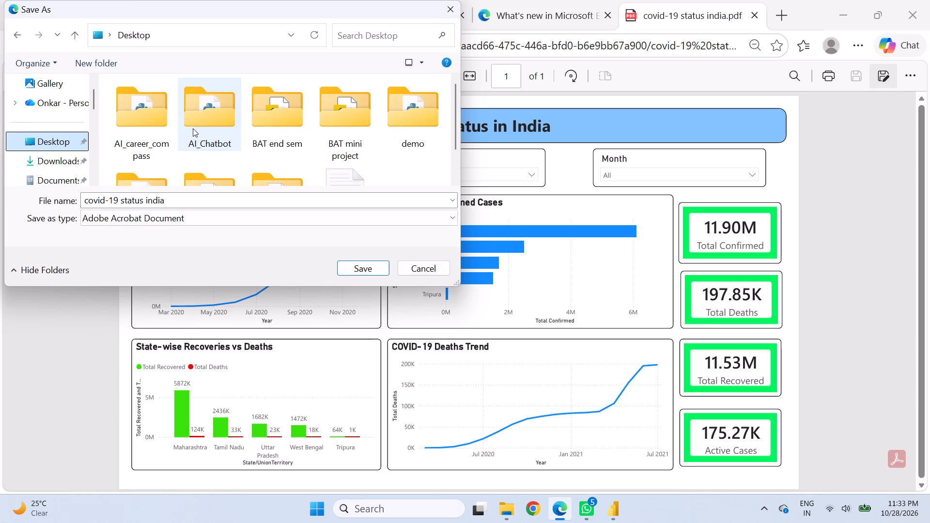
pyautogui.doubleClick(359, 112)
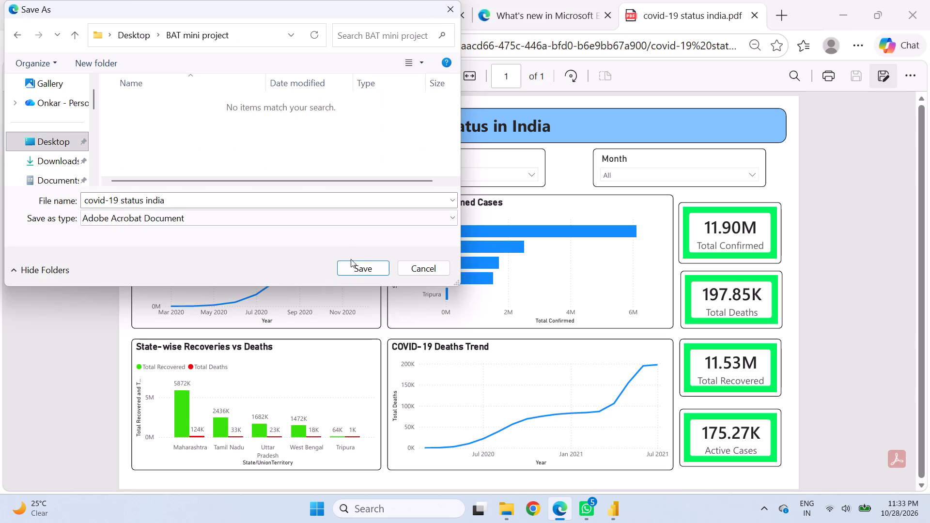
pyautogui.click(349, 268)
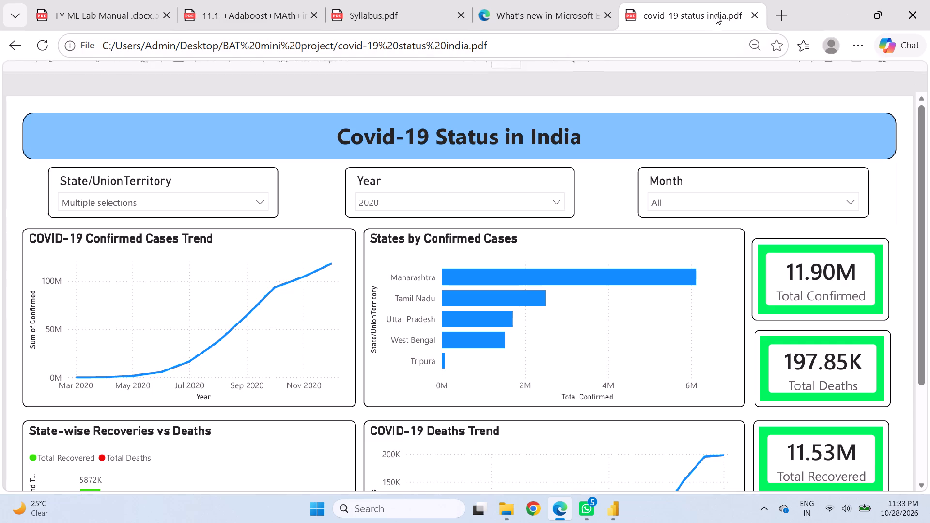
pyautogui.click(751, 15)
pyautogui.click(927, 0)
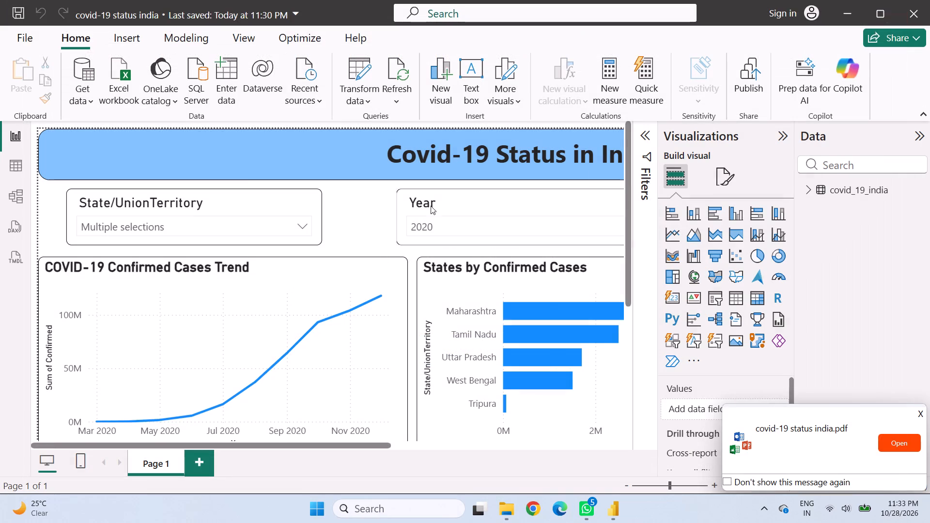
# Export the report as a Power BI template described "Covid-19 India", saved as covid-19 status india in Desktop > BAT mini project.
pyautogui.click(16, 37)
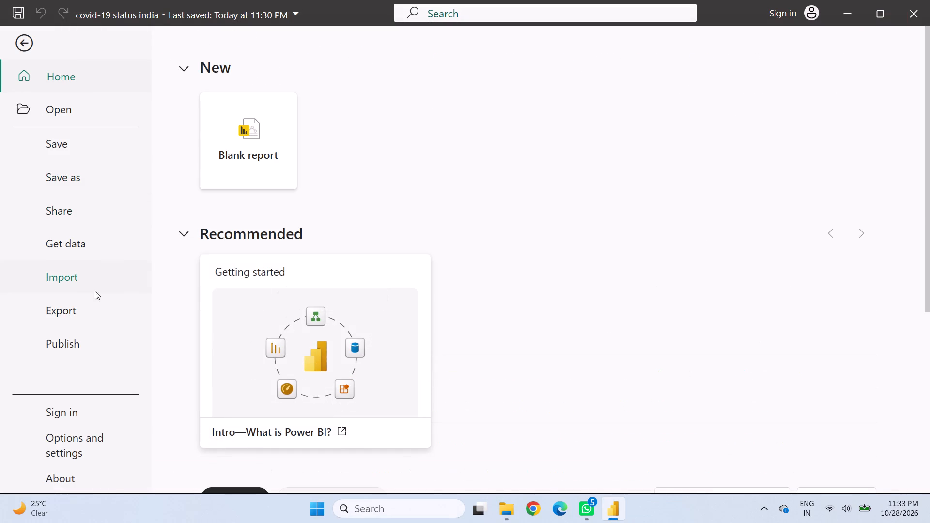
pyautogui.click(72, 308)
pyautogui.click(271, 129)
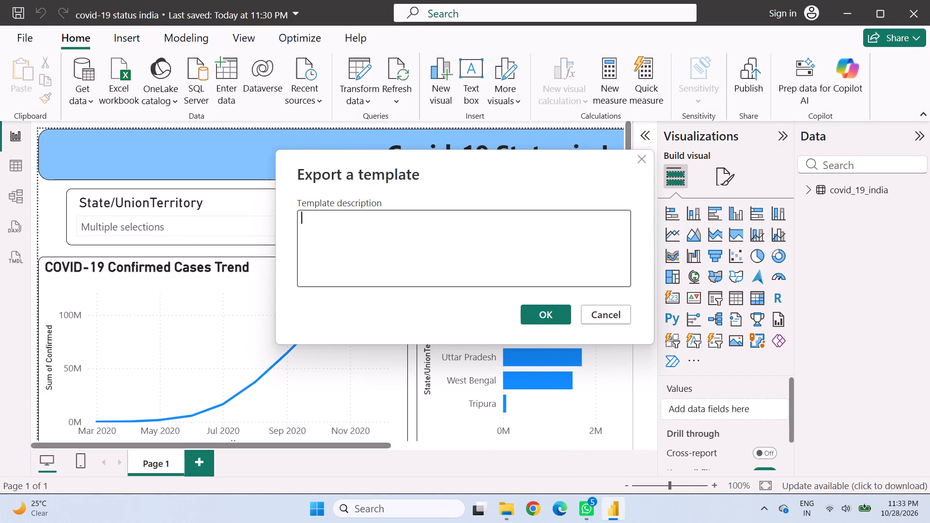
pyautogui.write('Covid')
pyautogui.write('-19')
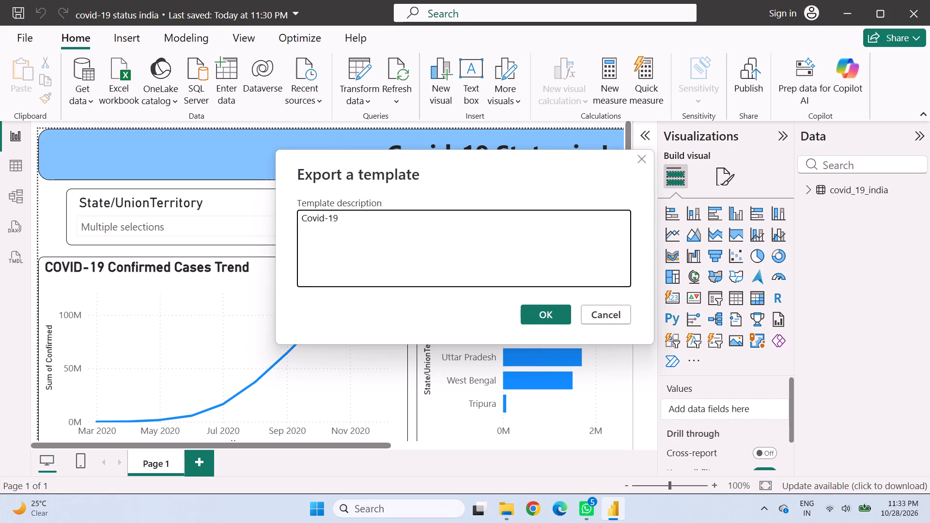
pyautogui.press('space')
pyautogui.write('India')
pyautogui.click(550, 306)
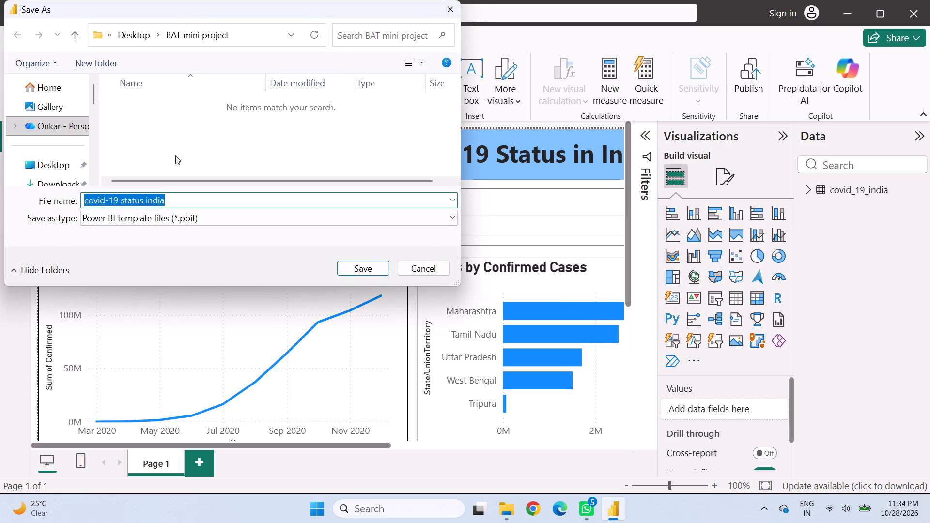
pyautogui.click(52, 161)
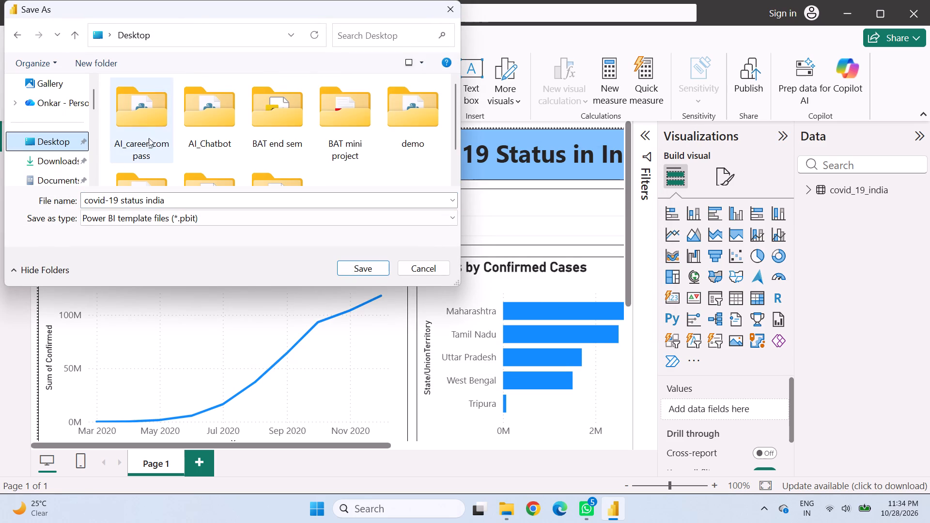
pyautogui.doubleClick(335, 107)
pyautogui.moveTo(335, 107); pyautogui.dragTo(312, 154)
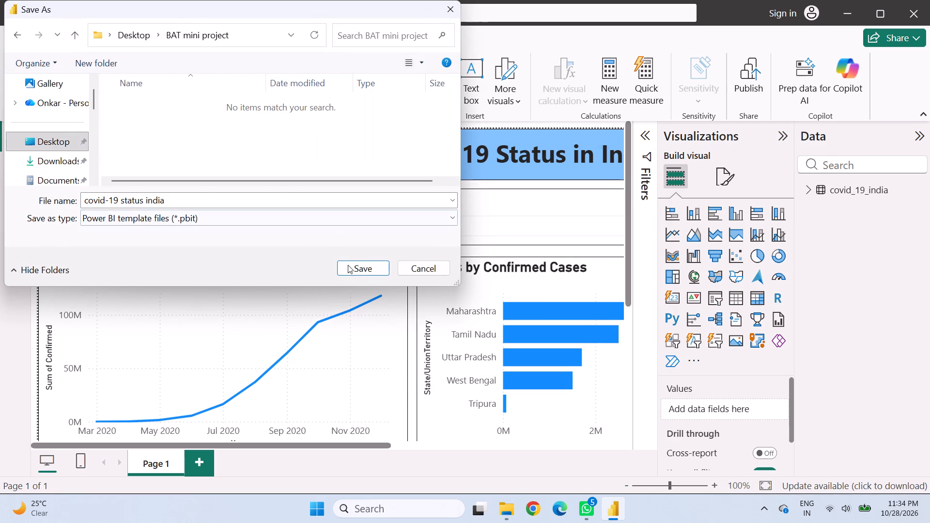
pyautogui.click(354, 265)
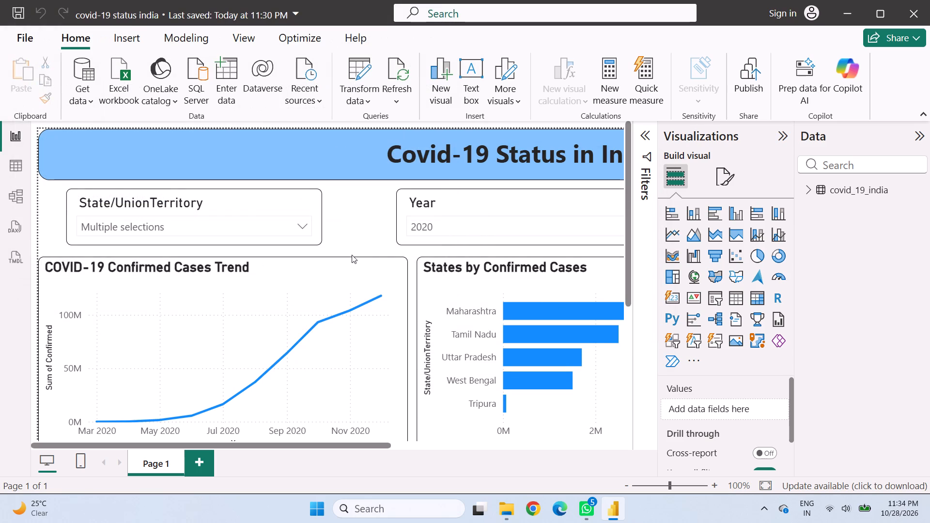
# Close the covid-19 status india report in Power BI Desktop without saving the changes.
pyautogui.click(929, 5)
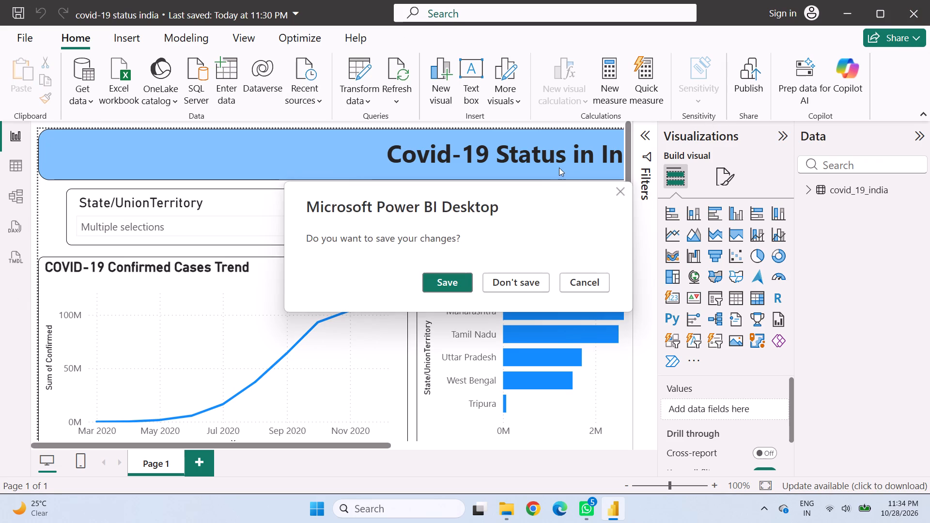
pyautogui.click(518, 279)
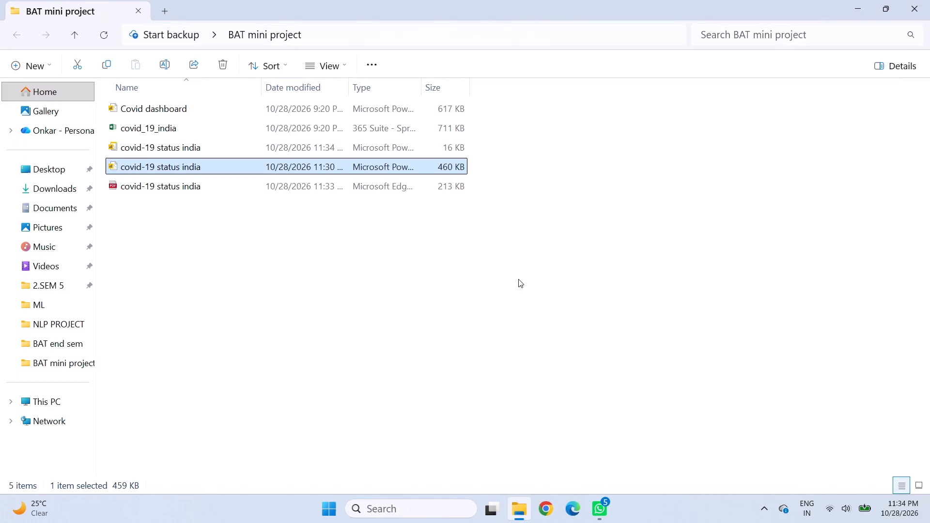
# Reopen the covid-19 status india report from the BAT mini project folder, check the dashboard page, and close it.
pyautogui.click(209, 234)
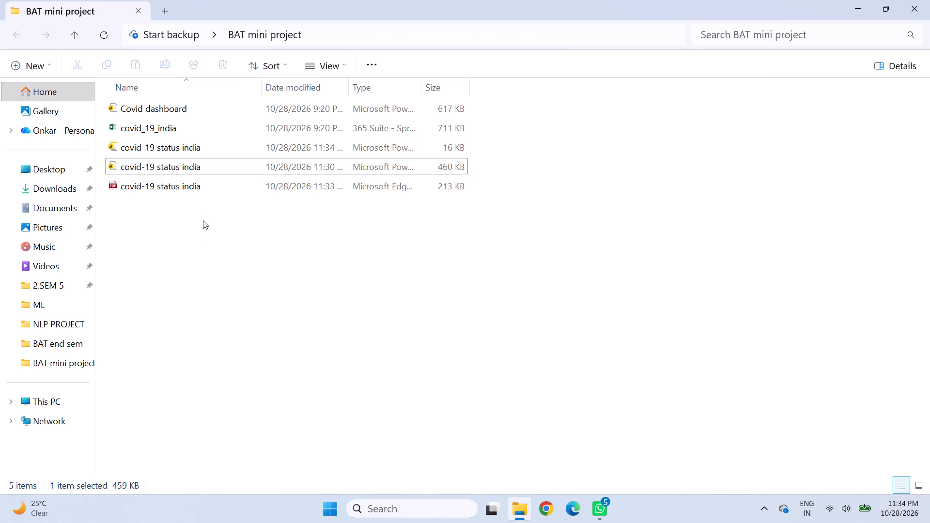
pyautogui.doubleClick(188, 165)
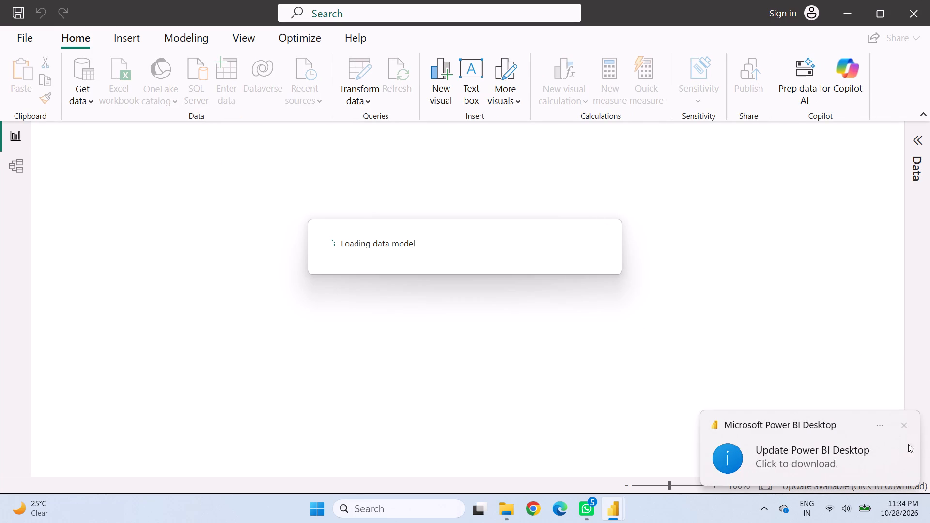
pyautogui.click(899, 428)
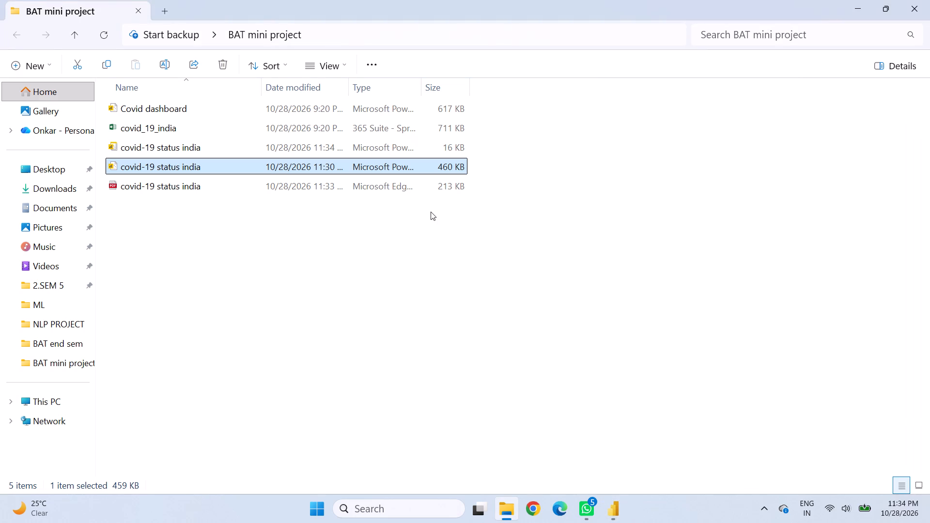
pyautogui.click(611, 509)
pyautogui.scroll(3, 239, 189)
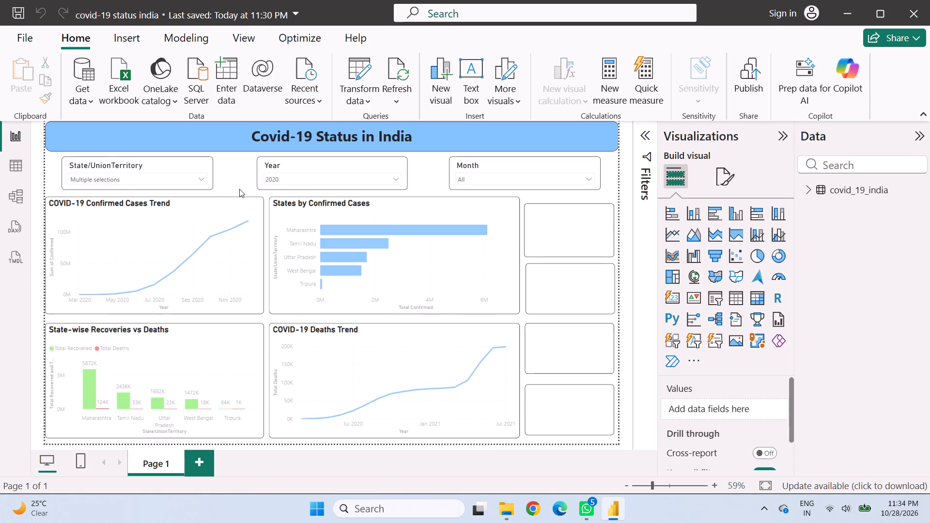
pyautogui.click(929, 0)
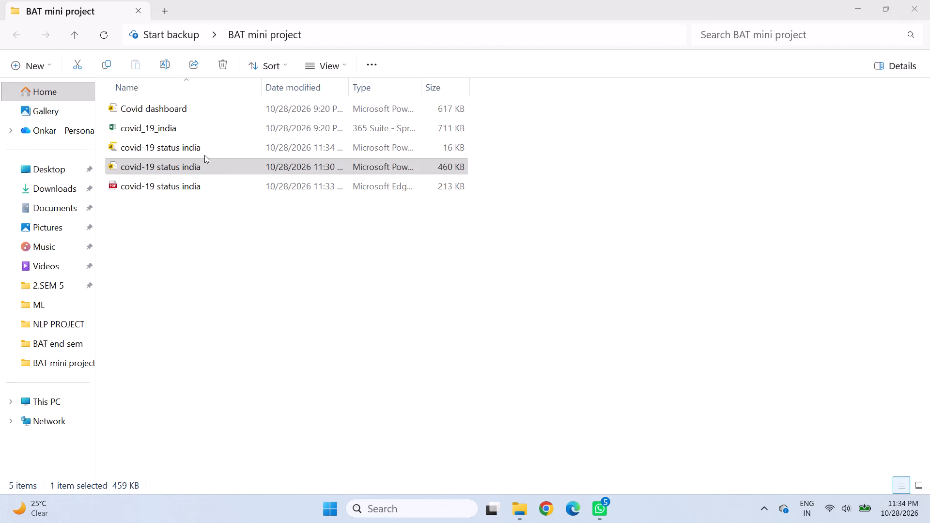
# Open the exported covid-19 status india template from the BAT mini project folder to check it, and close Power BI Desktop.
pyautogui.doubleClick(200, 148)
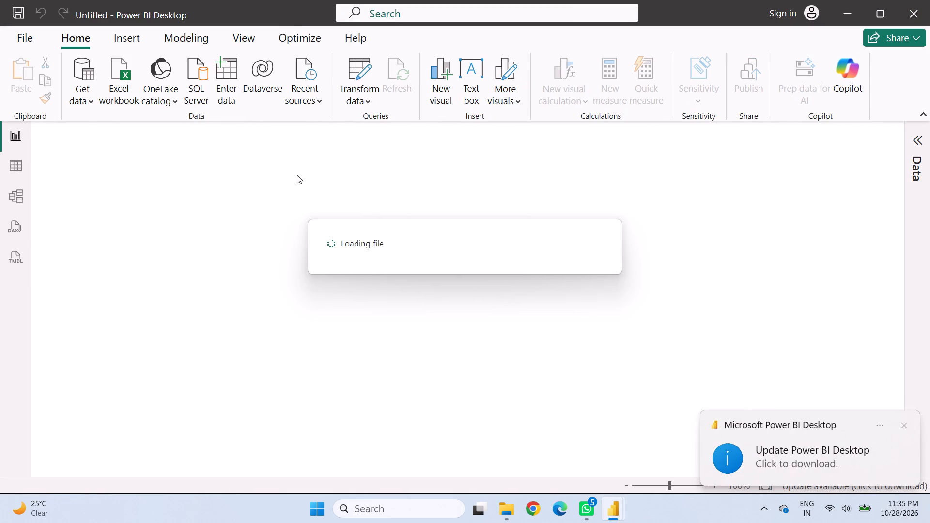
pyautogui.scroll(4, 343, 210)
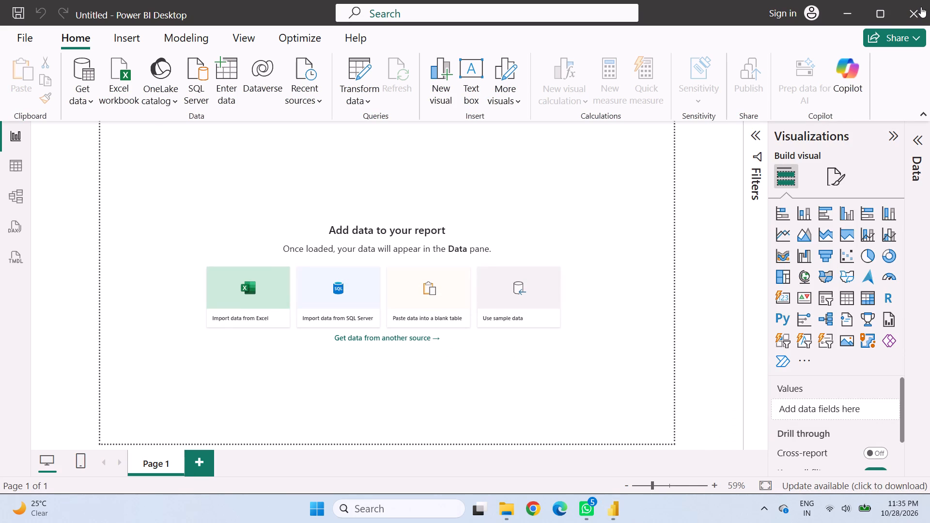
pyautogui.click(921, 7)
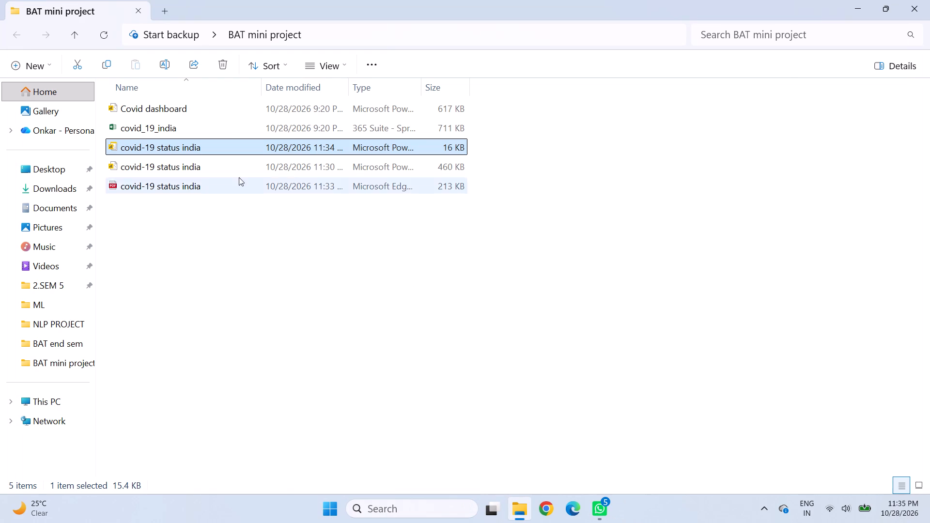
# Delete the covid-19 status india template and the Covid dashboard file from the BAT mini project folder.
pyautogui.click(224, 65)
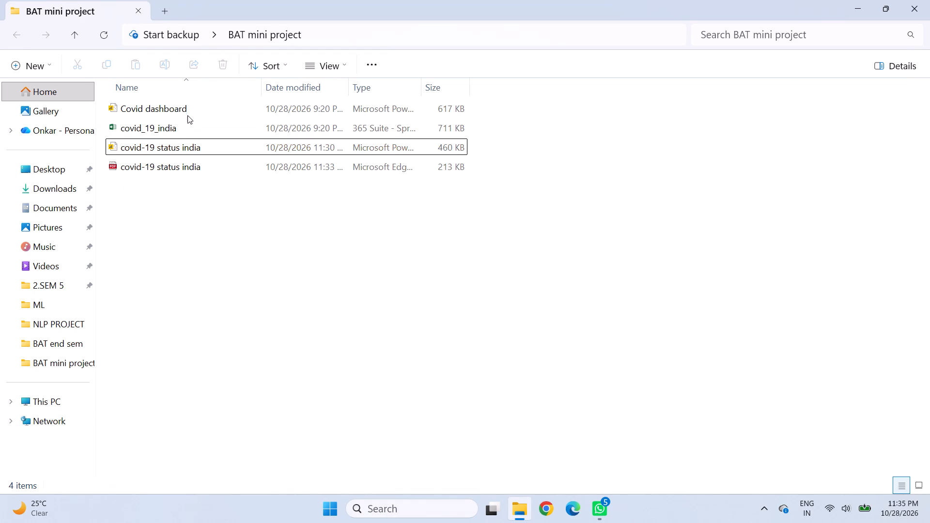
pyautogui.click(187, 114)
pyautogui.click(218, 67)
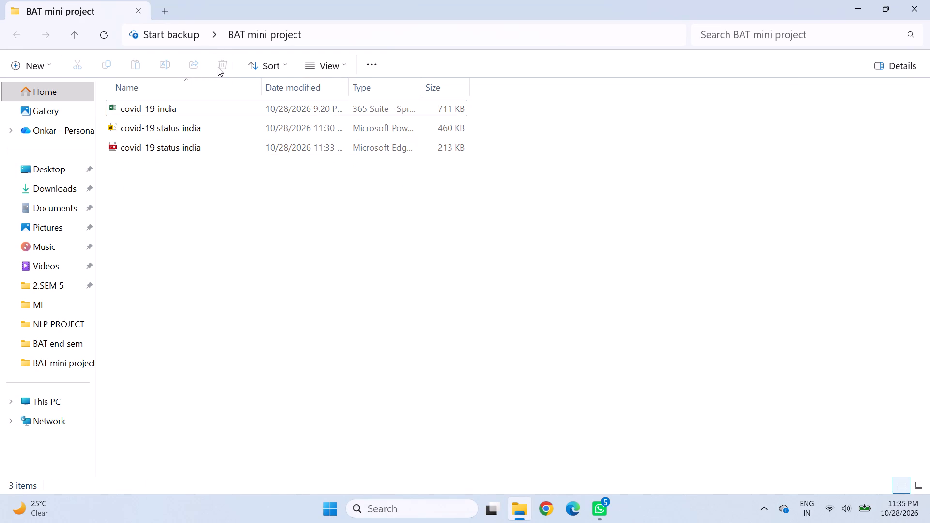
# Open the covid-19 status india PDF in Microsoft Edge, review the dashboard page, and close the browser window.
pyautogui.doubleClick(192, 142)
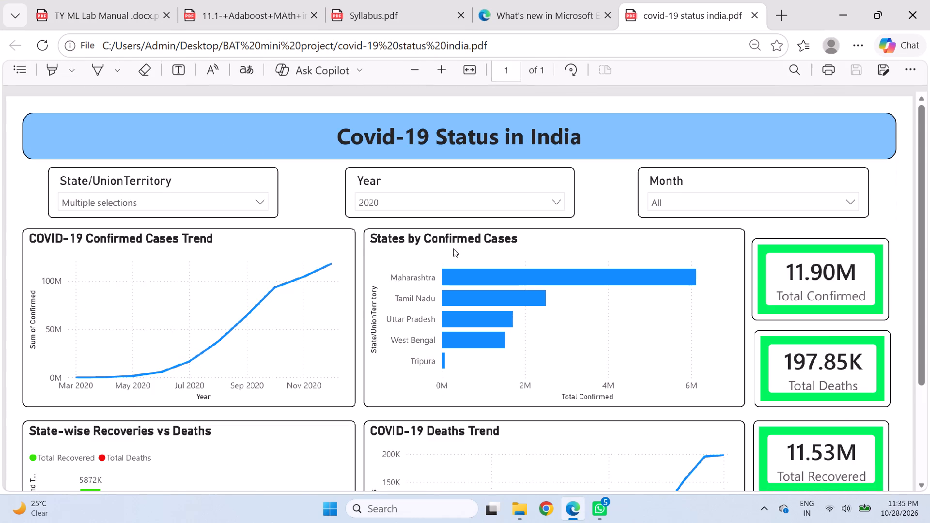
pyautogui.keyDown('ctrl'); pyautogui.scroll(-2, 463, 247); pyautogui.keyUp('ctrl')
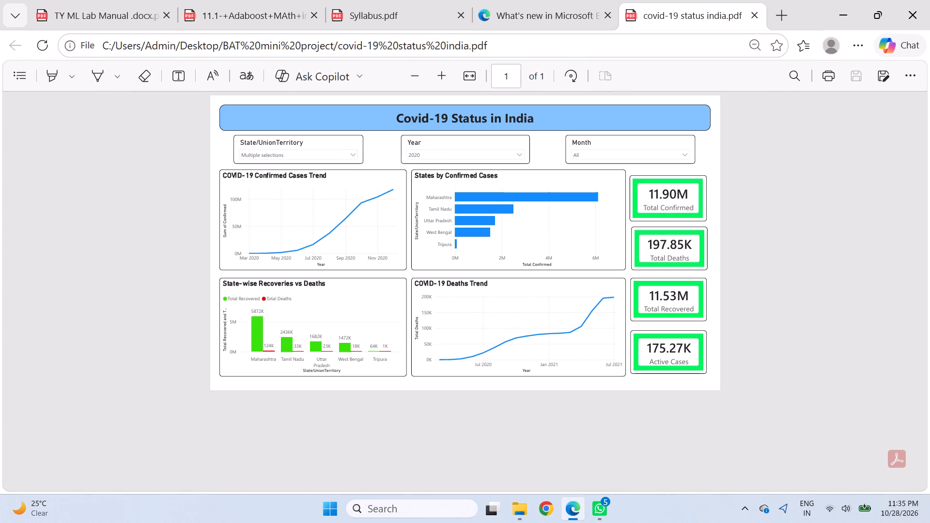
pyautogui.click(929, 0)
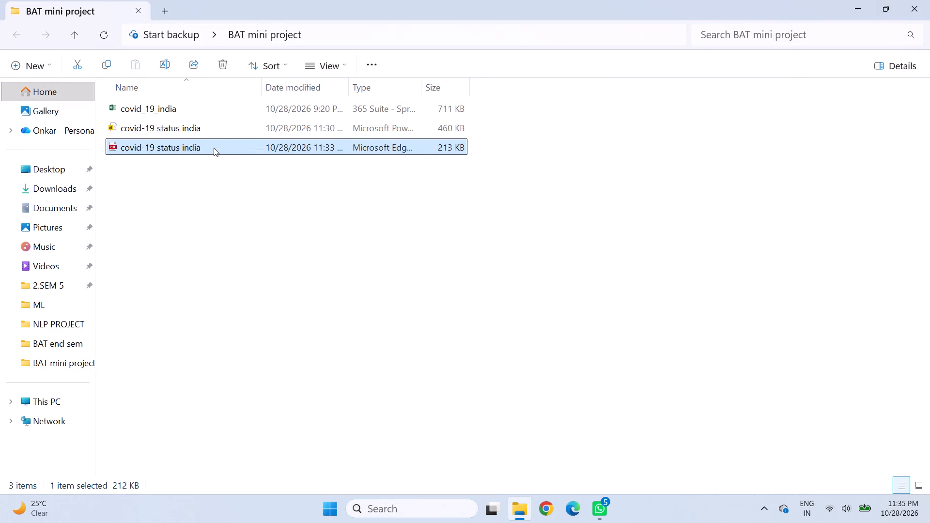
# Copy the covid-19 status india Power BI report and PDF together from the BAT mini project folder.
pyautogui.click(214, 148)
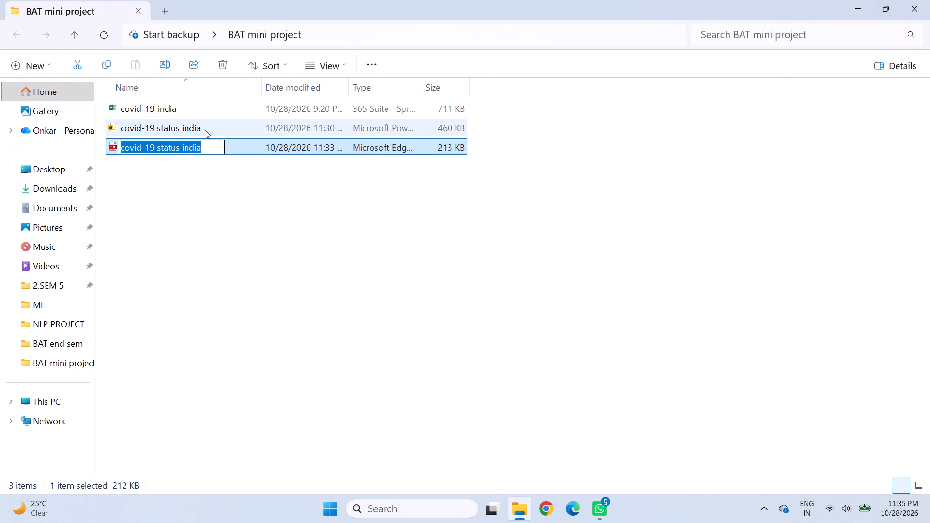
pyautogui.keyDown('ctrl'); pyautogui.click(205, 130); pyautogui.keyUp('ctrl')
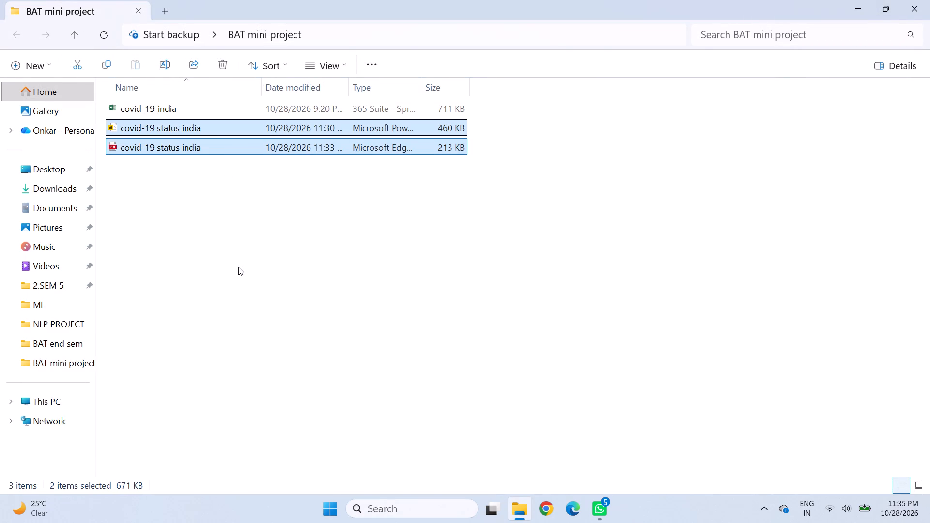
pyautogui.hotkey('ctrl', 'c')
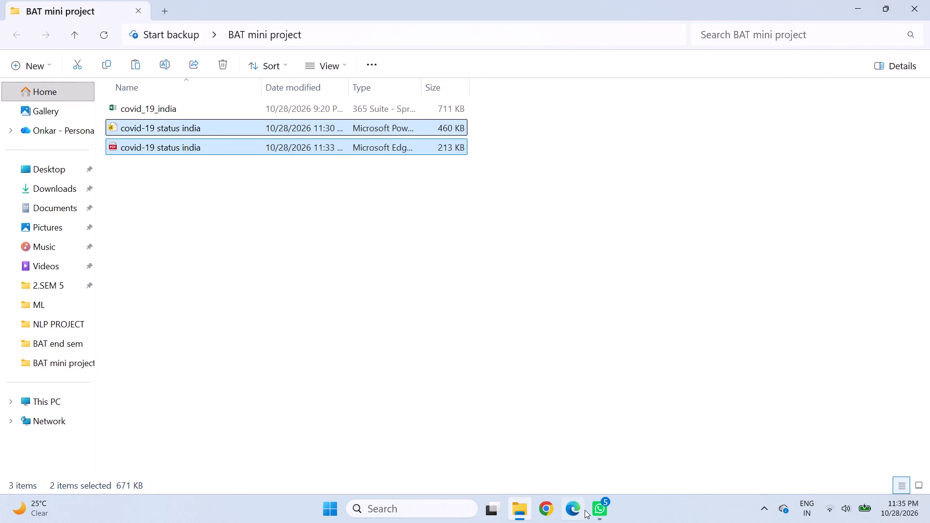
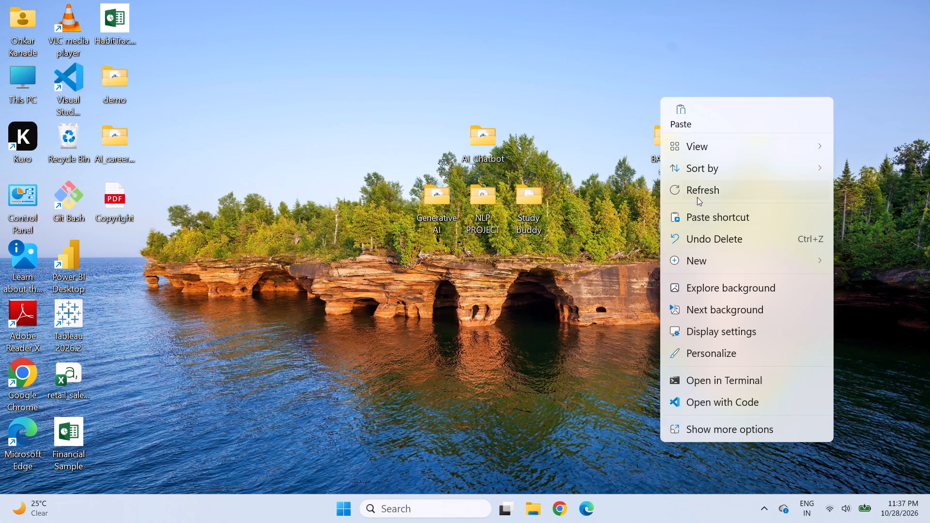
# Refresh the desktop and shut down the PC.
pyautogui.click(697, 194)
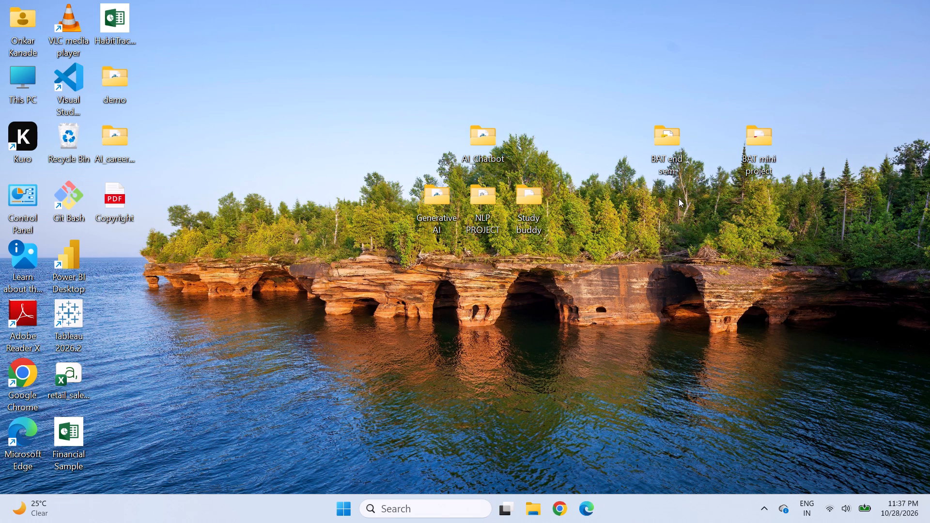
pyautogui.click(347, 501)
pyautogui.click(552, 465)
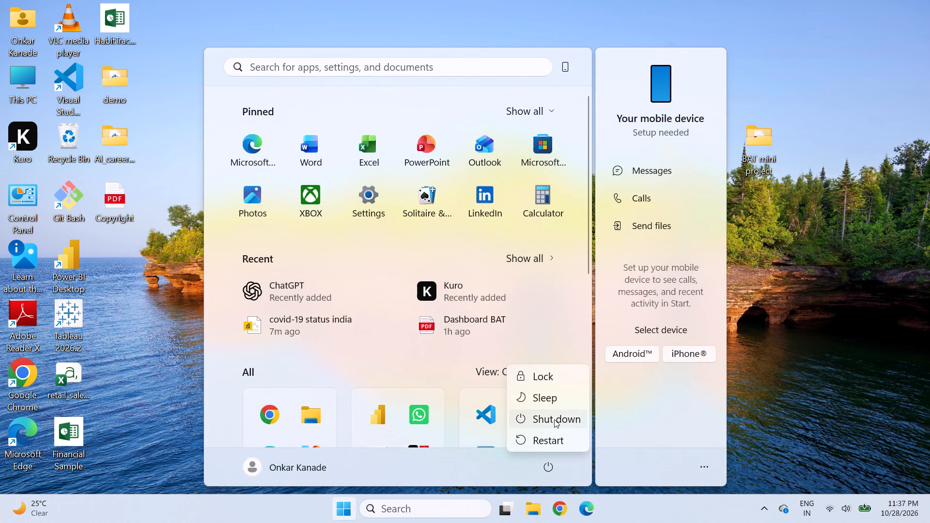
pyautogui.click(554, 419)
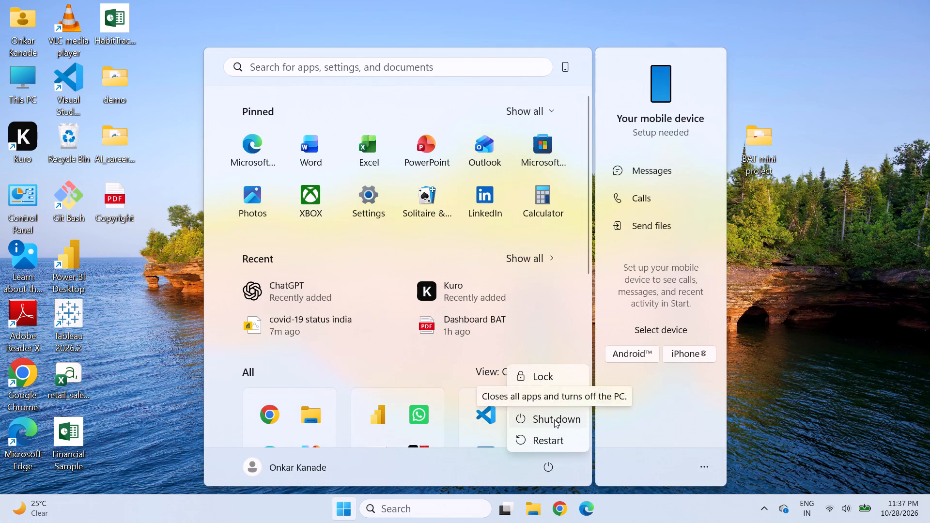